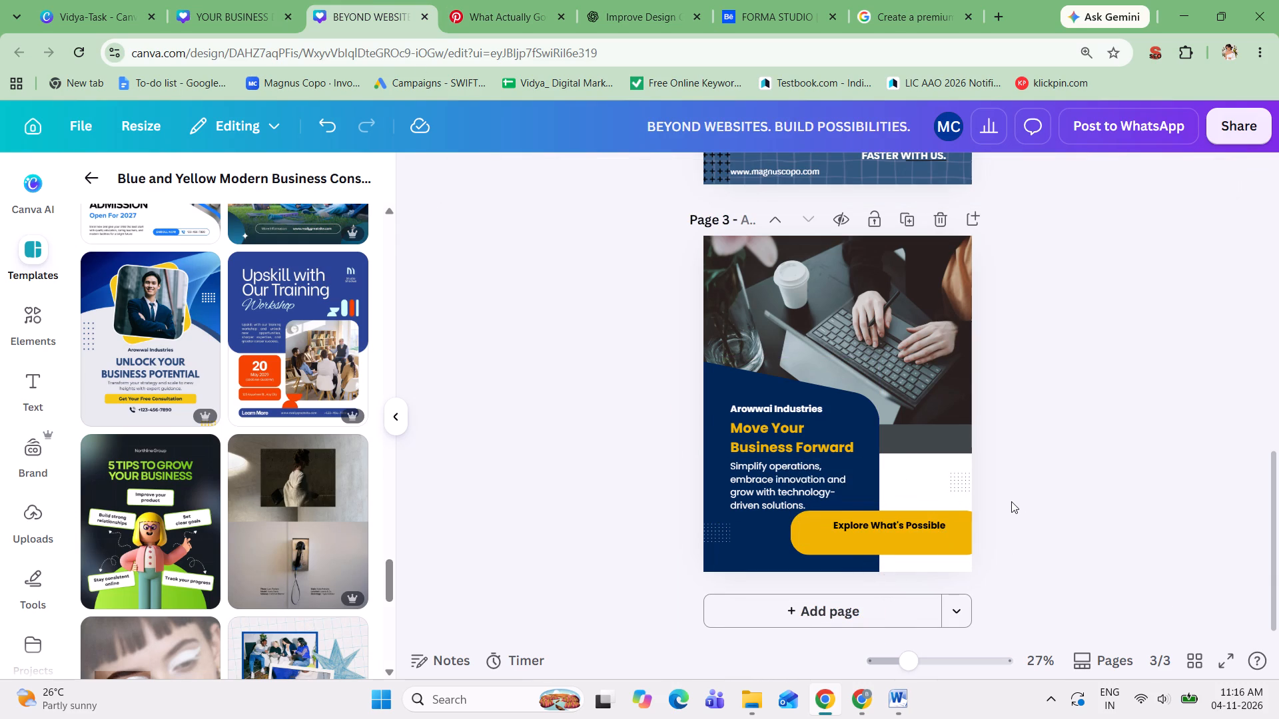
Move the dark blue panel behind page 3's text upward over the photo and enlarge it slightly.
click(837, 318)
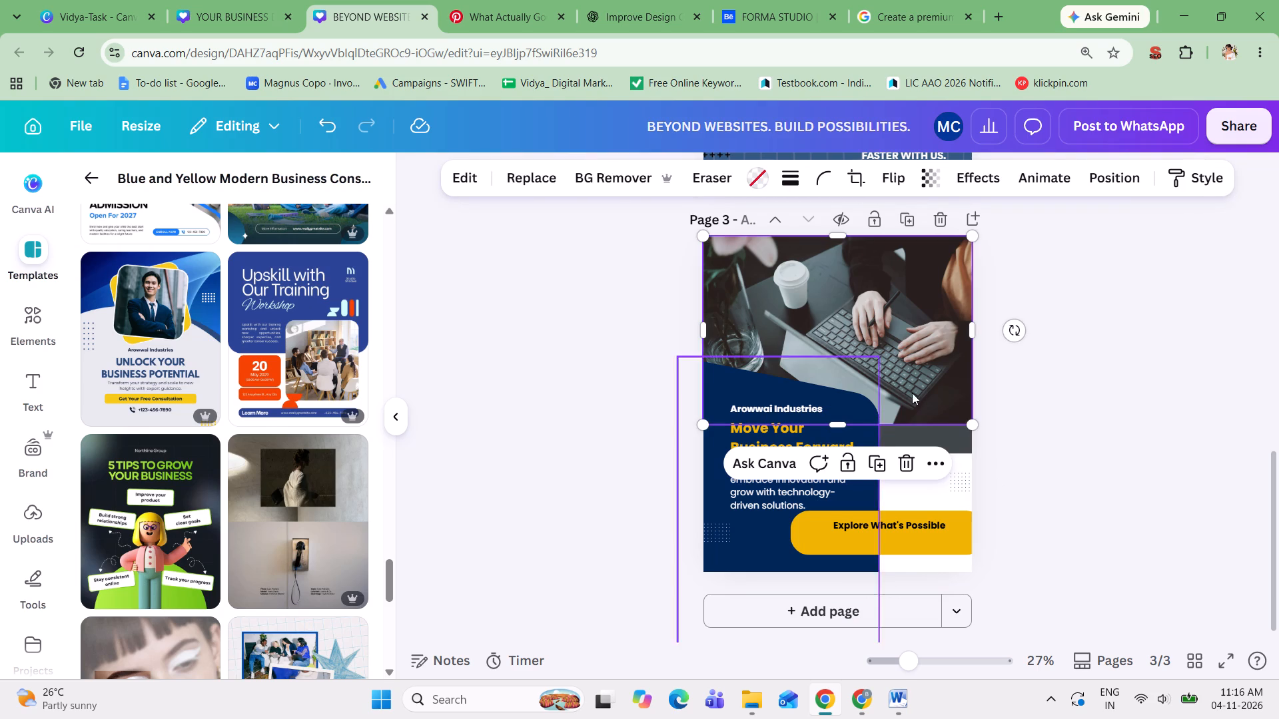
click(1039, 383)
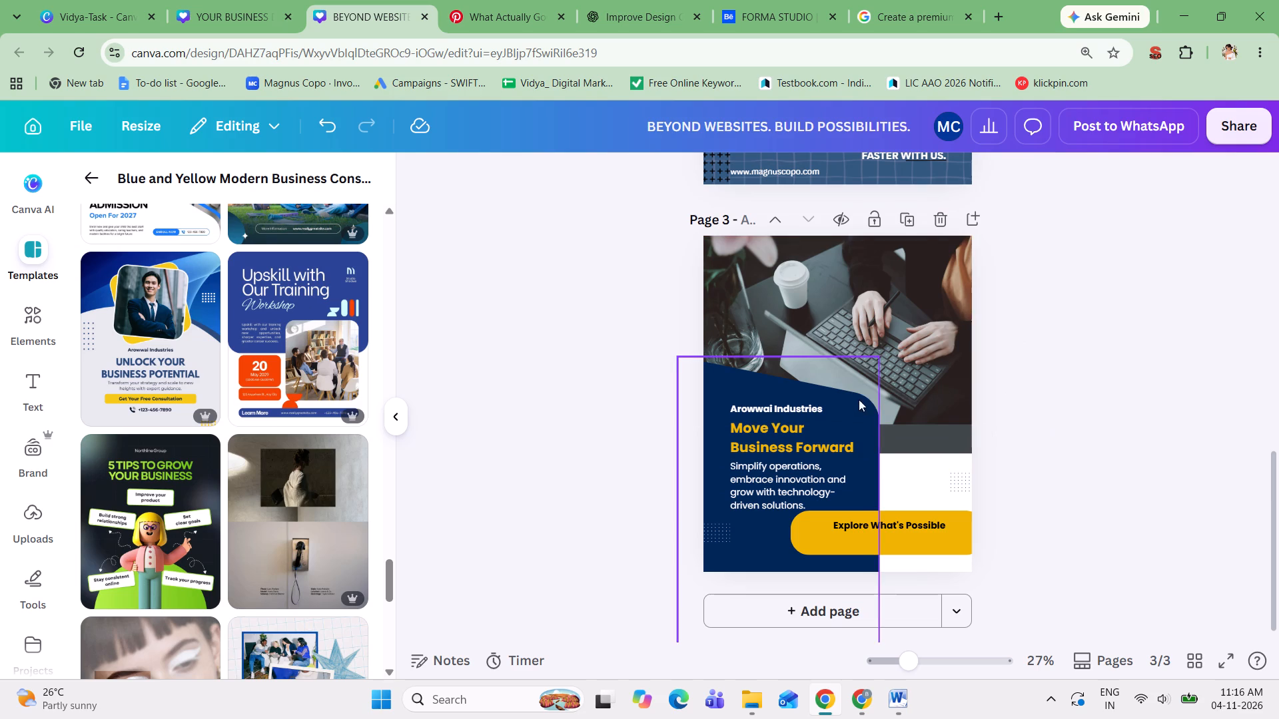
click(855, 414)
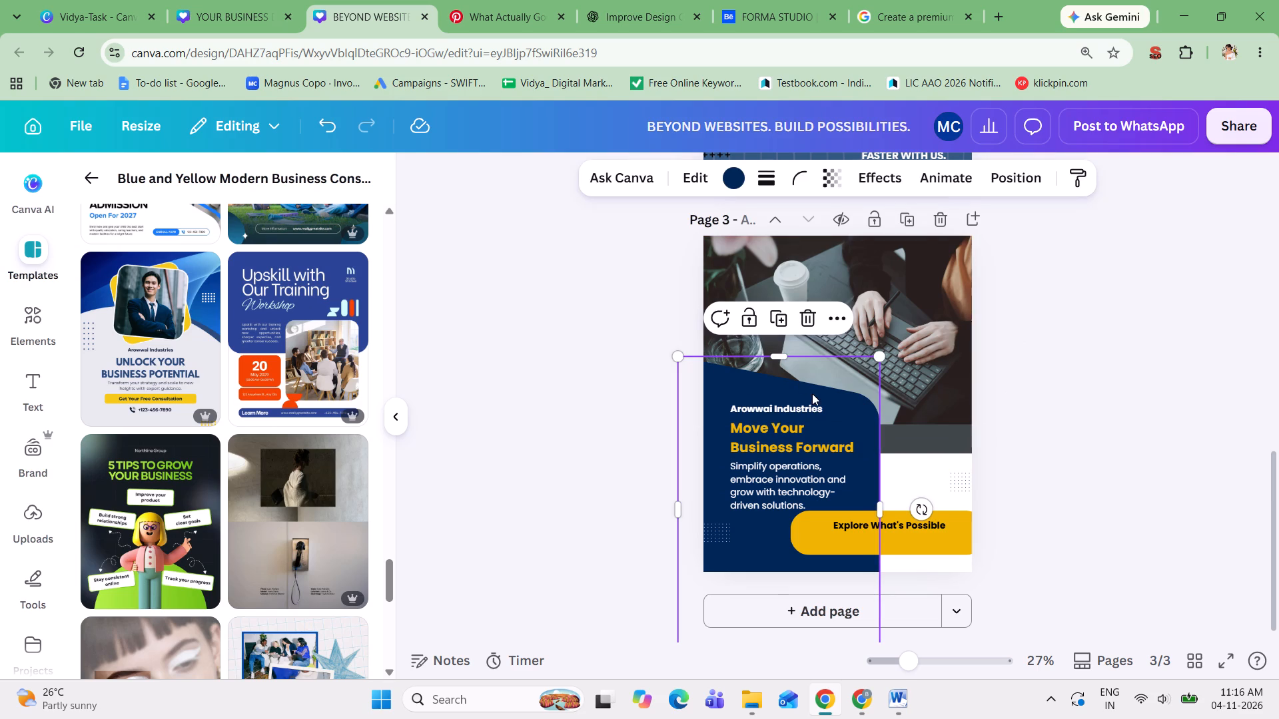
drag(814, 396, 785, 330)
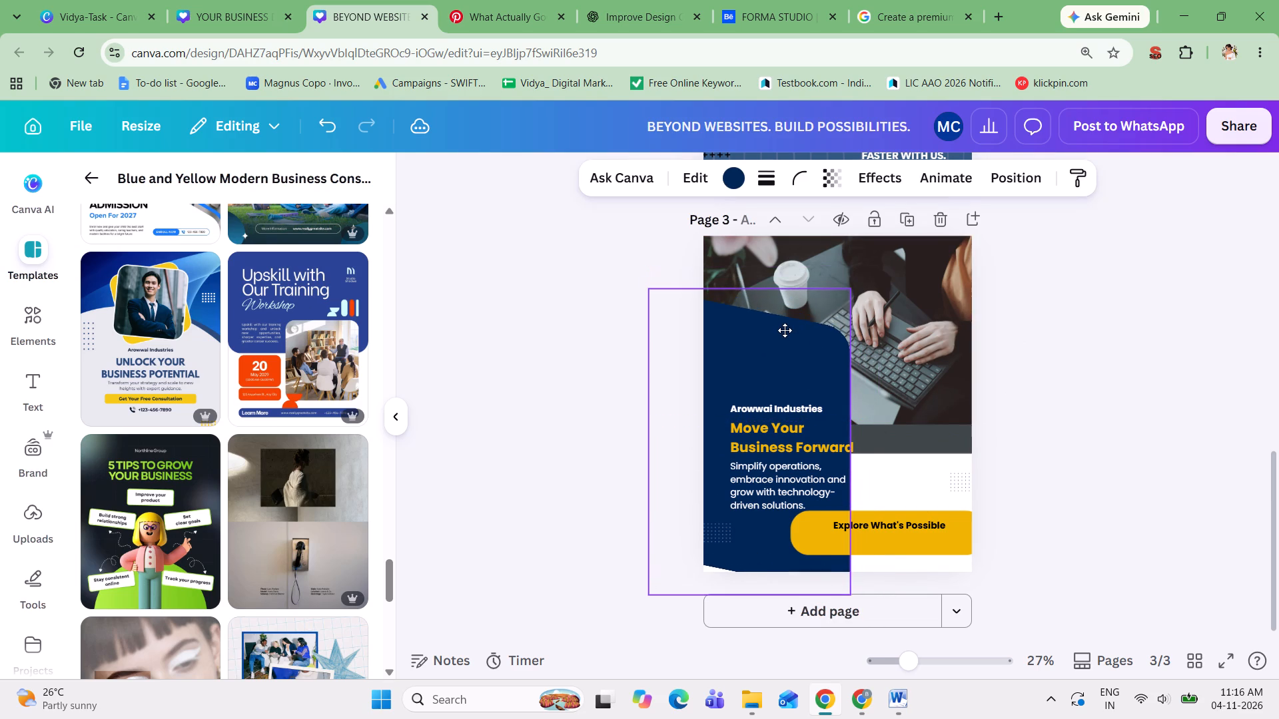
drag(785, 330, 796, 338)
drag(661, 301, 705, 225)
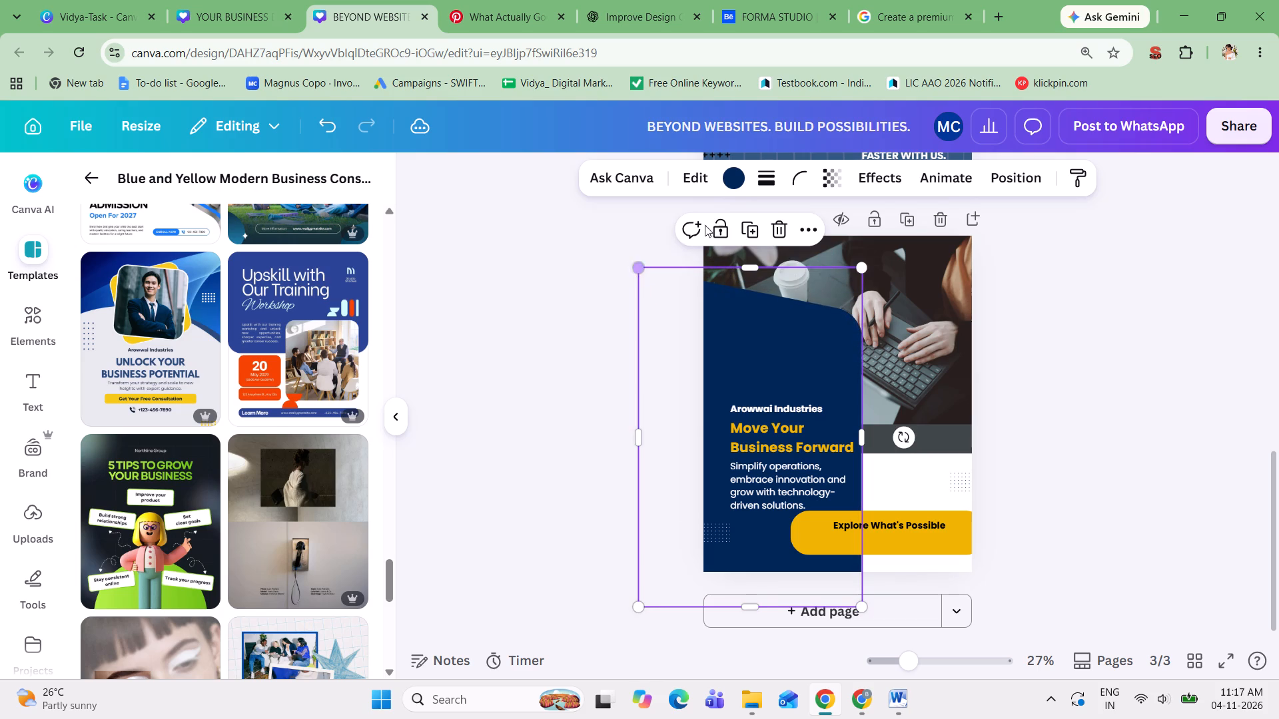
drag(863, 266, 873, 267)
click(1134, 328)
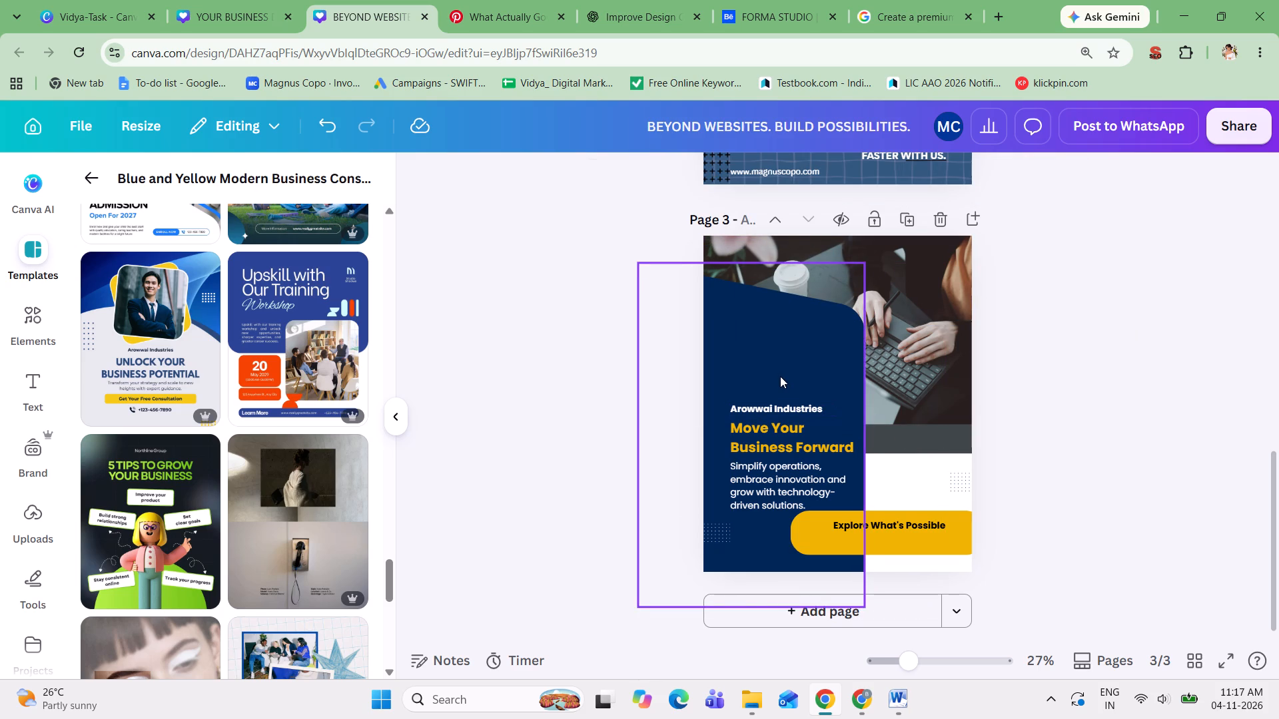
Enlarge the dark blue panel further and reposition it with its top edge aligned to the top of page 3.
drag(780, 376, 783, 319)
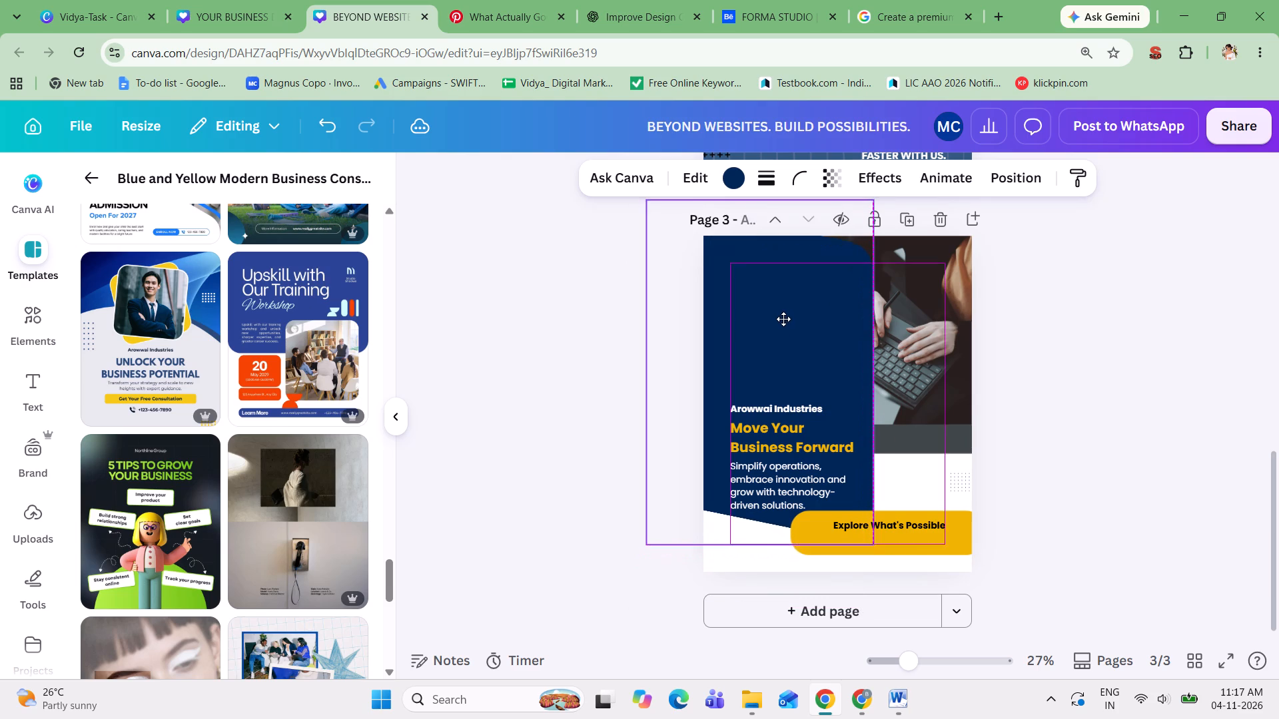
drag(783, 319, 785, 322)
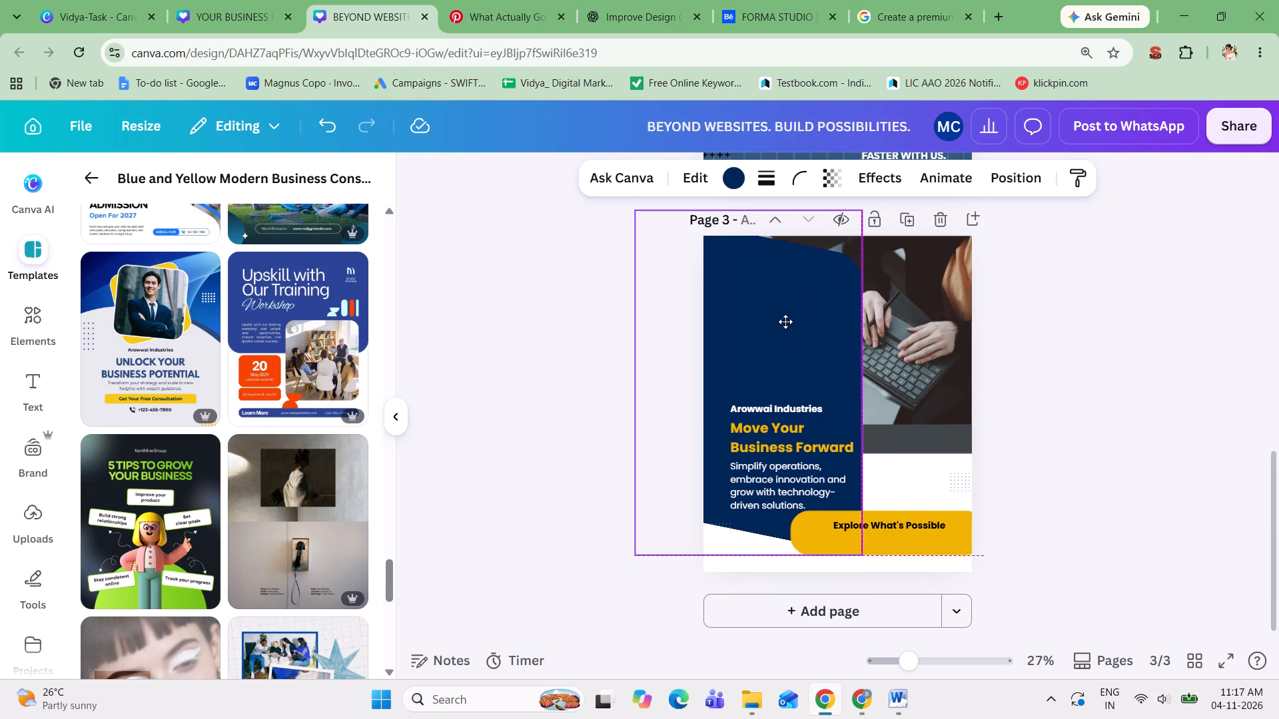
drag(785, 322, 791, 310)
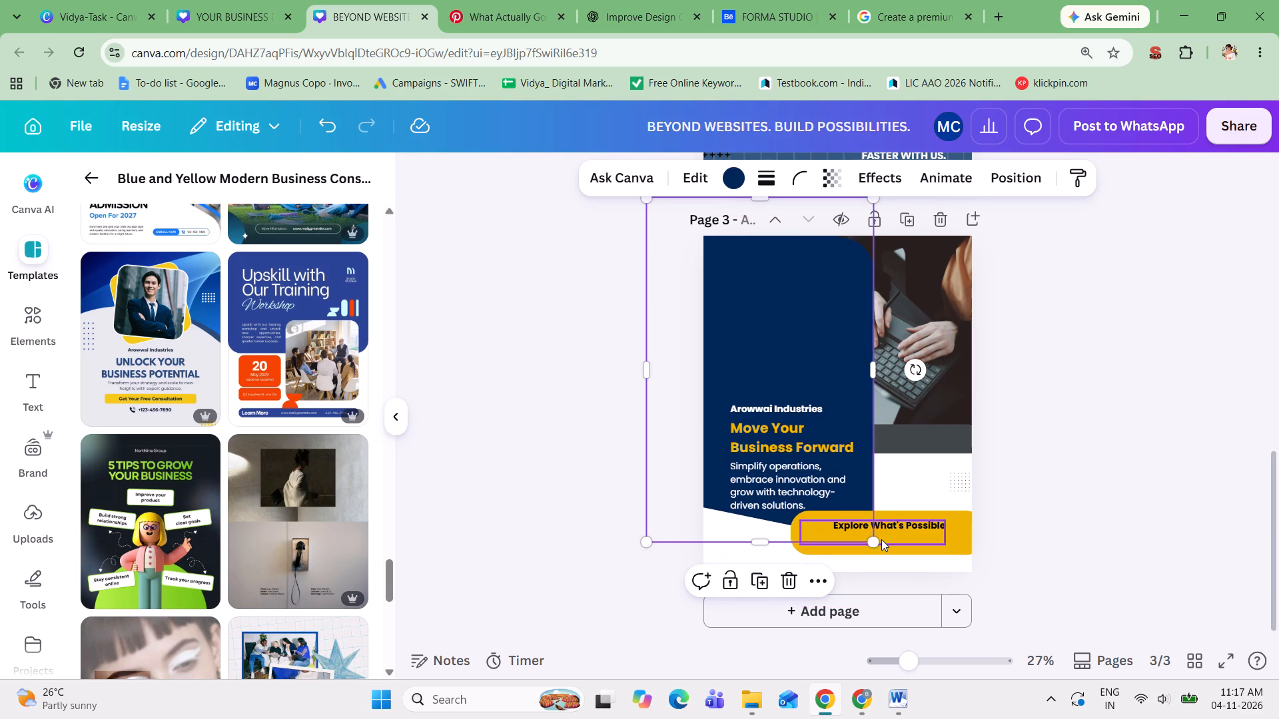
drag(873, 543, 881, 639)
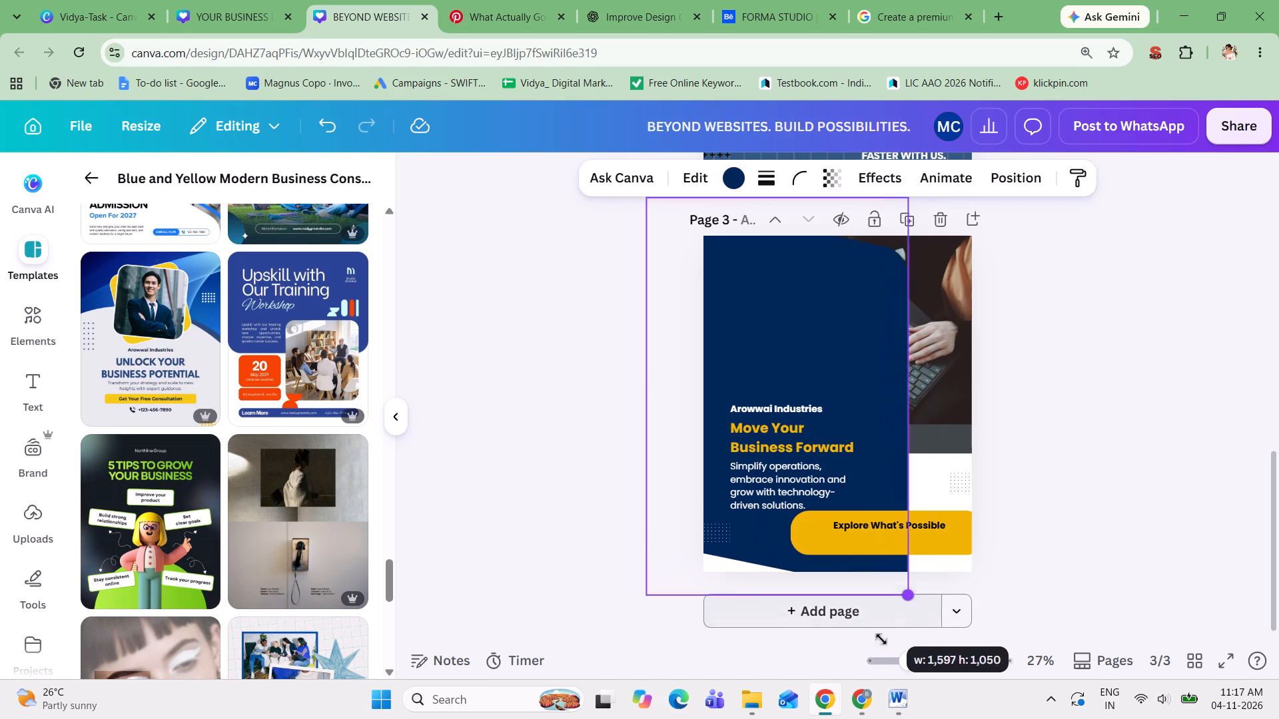
drag(881, 639, 804, 697)
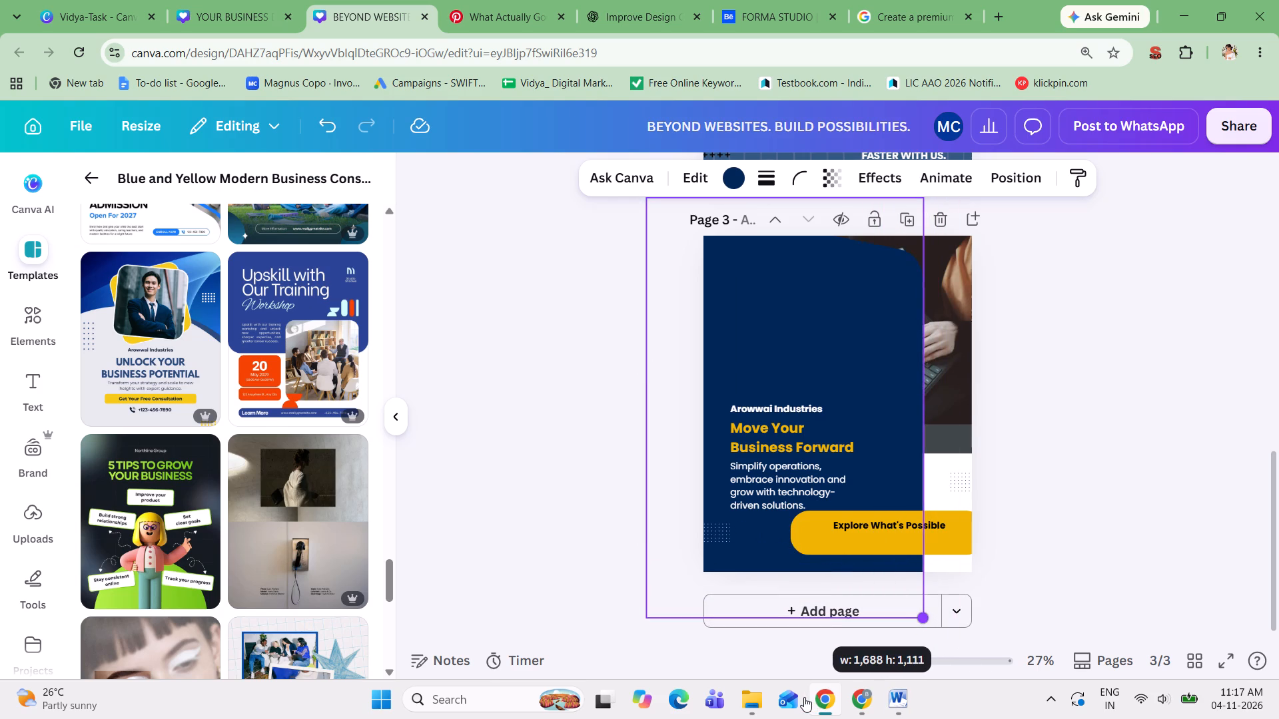
drag(804, 697, 740, 686)
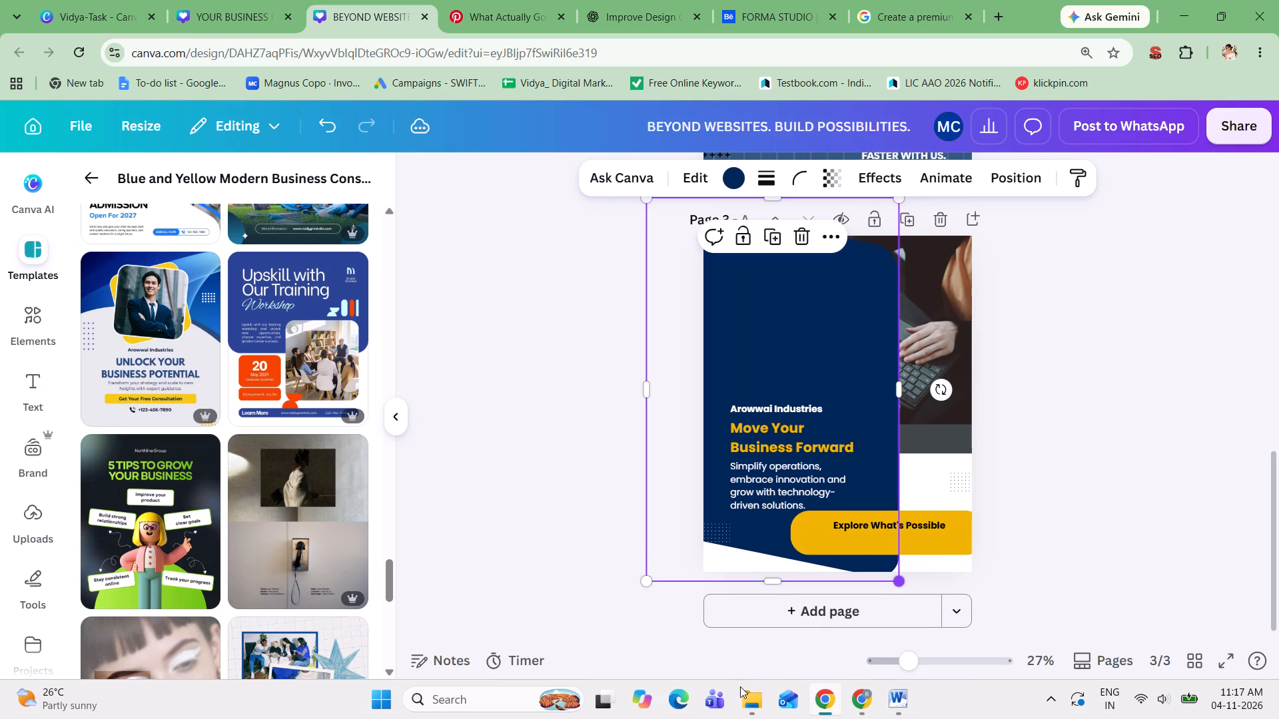
click(1099, 519)
drag(851, 385, 839, 409)
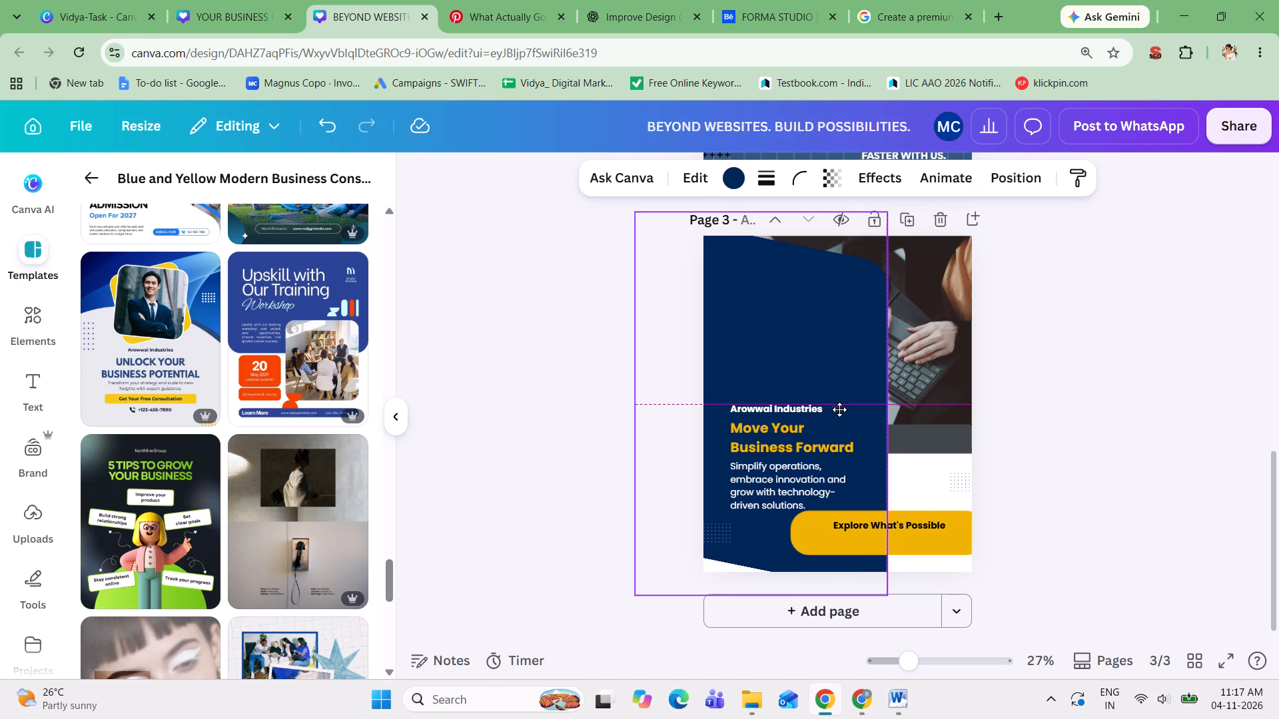
drag(839, 409, 829, 417)
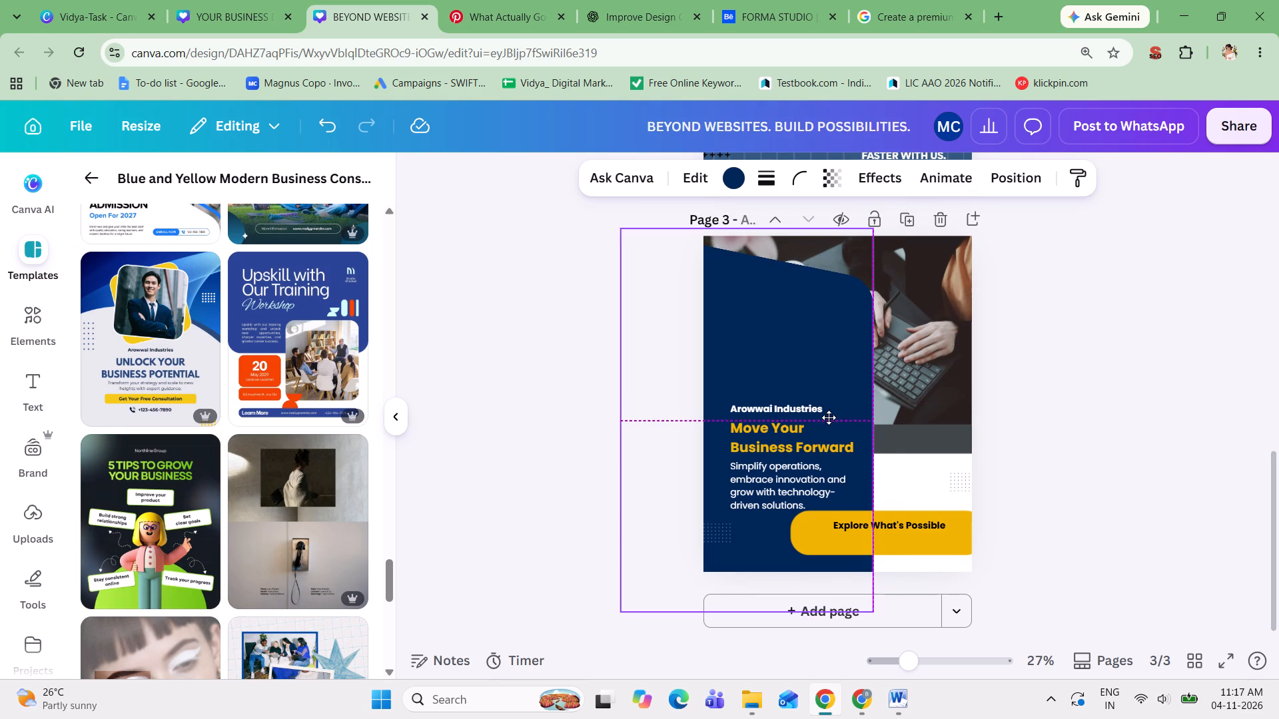
drag(829, 417, 829, 424)
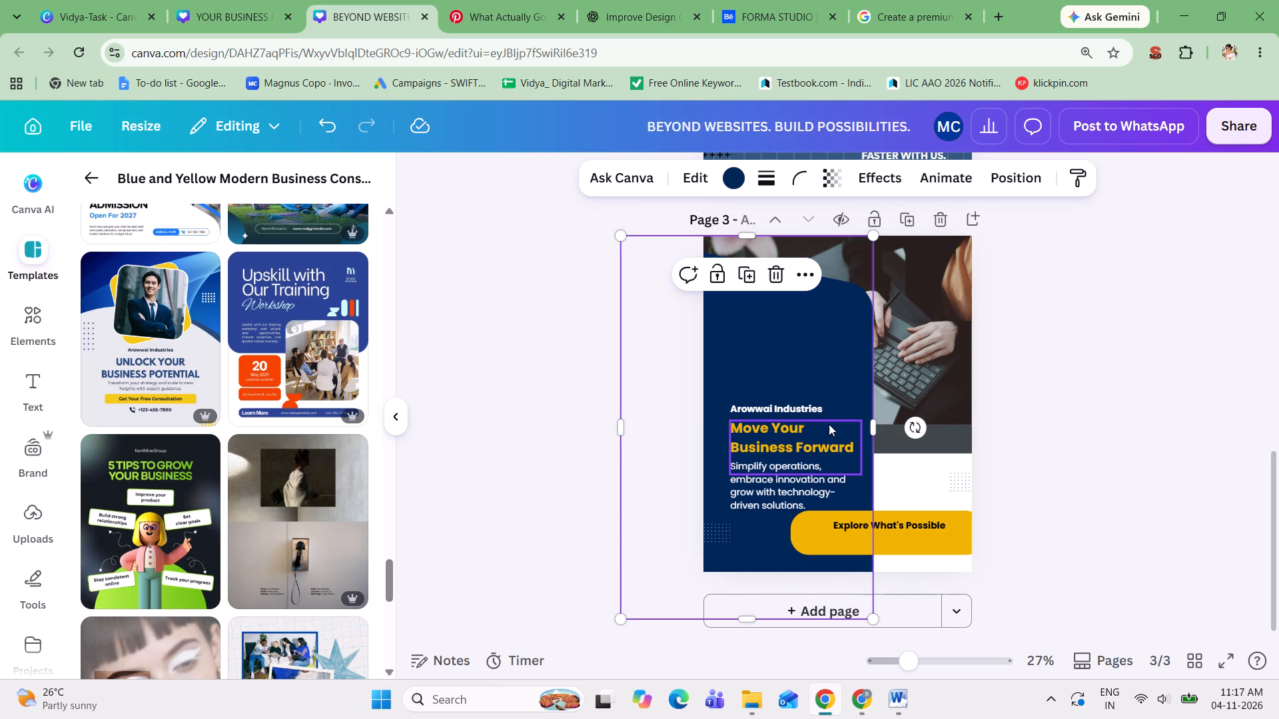
Narrow the dark blue panel from its left side and shift it left so its right edge sits just past the heading.
drag(622, 429, 692, 437)
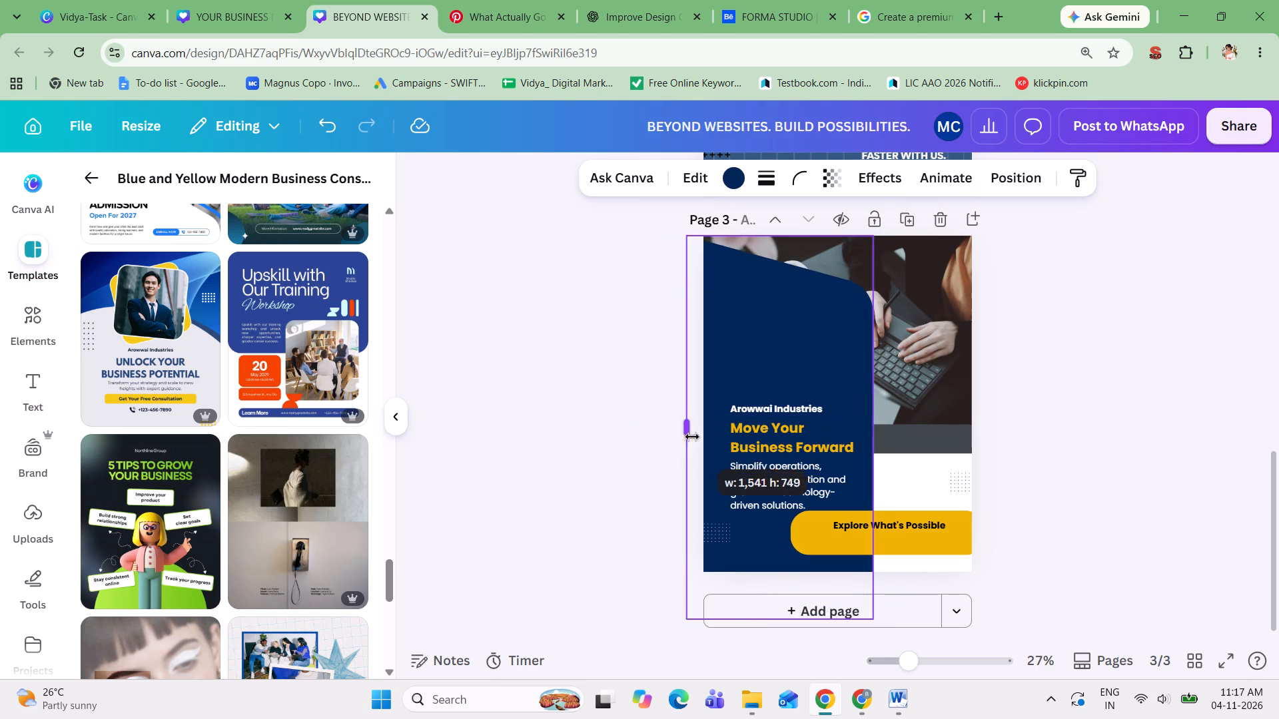
drag(692, 437, 703, 437)
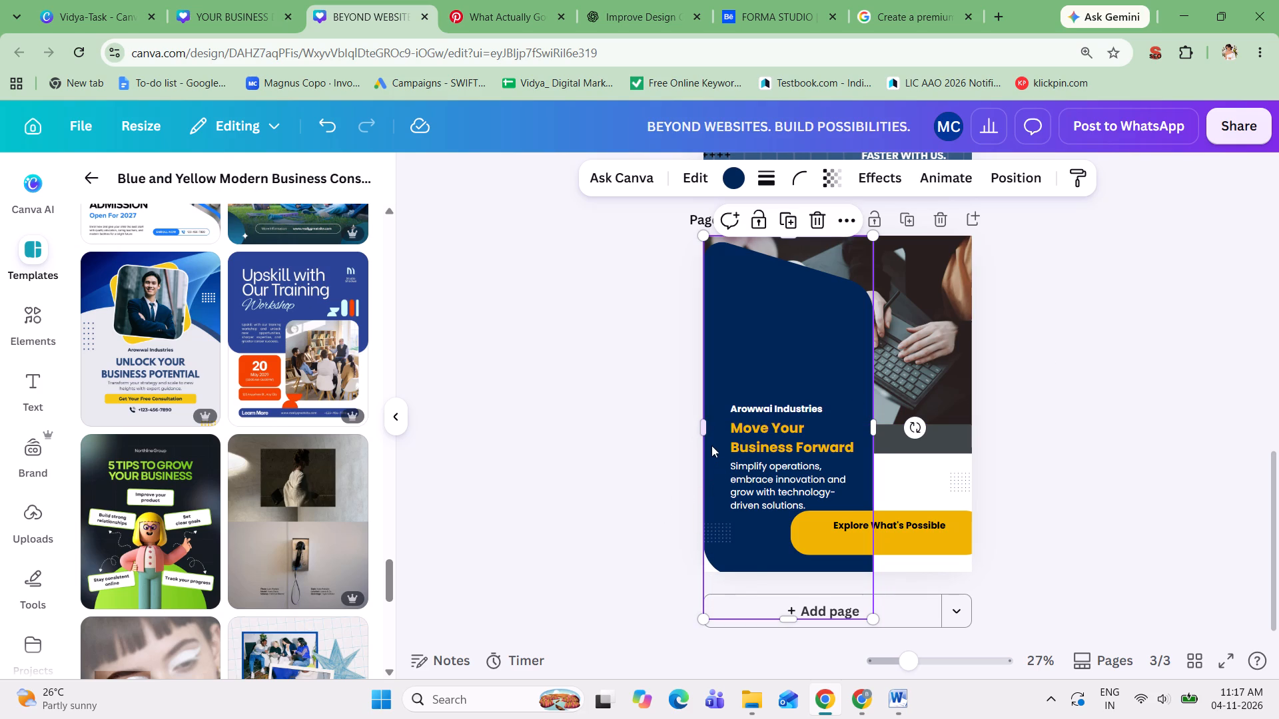
drag(705, 429, 691, 429)
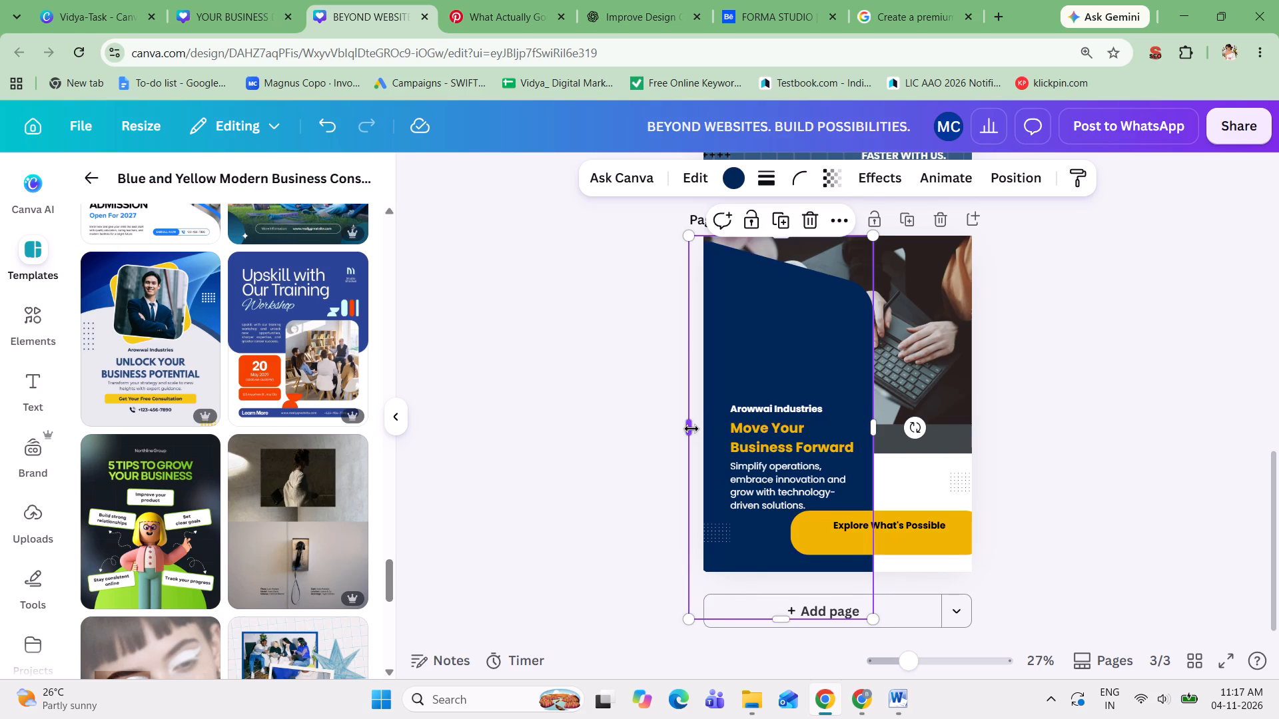
click(691, 429)
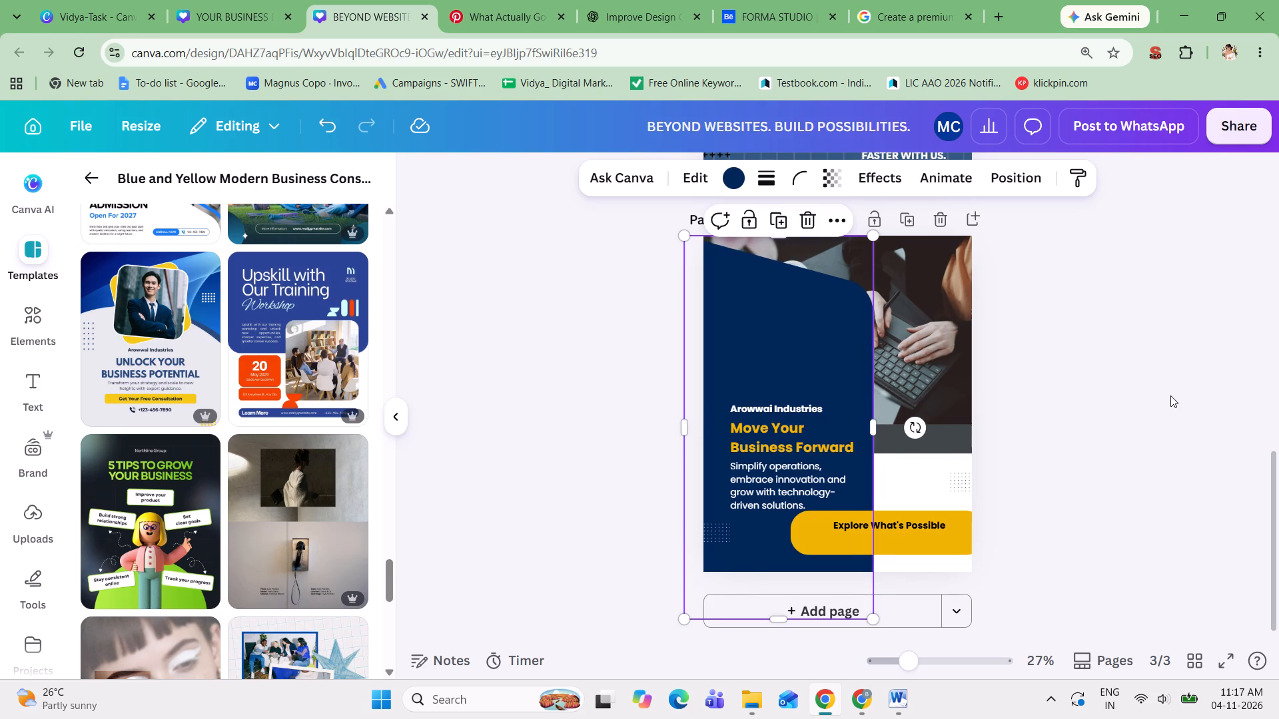
click(1170, 395)
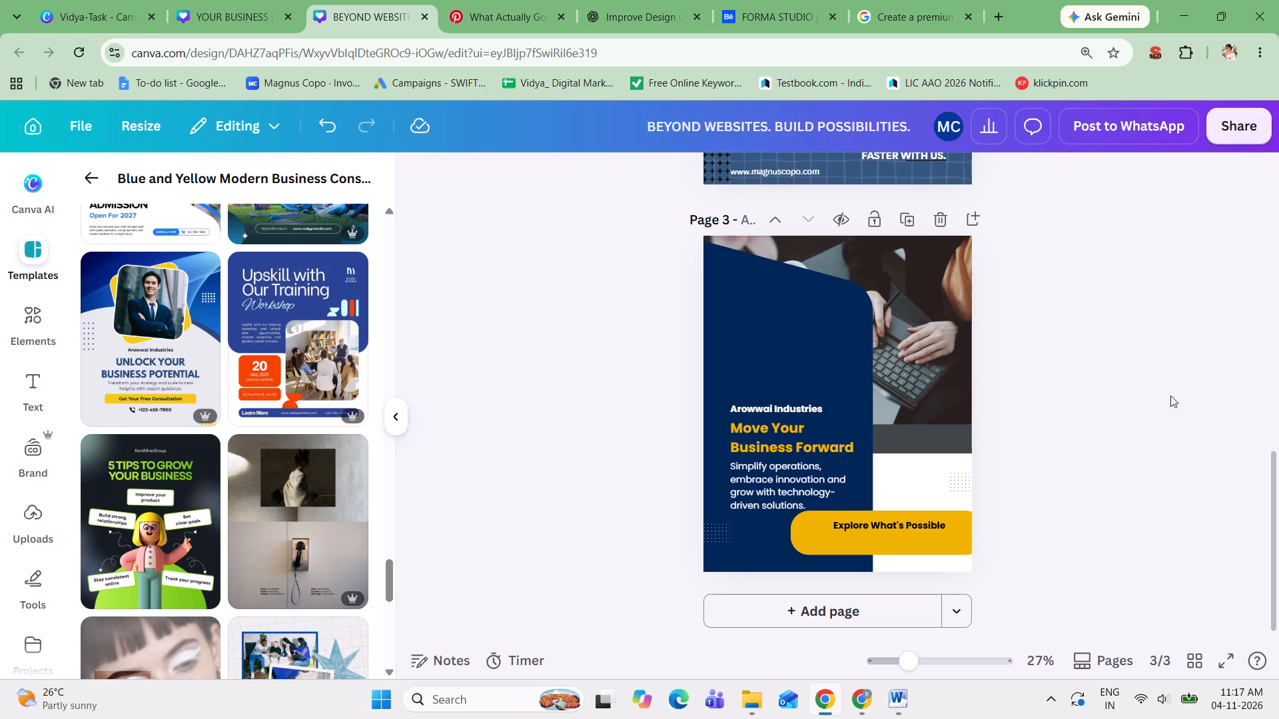
drag(847, 336, 836, 336)
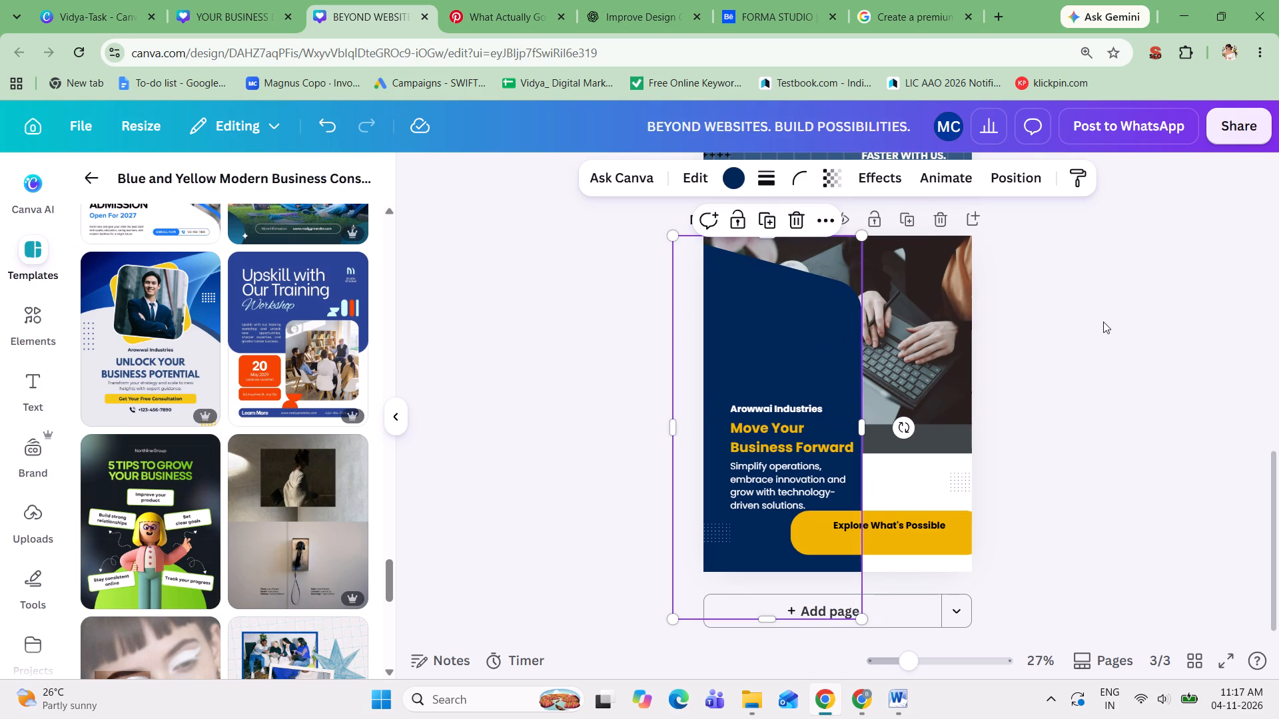
click(1103, 322)
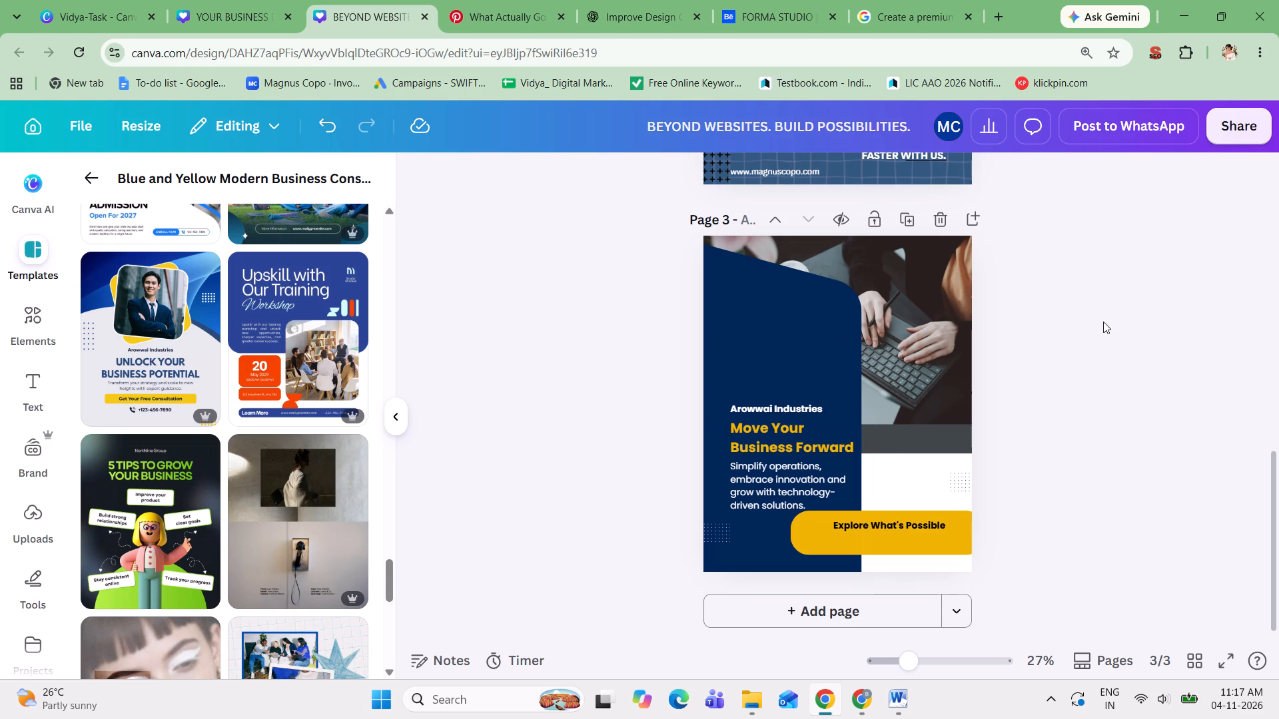
Recolour page 3's dark blue panel to the light grey from the shape colours.
click(846, 342)
click(735, 177)
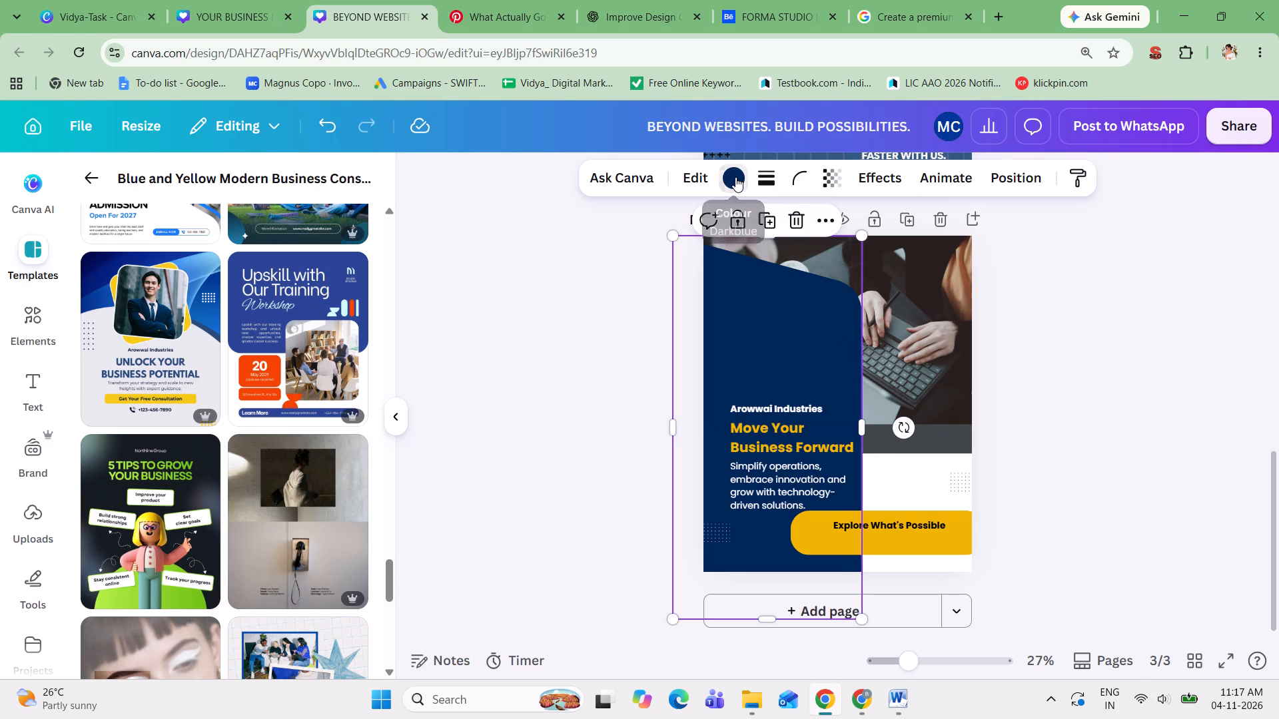
click(307, 305)
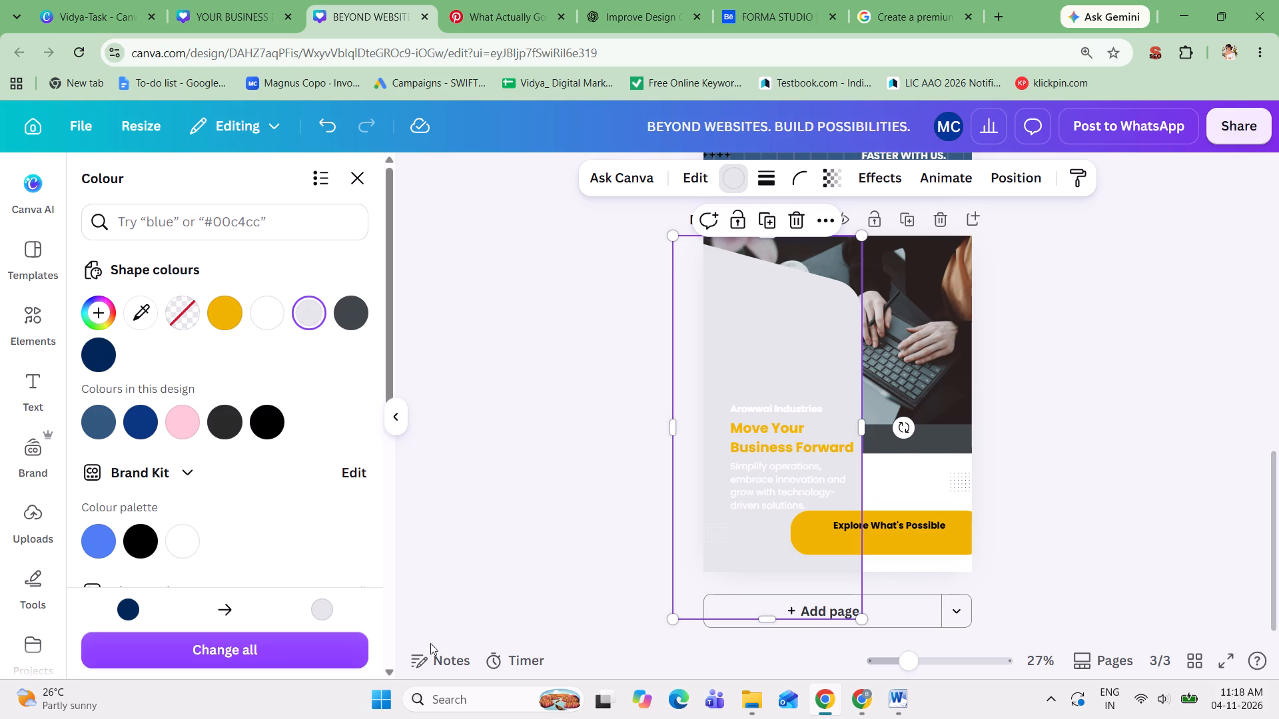
Recolour the yellow call-to-action banner on page 3 to dark blue #0a3680.
click(801, 554)
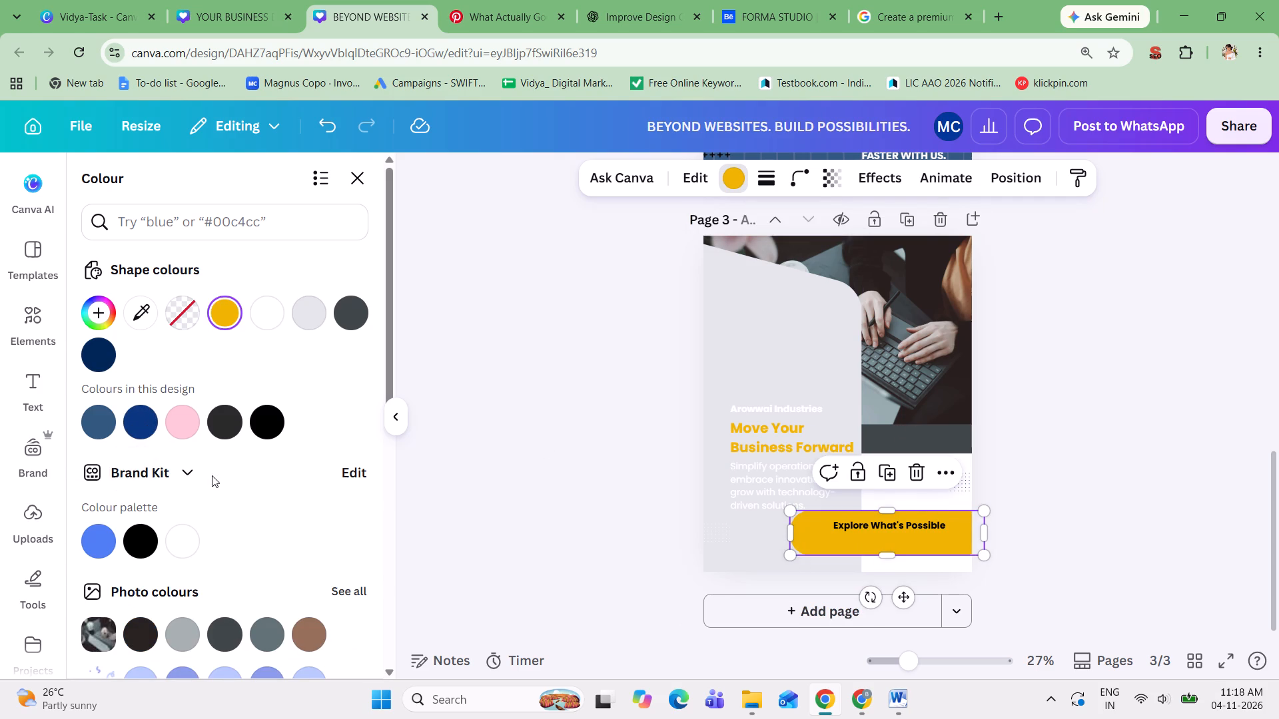
click(137, 419)
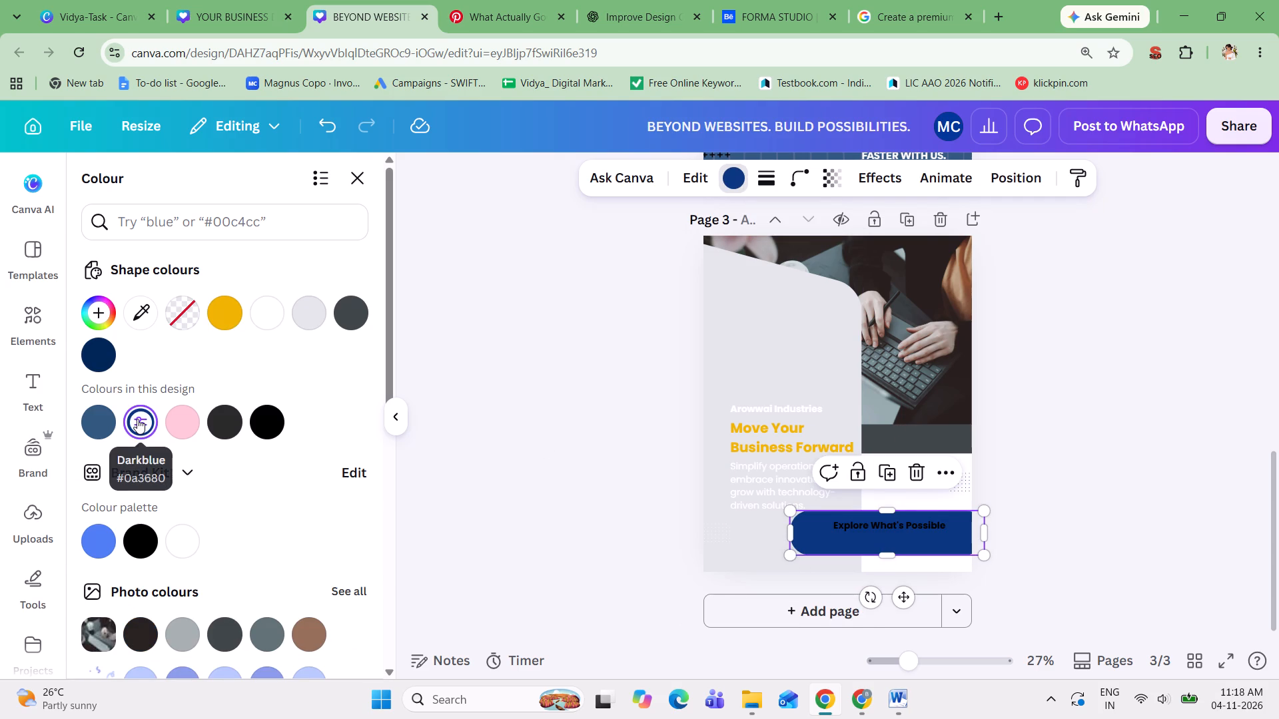
Change the "Arowwai Industries" text to black #000000 and apply the colour change to all matching white text on the current page only.
click(766, 409)
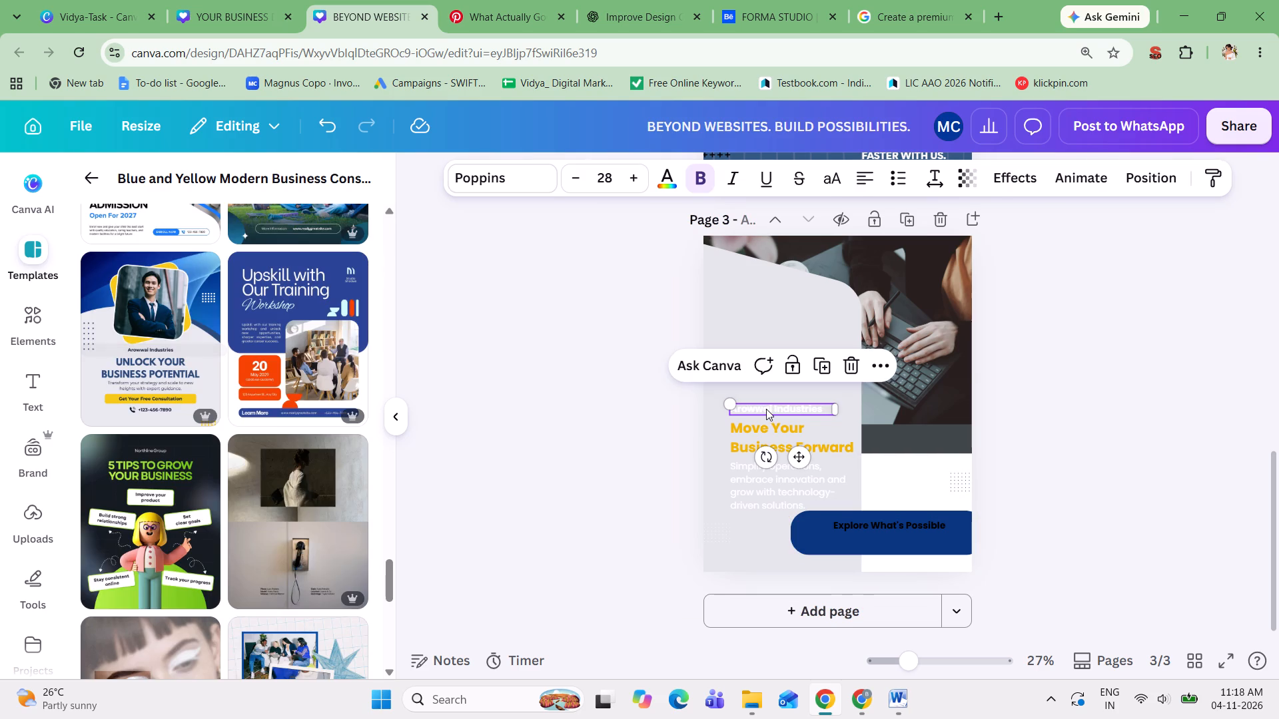
click(678, 178)
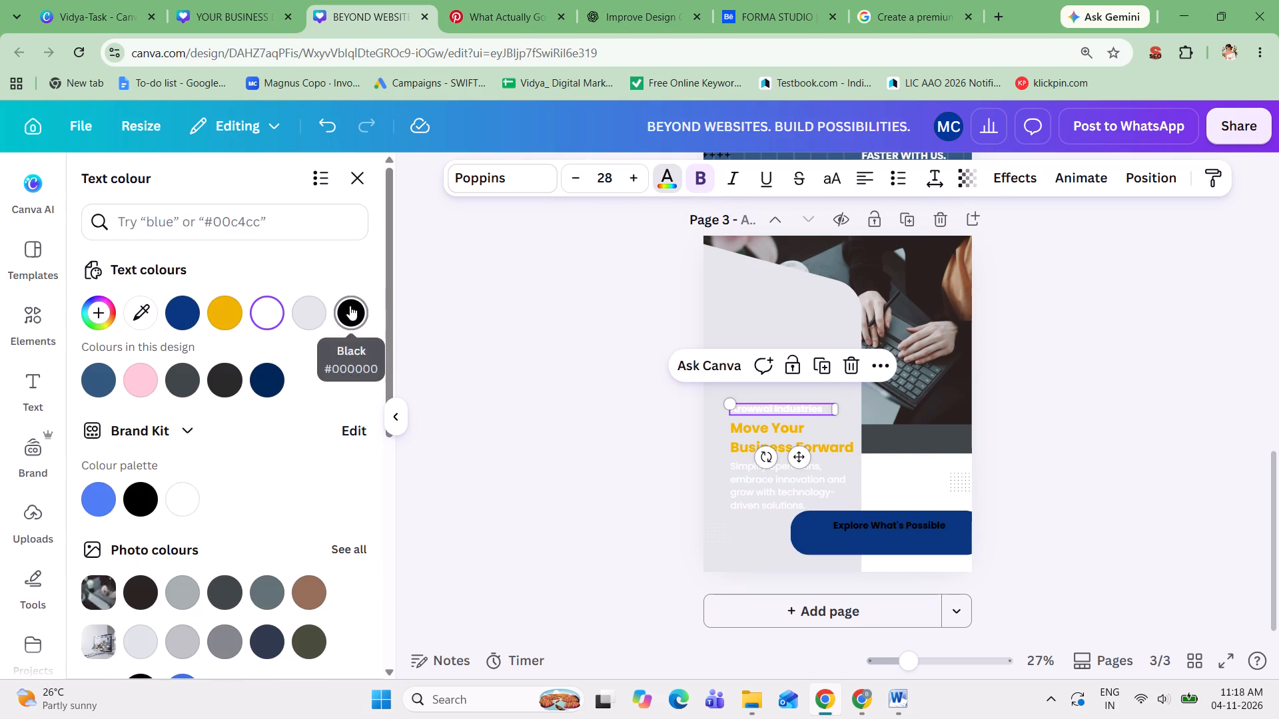
click(350, 306)
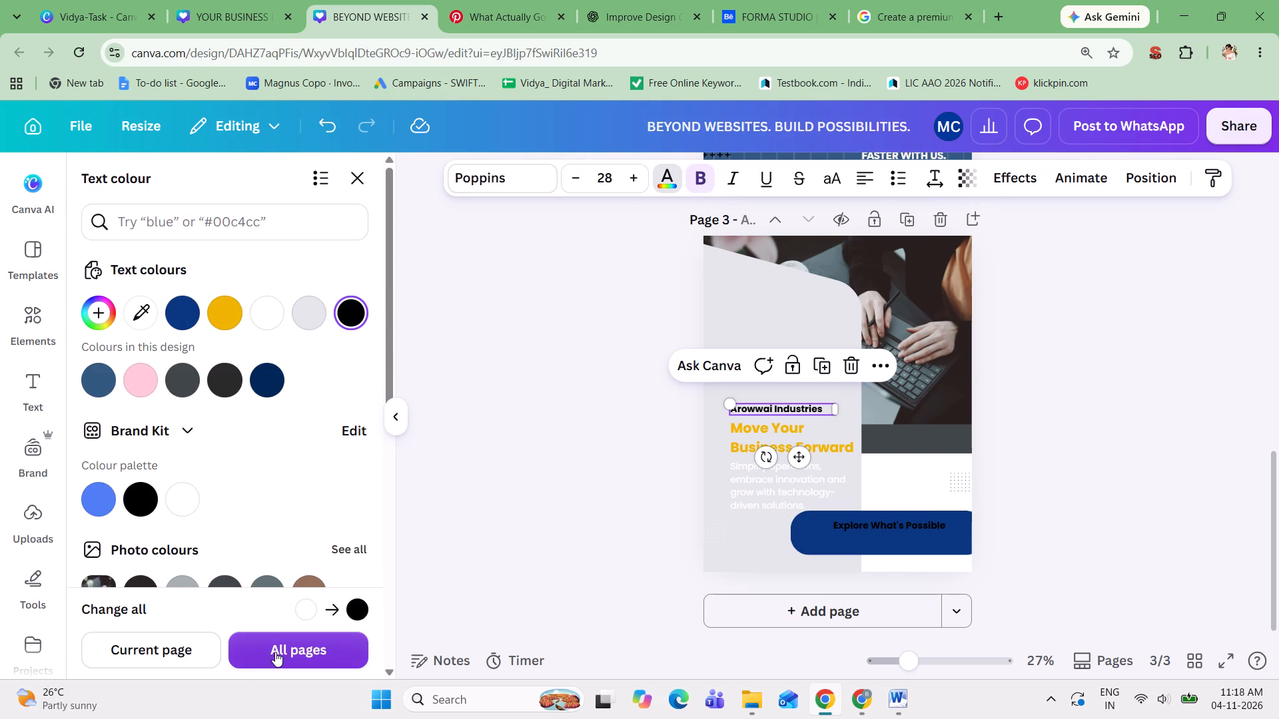
click(175, 654)
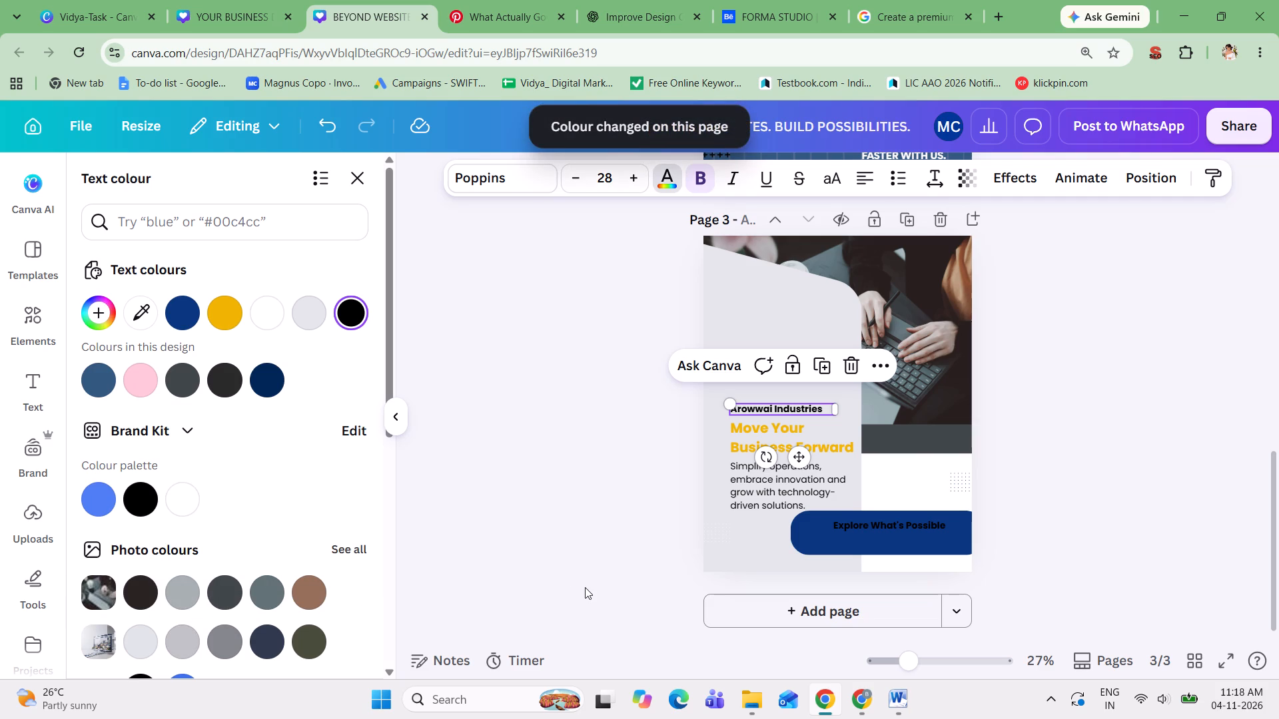
click(1090, 407)
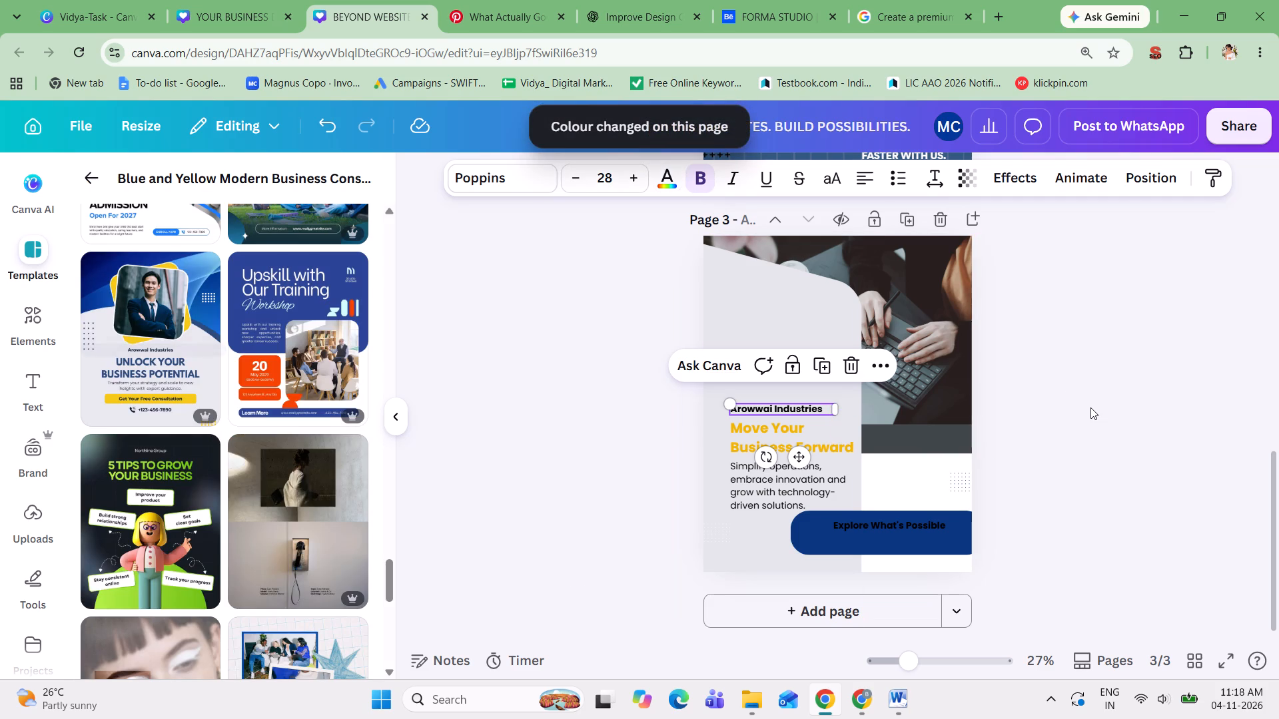
click(1090, 407)
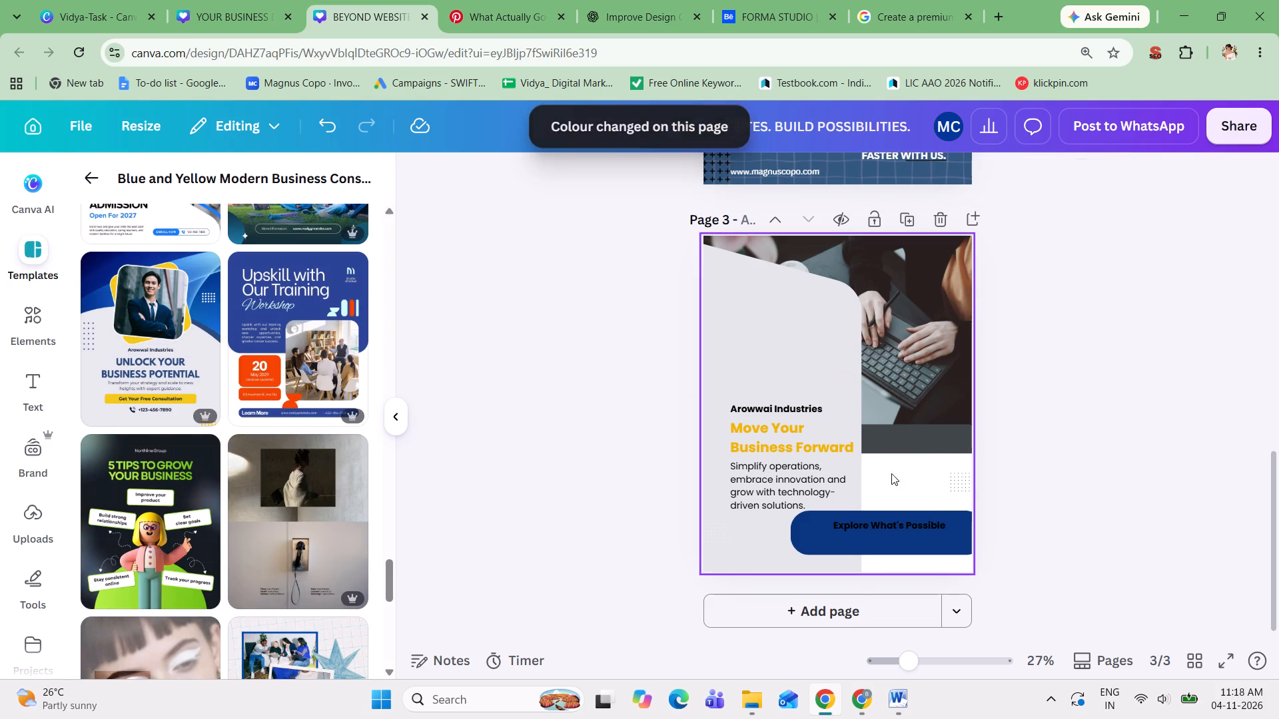
Delete the "Arowwai Industries" company name above the heading on page 3.
drag(794, 407, 787, 372)
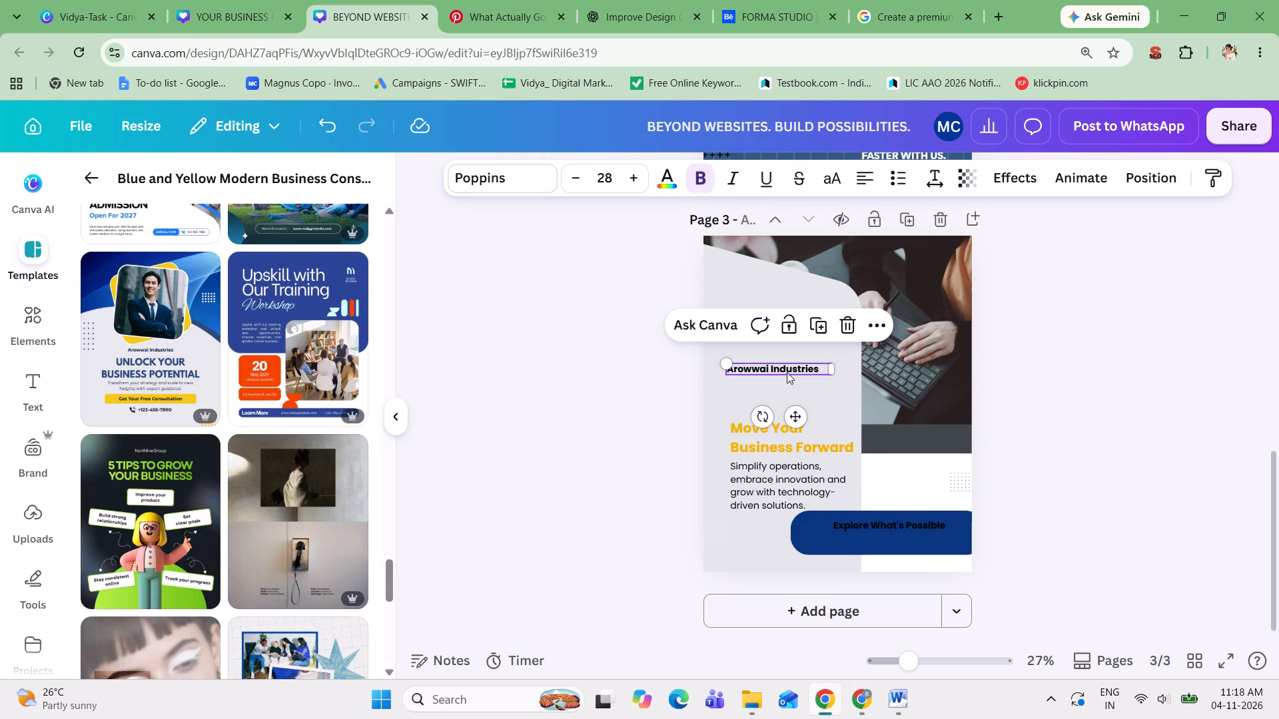
click(846, 324)
click(1128, 501)
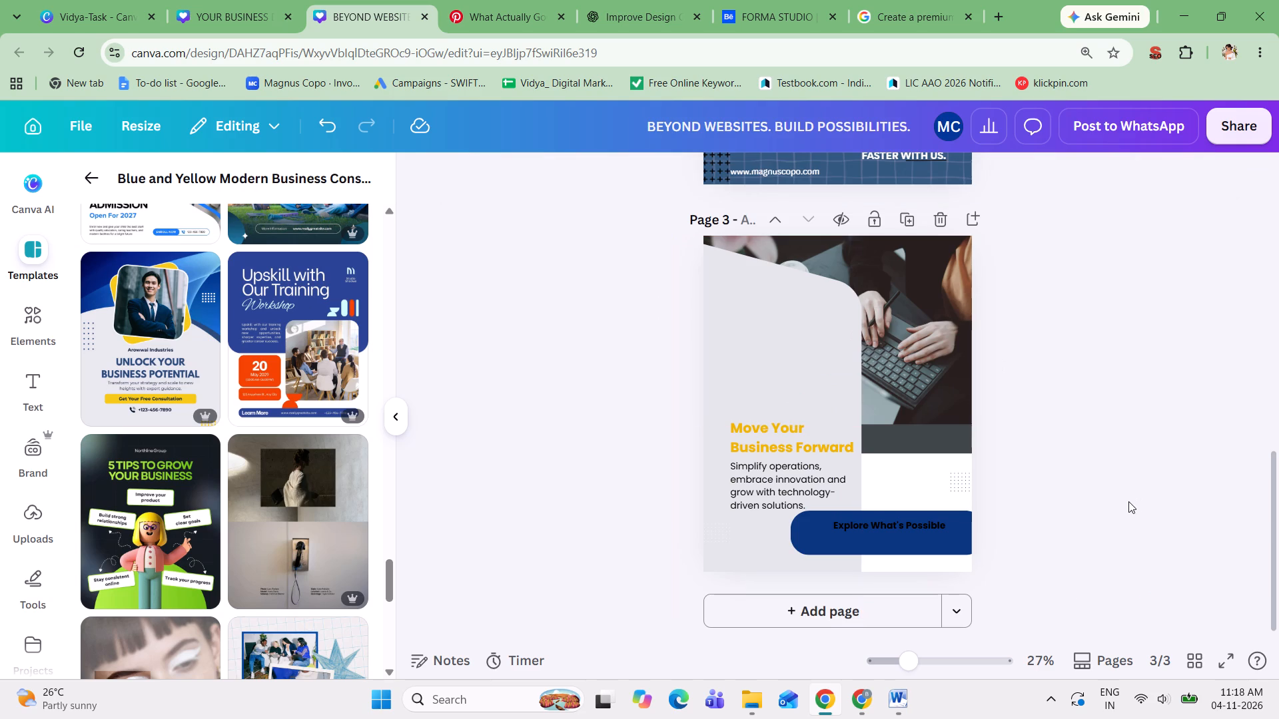
Change the "Explore What's Possible" text on the blue banner to white.
click(916, 530)
click(667, 182)
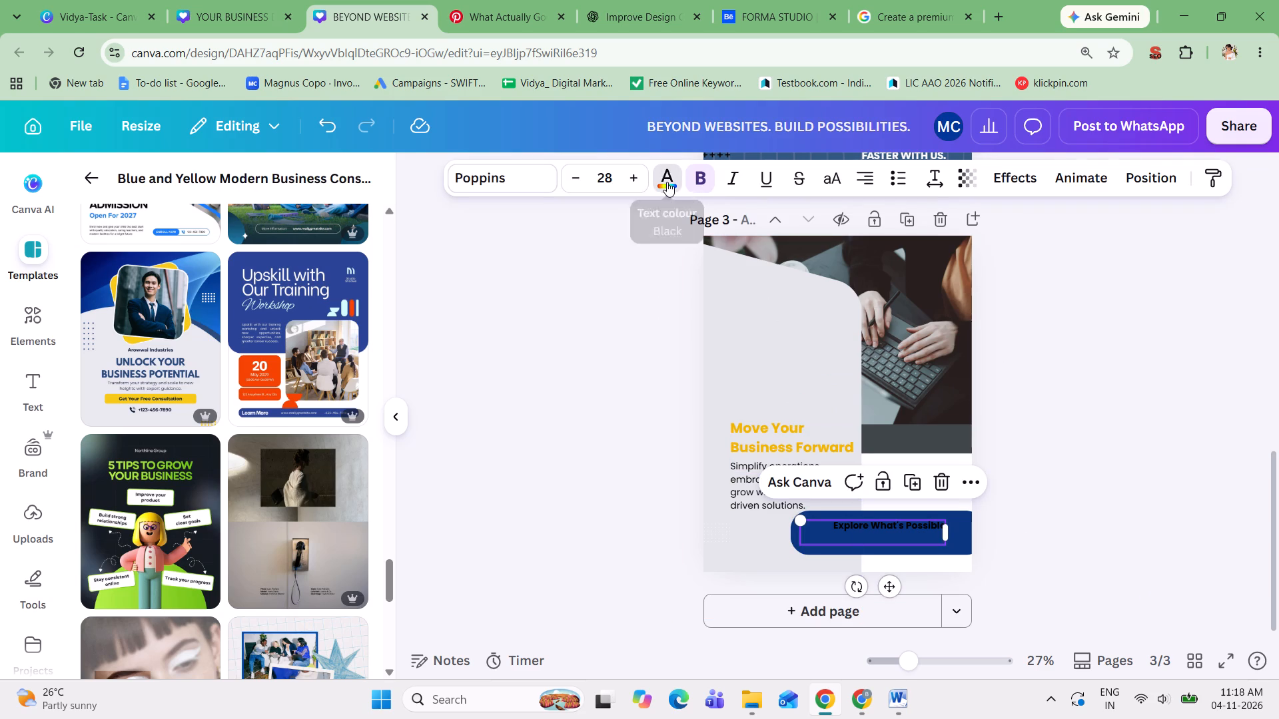
click(275, 314)
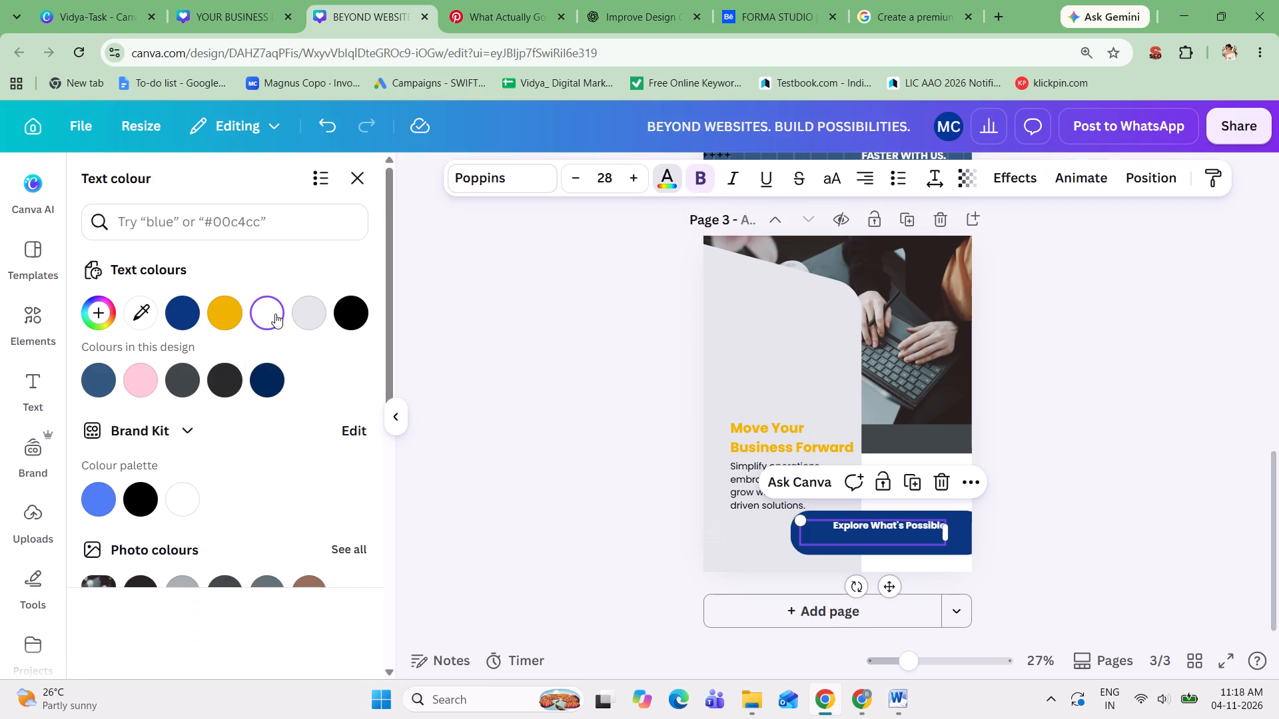
click(1096, 429)
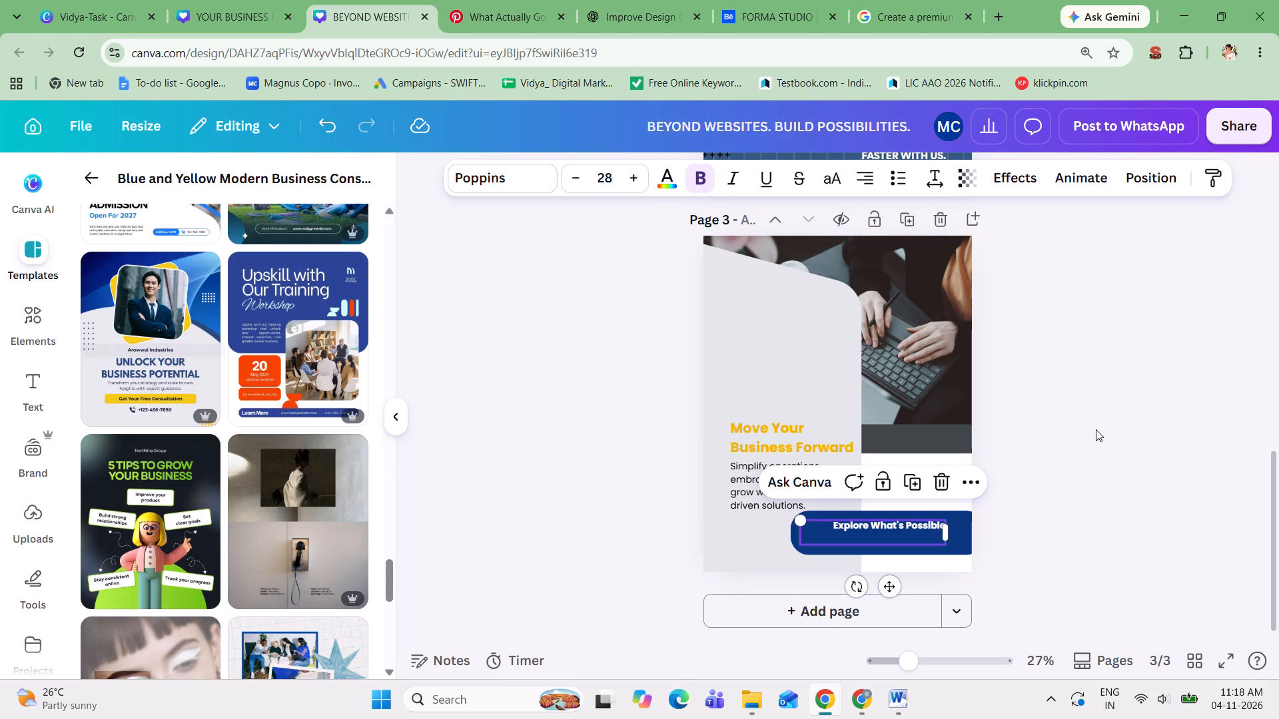
click(1096, 429)
Move the "Move Your Business Forward" heading higher on page 3's grey panel and enlarge its text to size 70.
drag(782, 430, 769, 371)
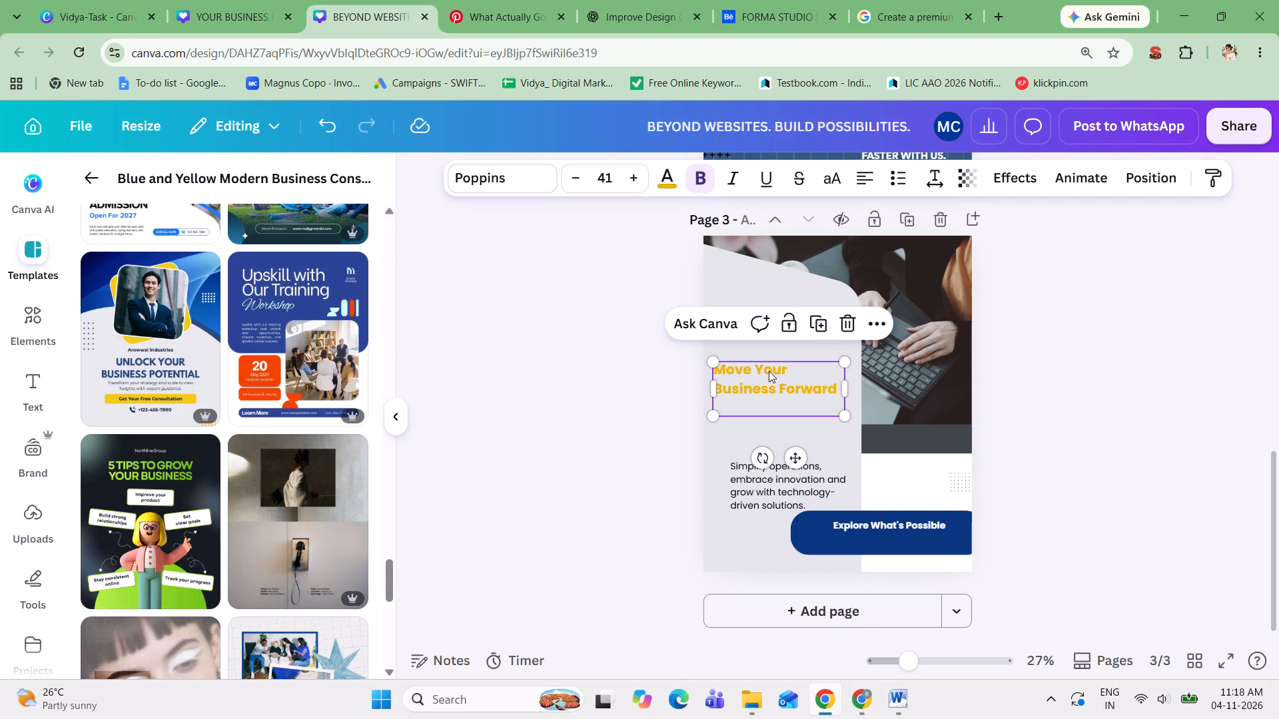
triple_click(632, 178)
triple_click(632, 178)
triple_click(632, 178)
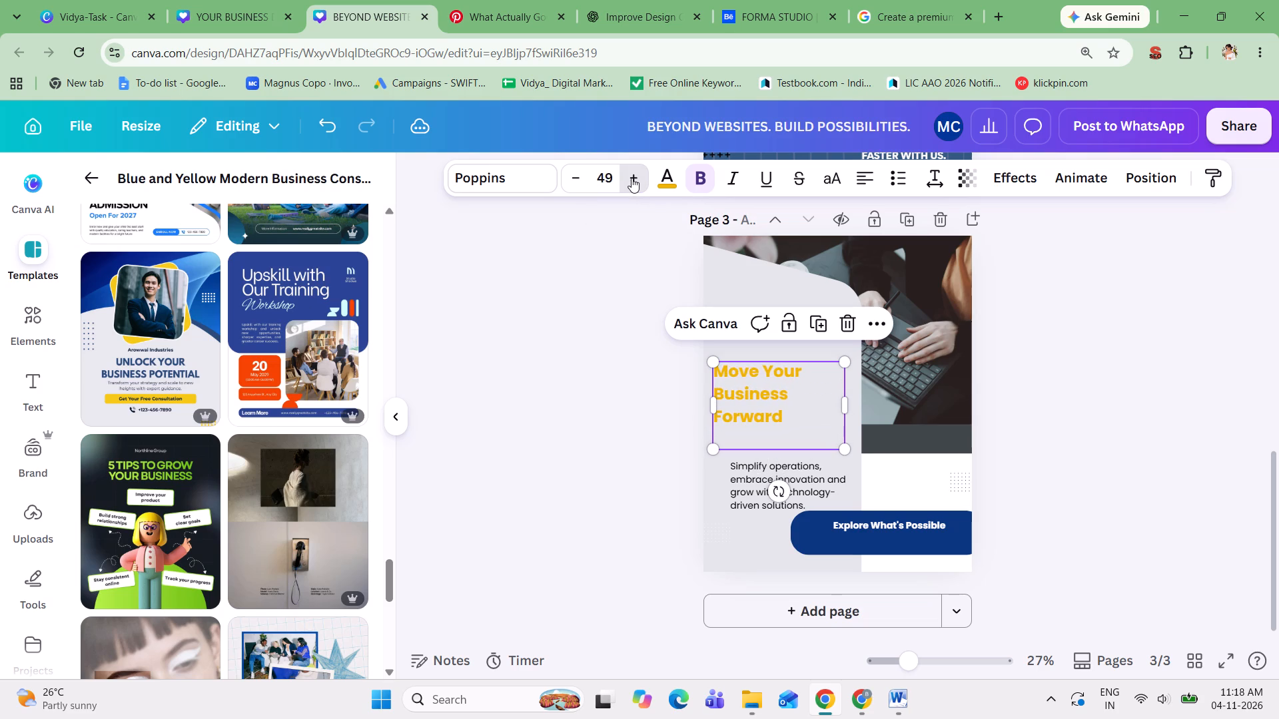
triple_click(632, 178)
triple_click(632, 178)
triple_click(632, 178)
triple_click(632, 178)
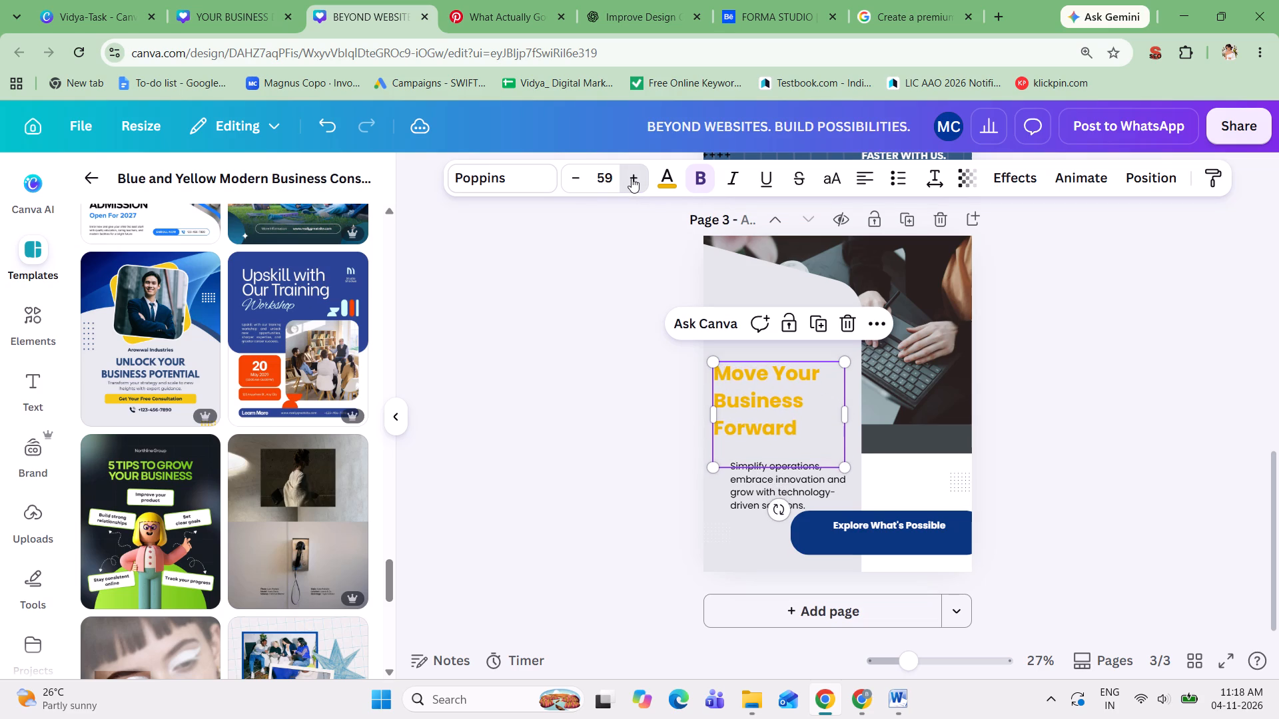
triple_click(632, 178)
double_click(632, 178)
click(632, 178)
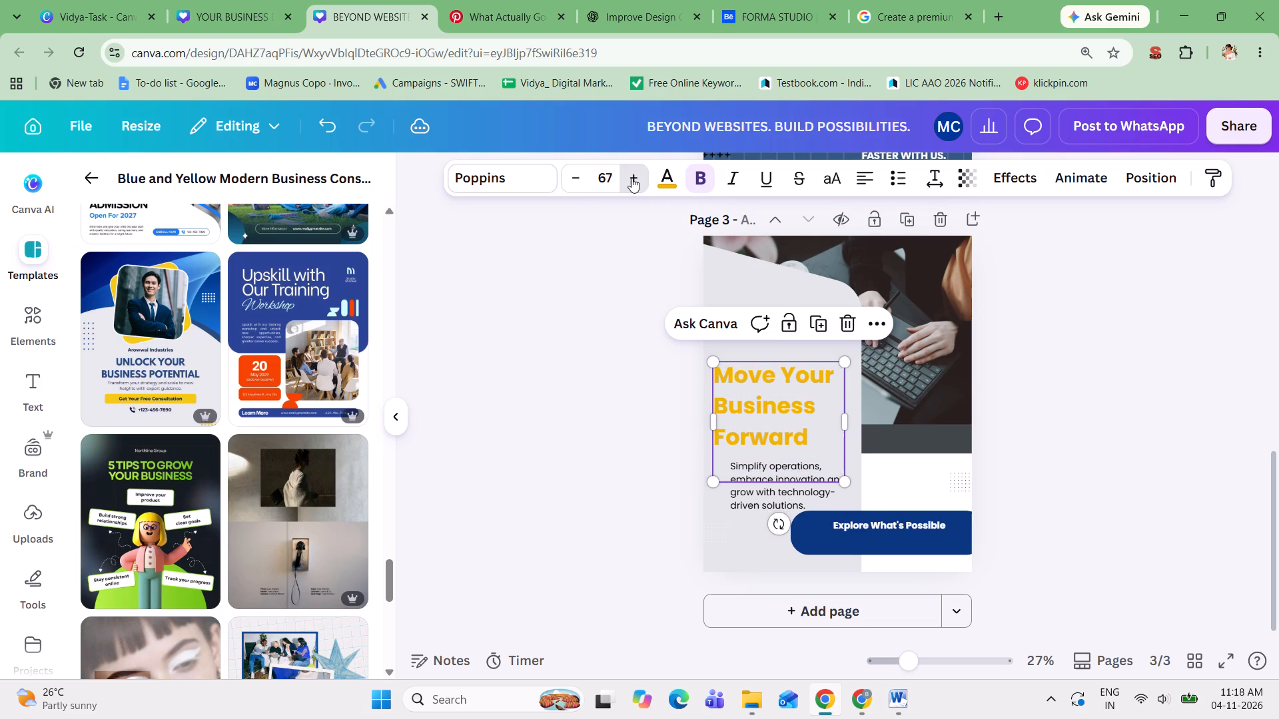
click(632, 178)
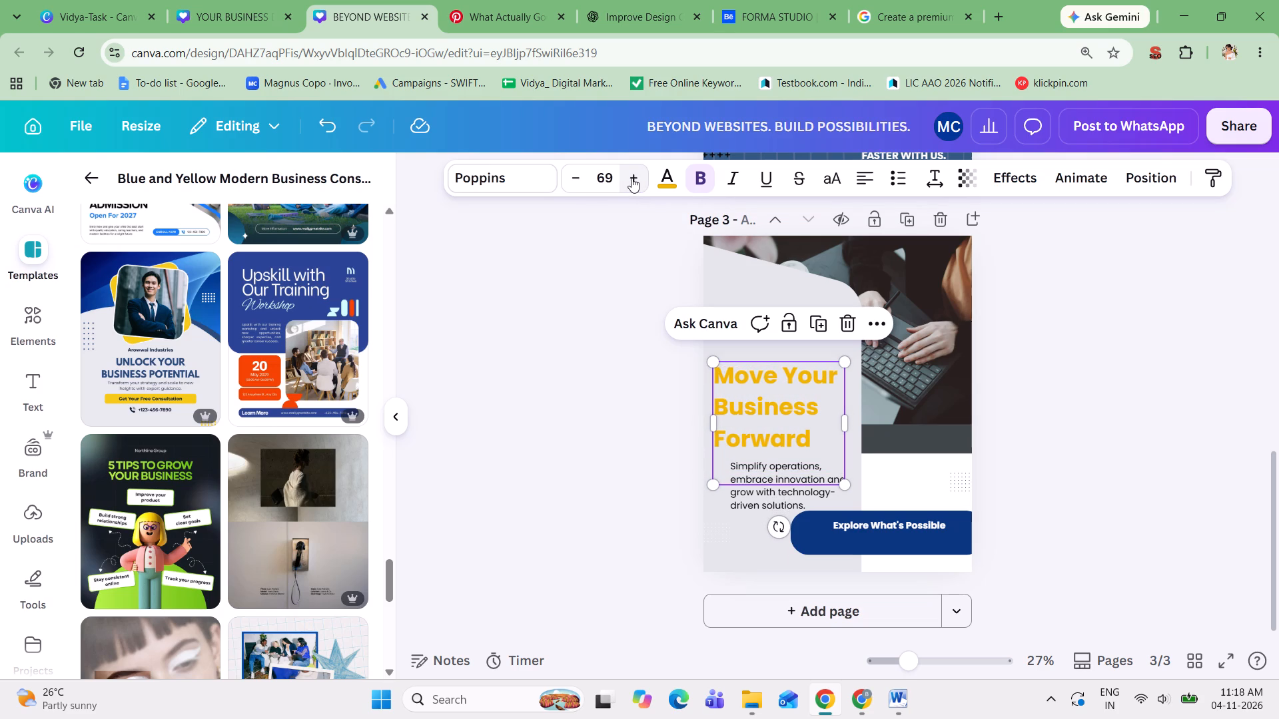
click(632, 178)
click(1106, 361)
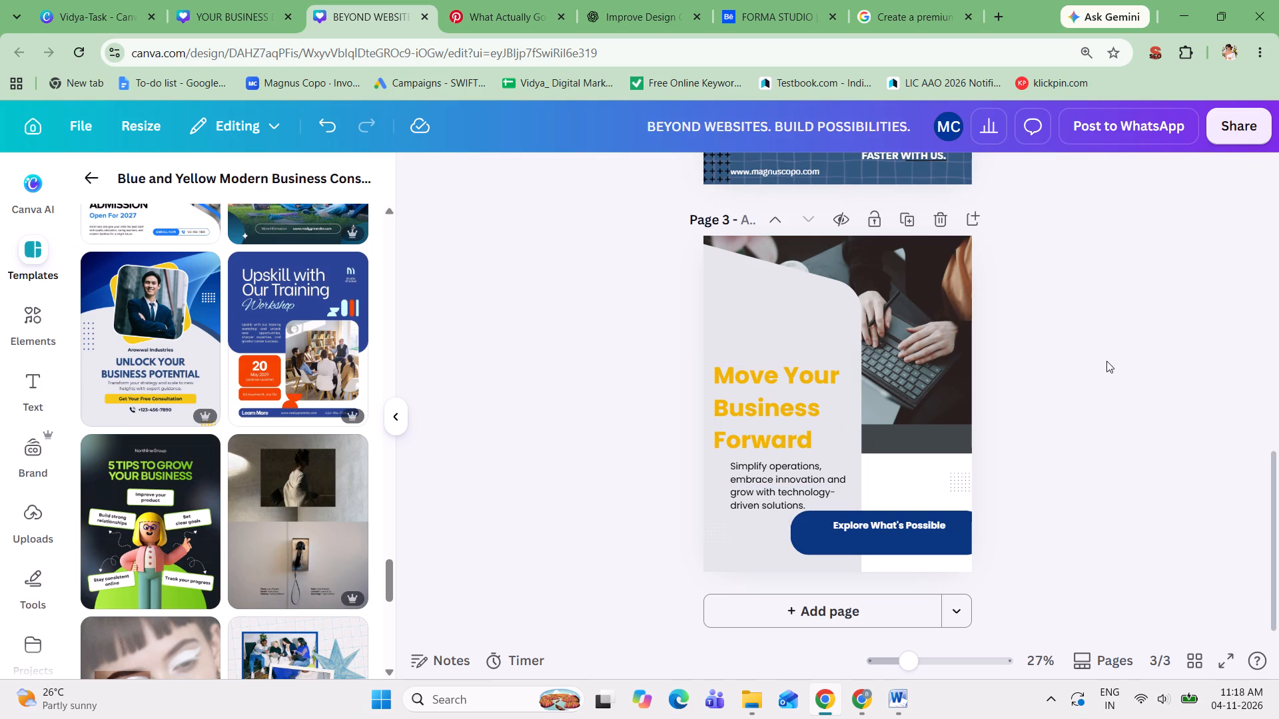
Remove the empty line at the end of the heading's text box and move the heading slightly higher on the grey panel.
drag(788, 407, 795, 398)
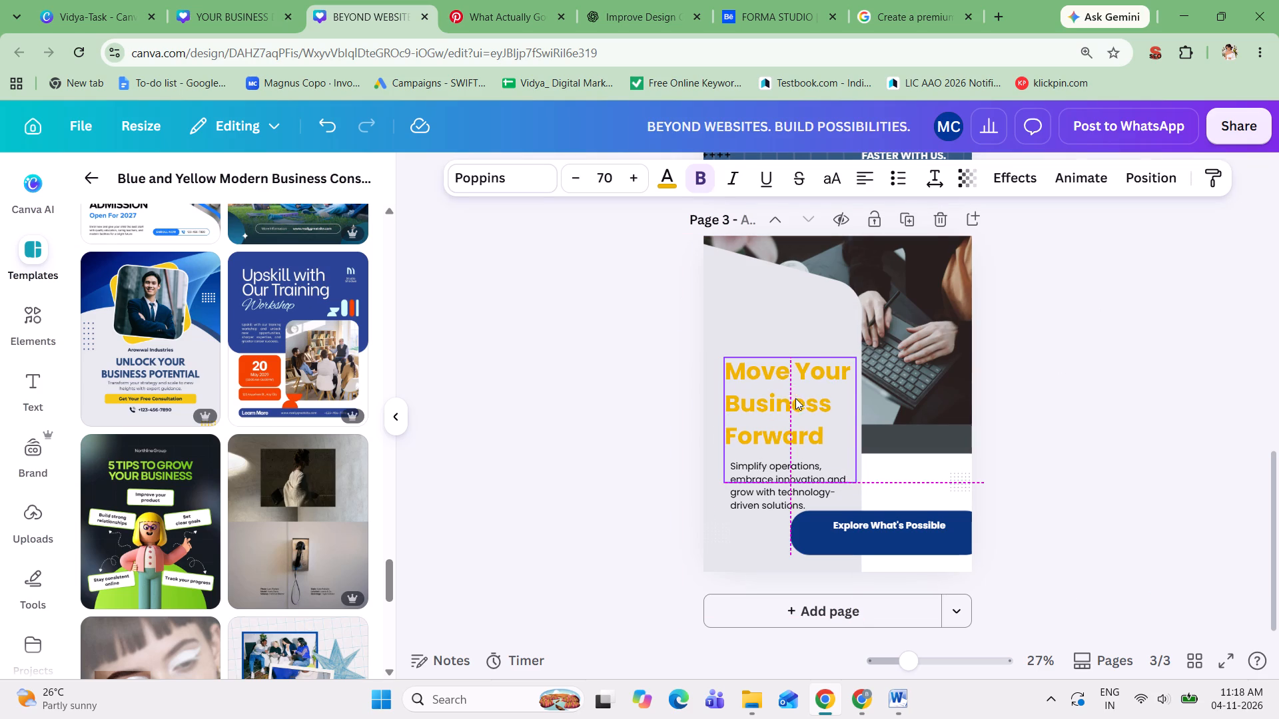
click(759, 451)
click(759, 451)
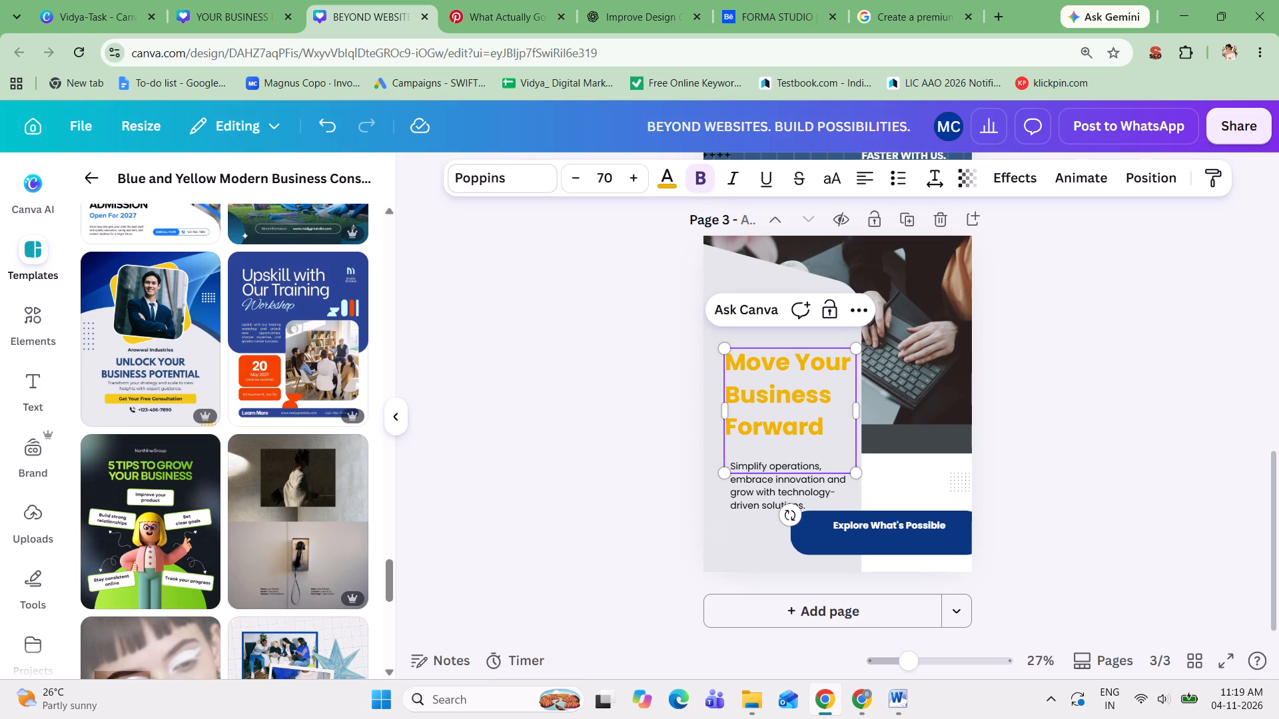
key(Delete)
key(Delete)
key(Delete)
key(Delete)
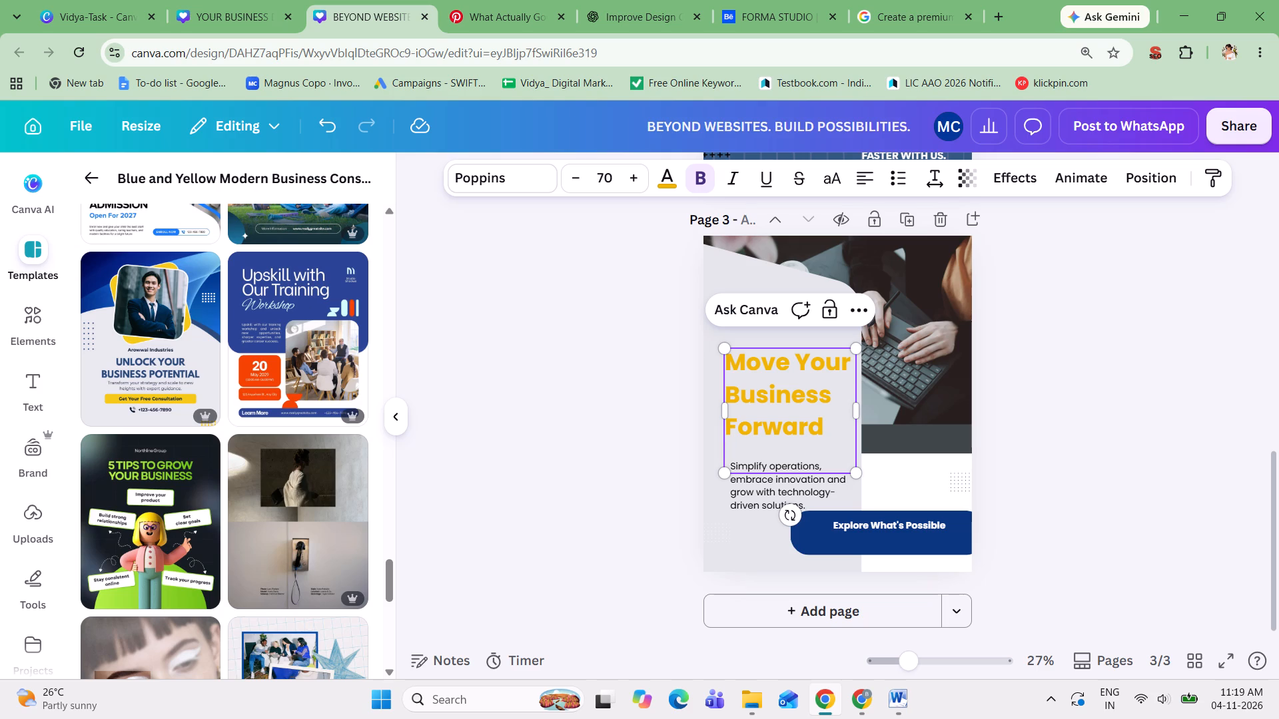
click(844, 431)
key(Delete)
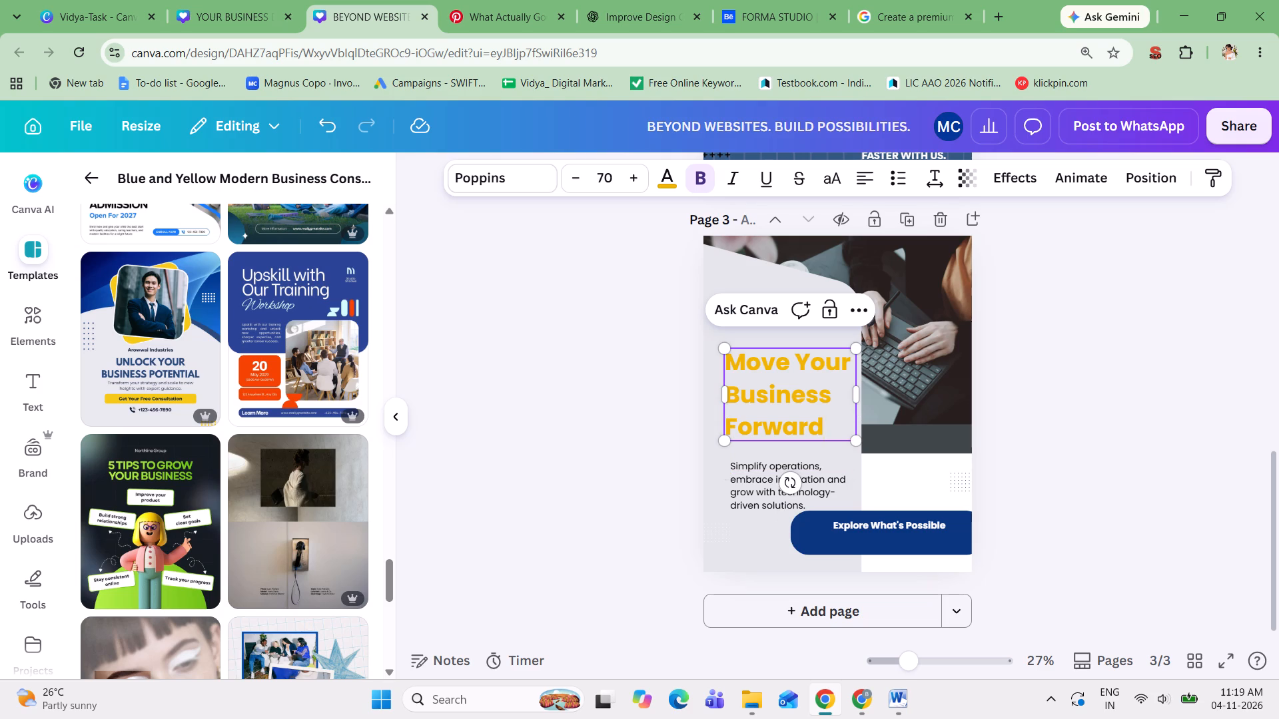
click(1130, 446)
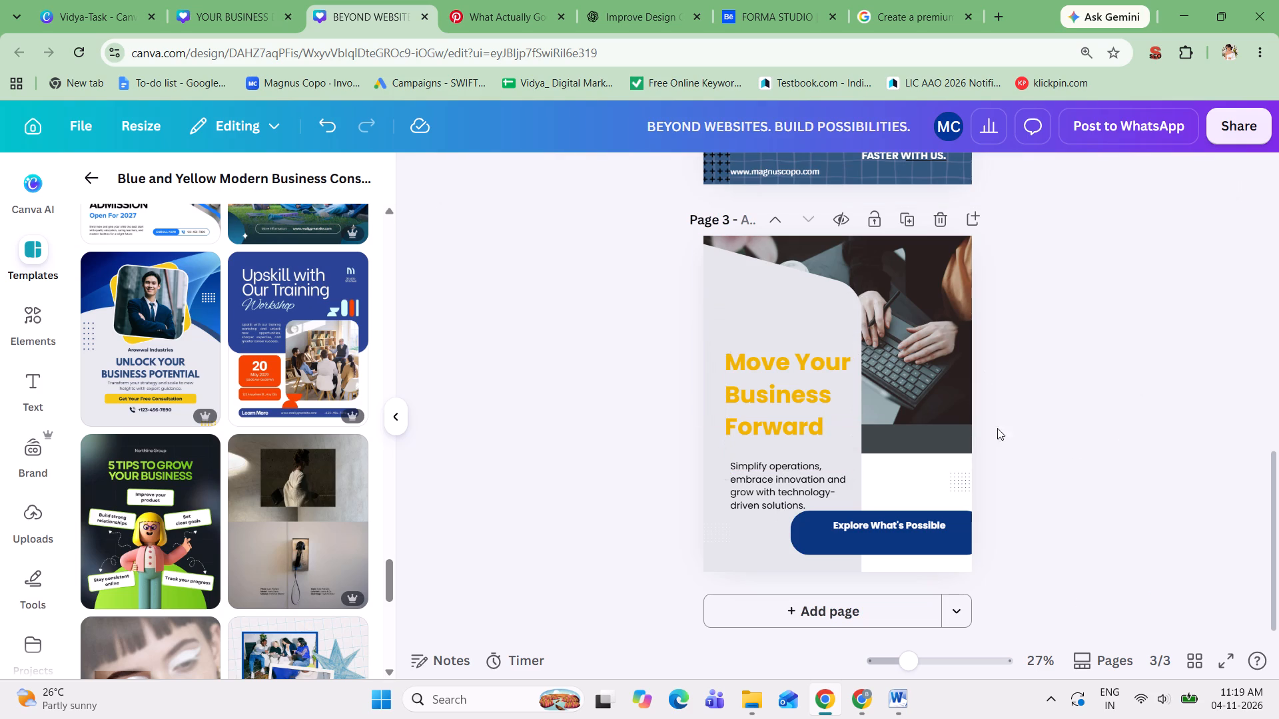
drag(836, 376, 823, 370)
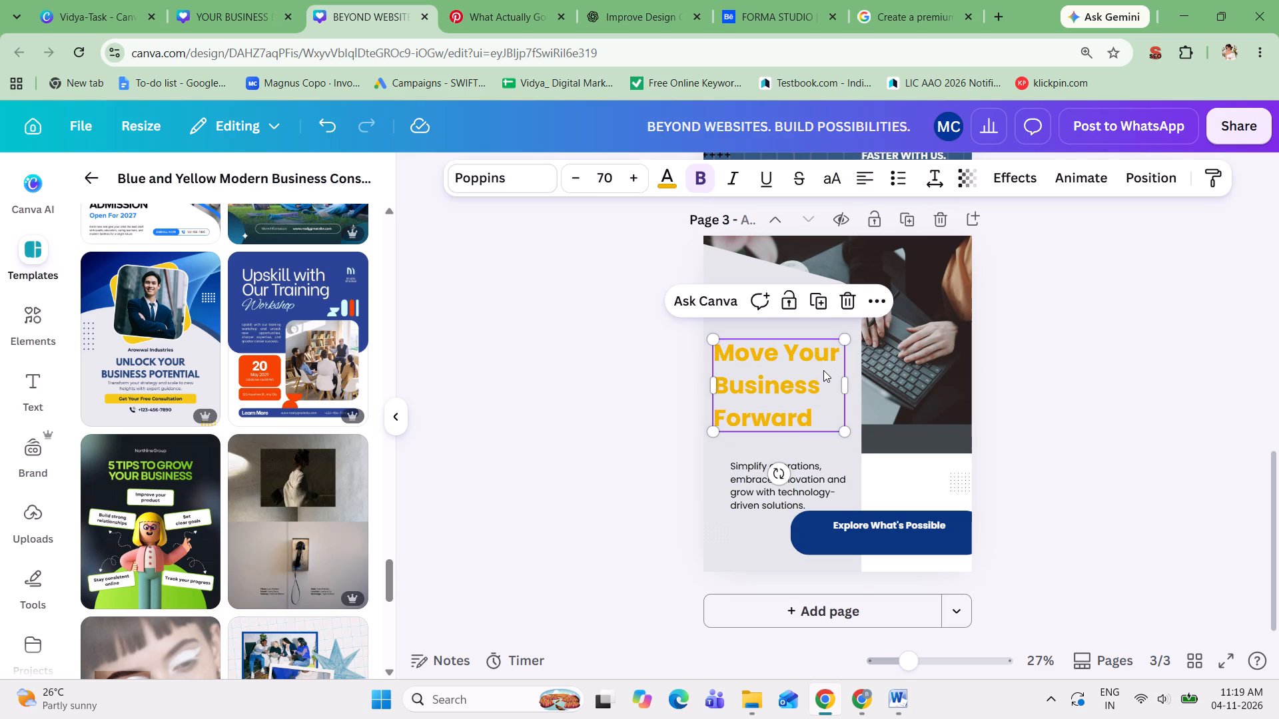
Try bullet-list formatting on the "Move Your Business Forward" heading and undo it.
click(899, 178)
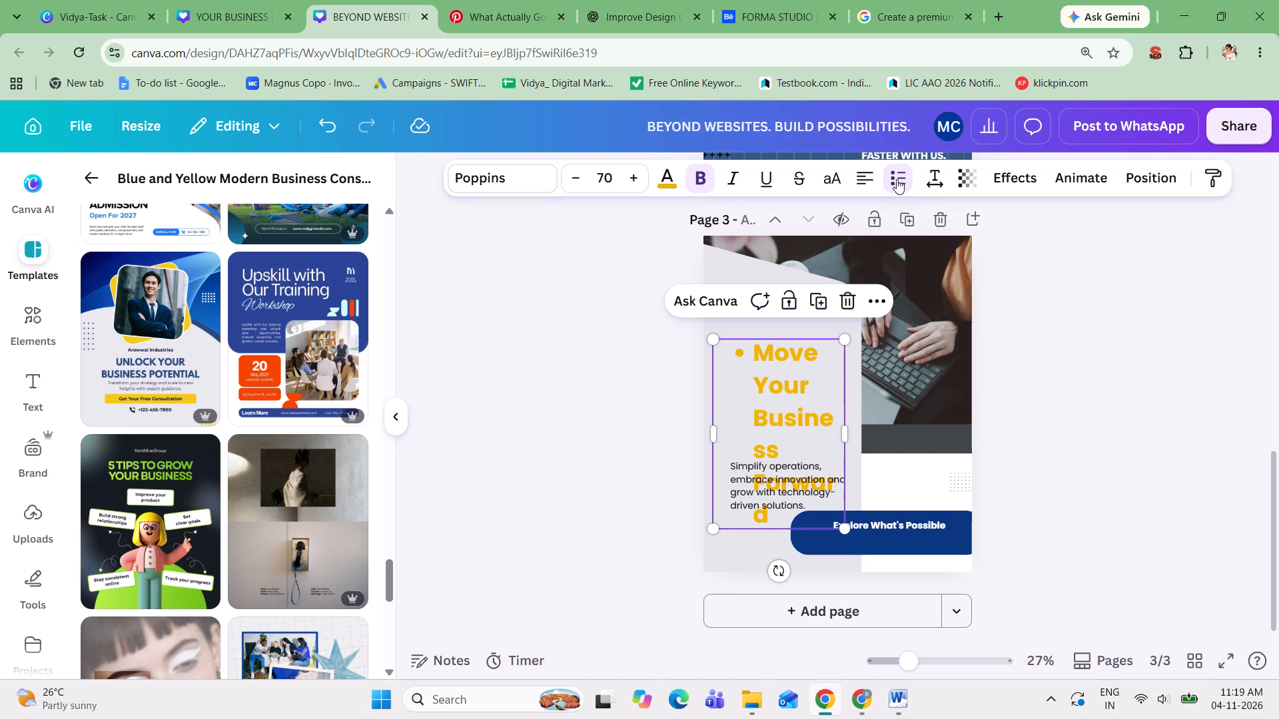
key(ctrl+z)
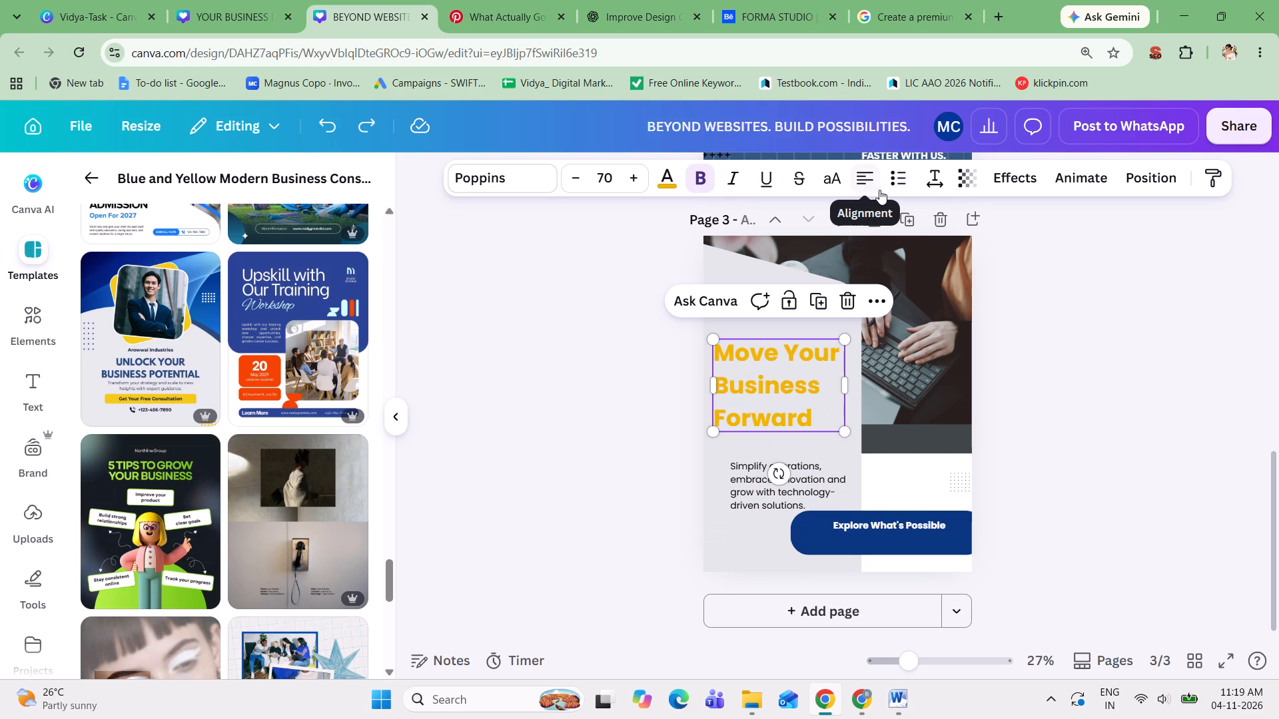
Reduce the line spacing of the "Move Your Business Forward" heading to 1.07.
click(937, 182)
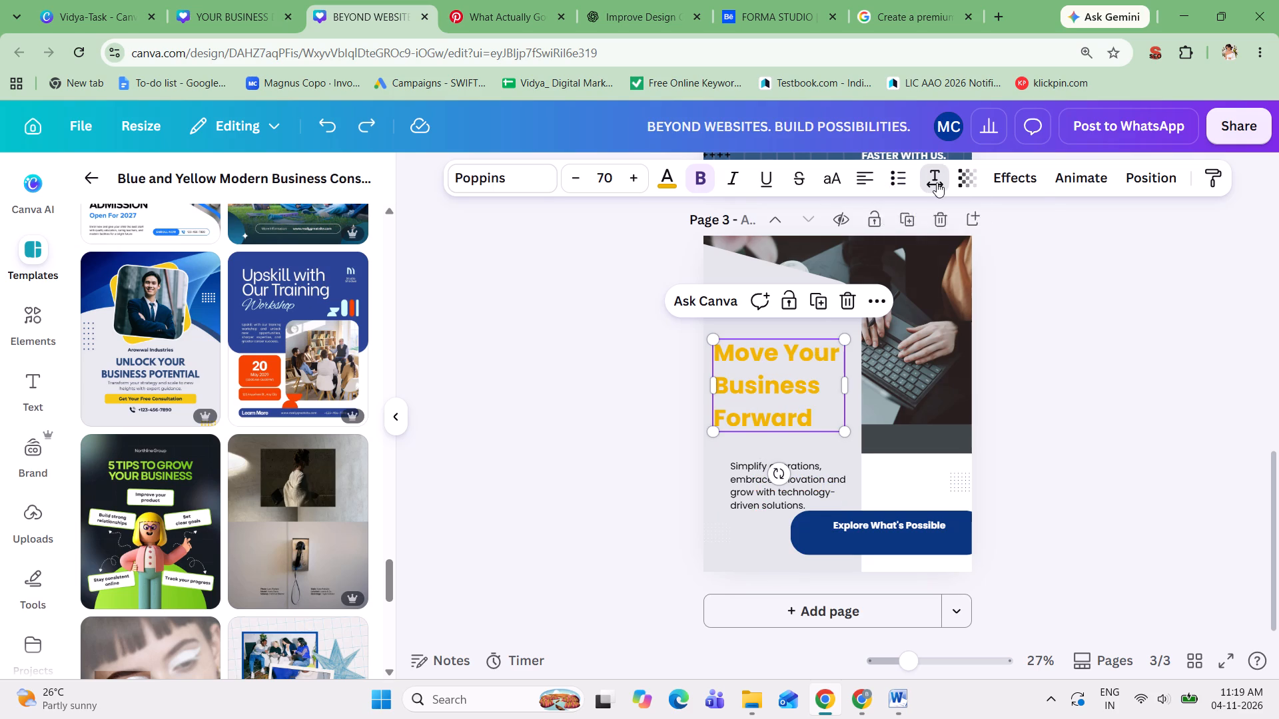
drag(905, 312, 881, 313)
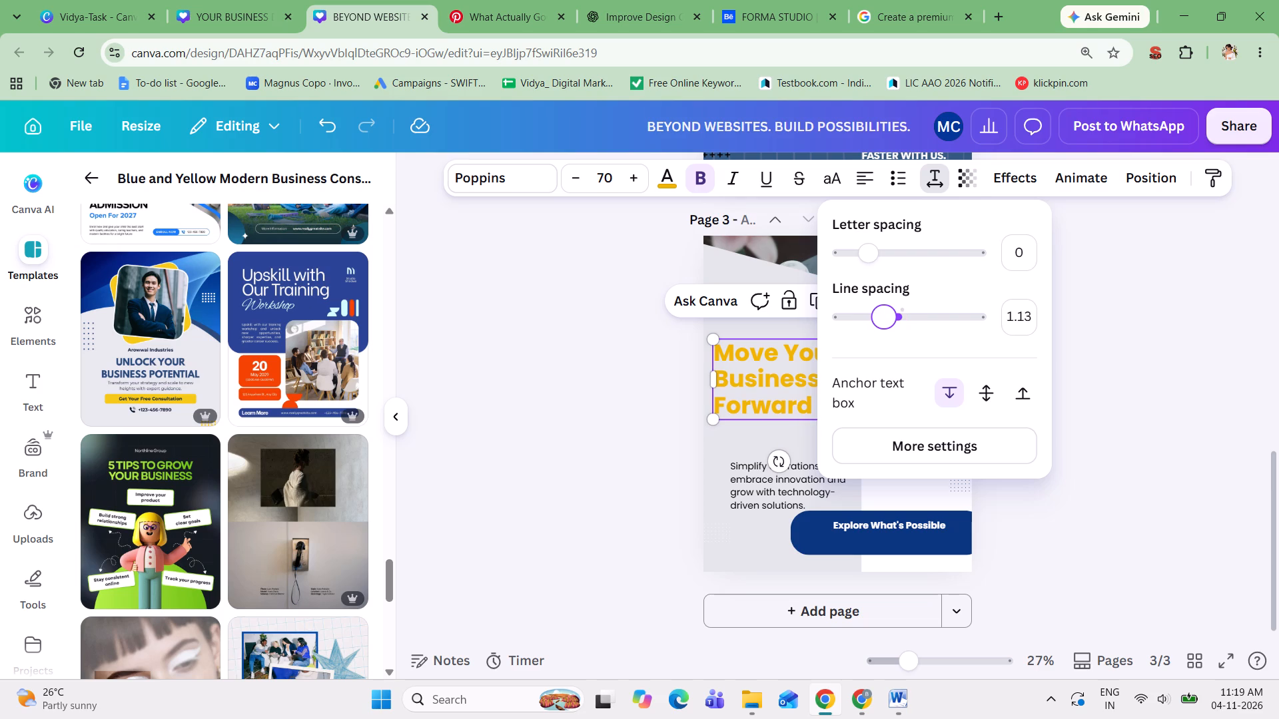
drag(881, 313, 879, 312)
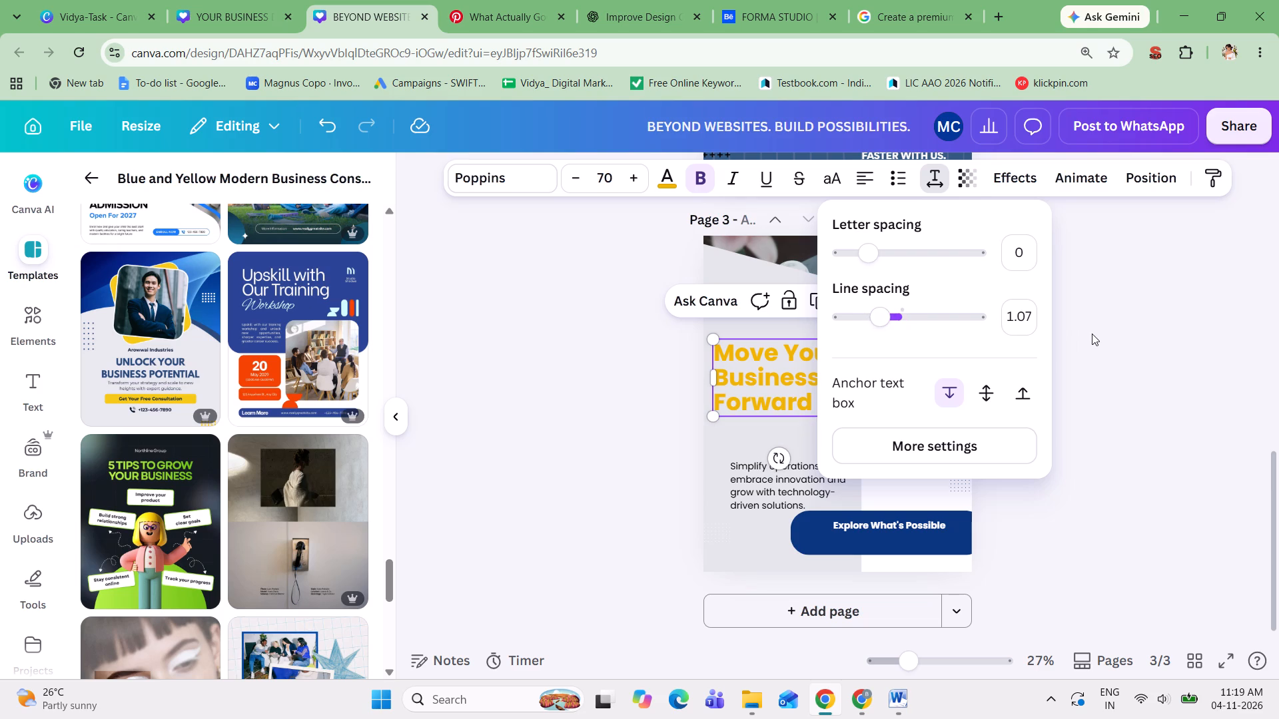
click(1092, 334)
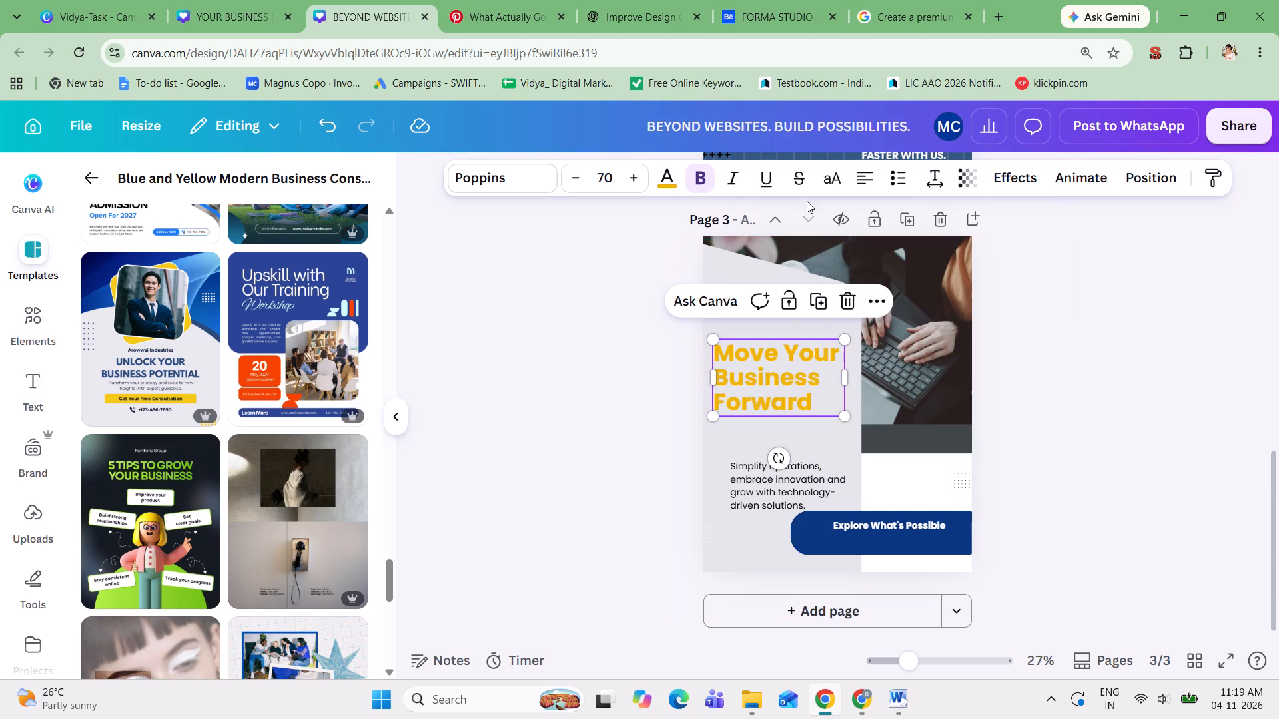
Increase the heading's font size to 72 and nudge it slightly sideways to centre it on the grey panel.
click(633, 180)
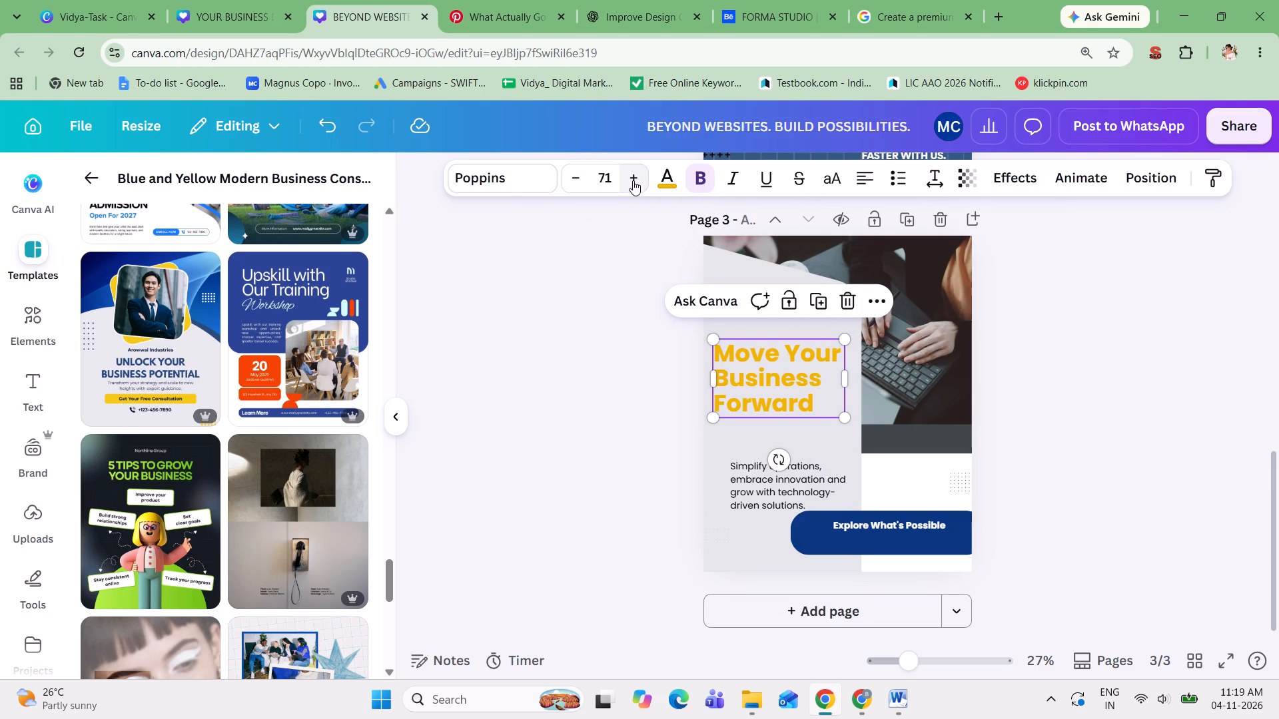
click(633, 180)
click(1119, 368)
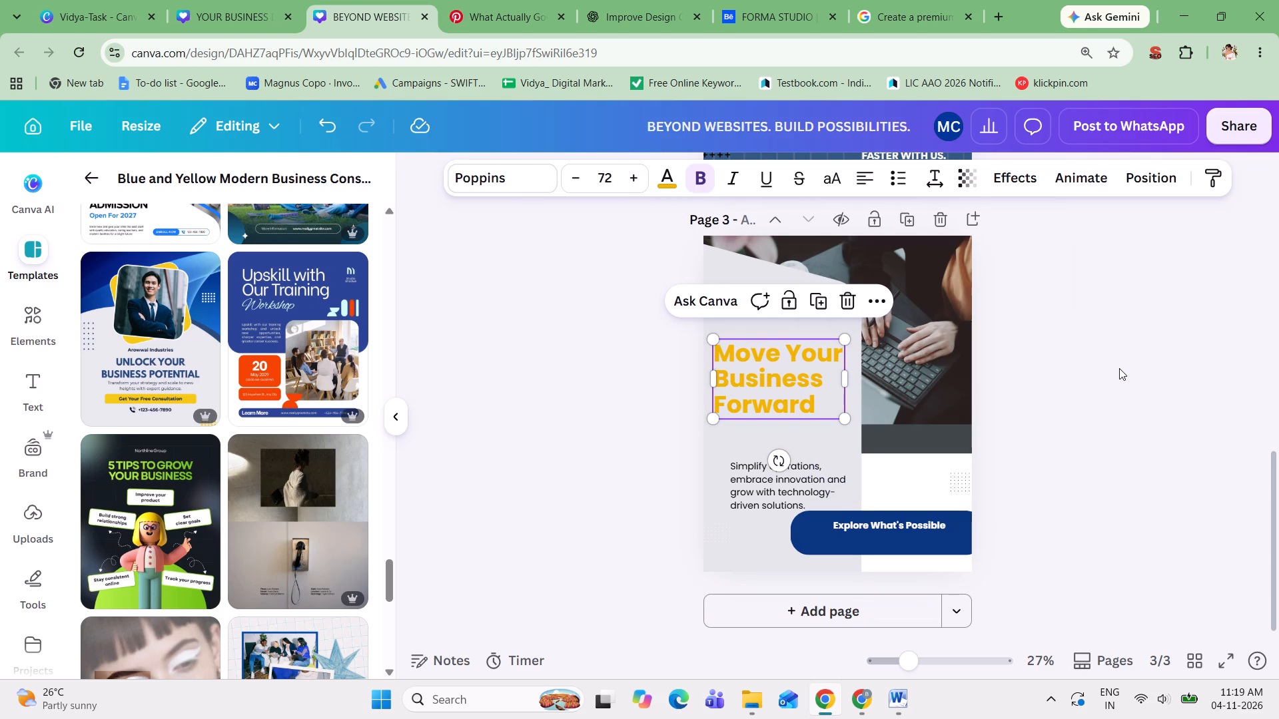
click(814, 371)
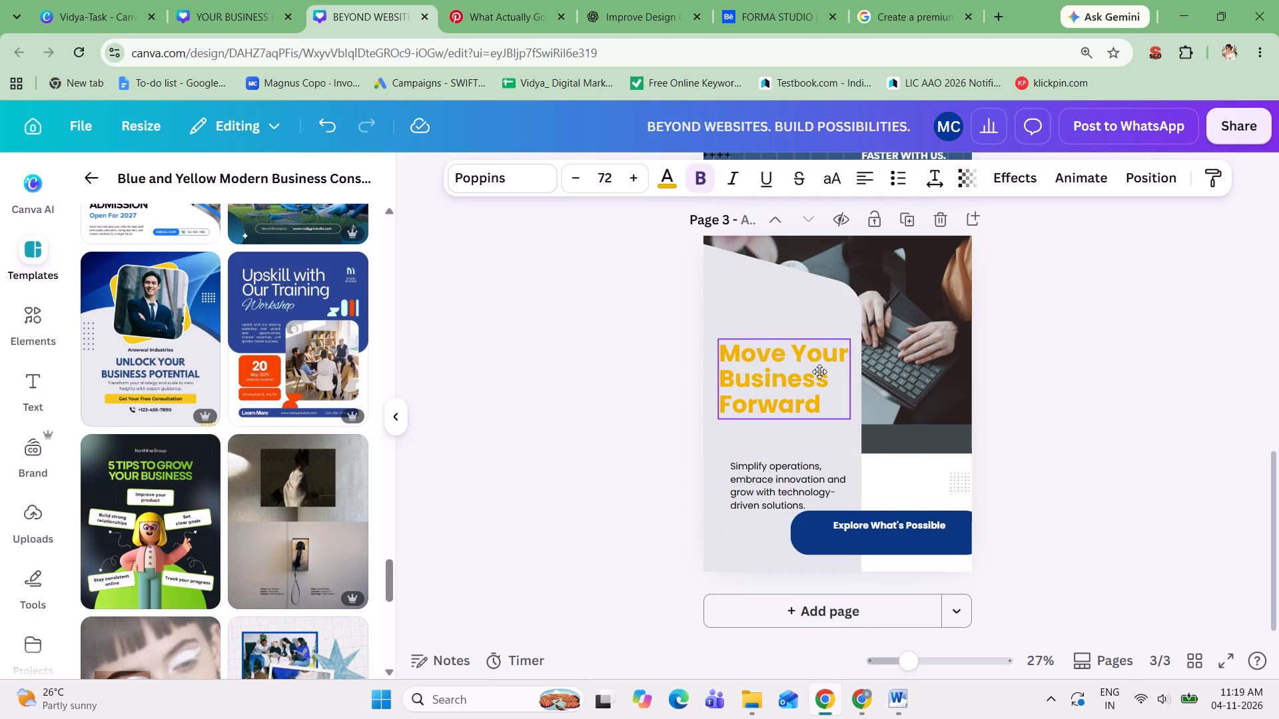
click(1045, 375)
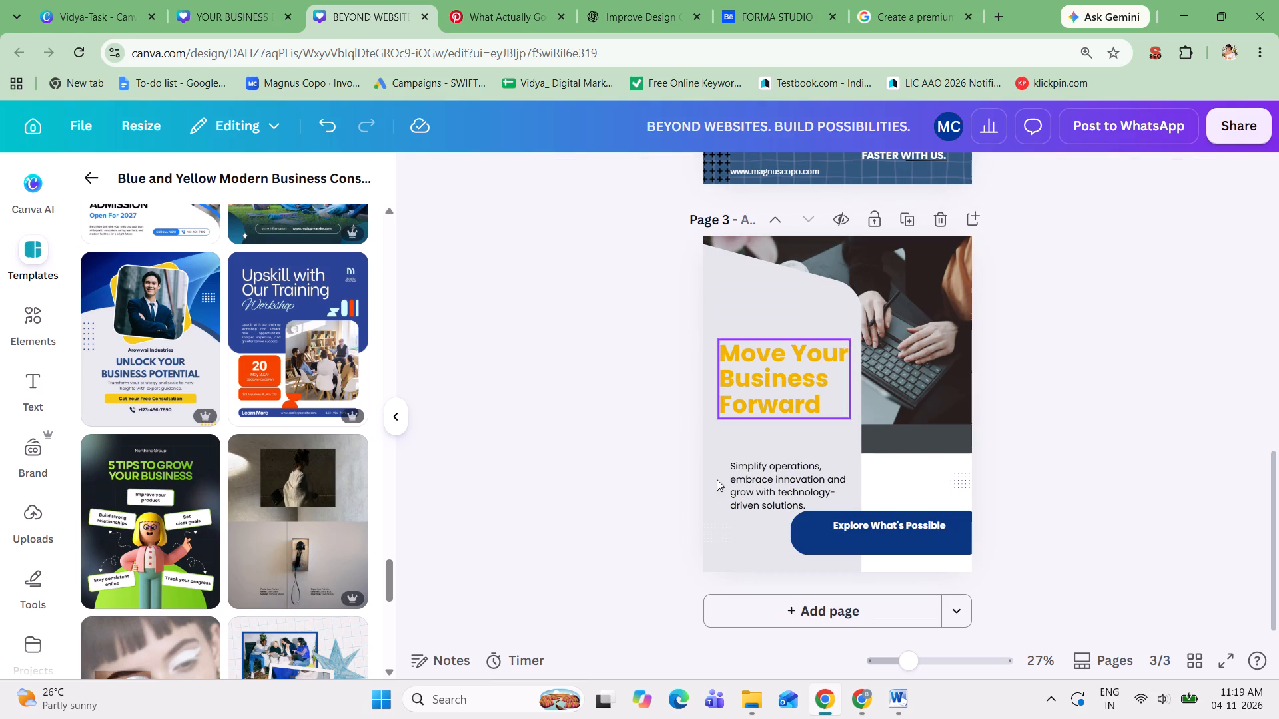
Move the "Simplify operations..." paragraph up beneath the heading, aligned with the heading's left edge.
drag(764, 482, 754, 458)
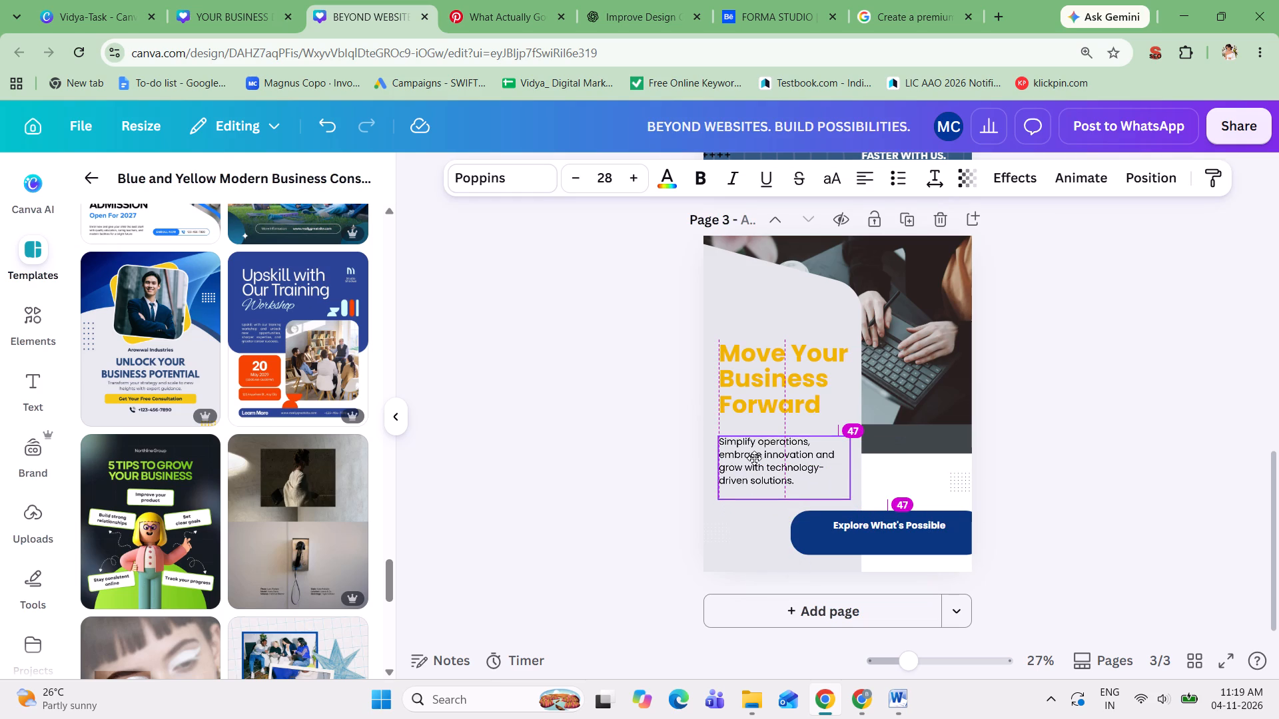
drag(754, 458, 754, 456)
drag(754, 456, 753, 452)
click(1104, 458)
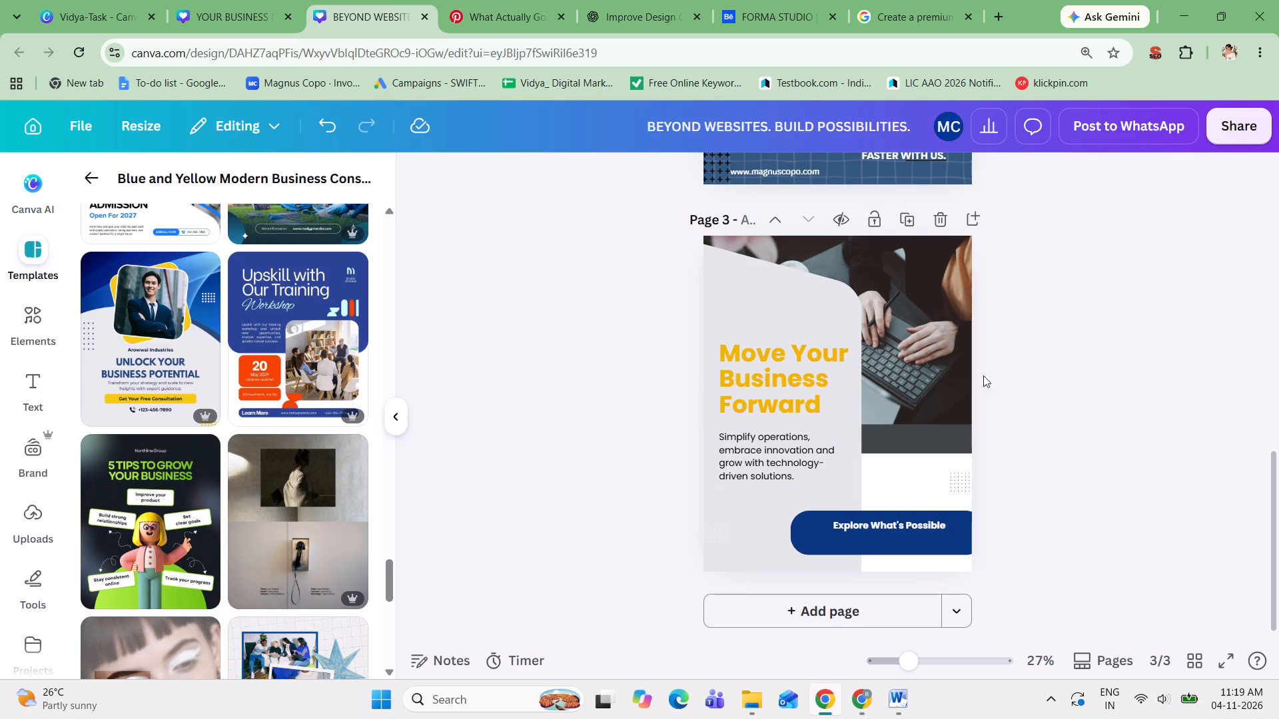
Recolour the "Move Your Business Forward" heading to the dark blue used on the call-to-action banner.
click(798, 388)
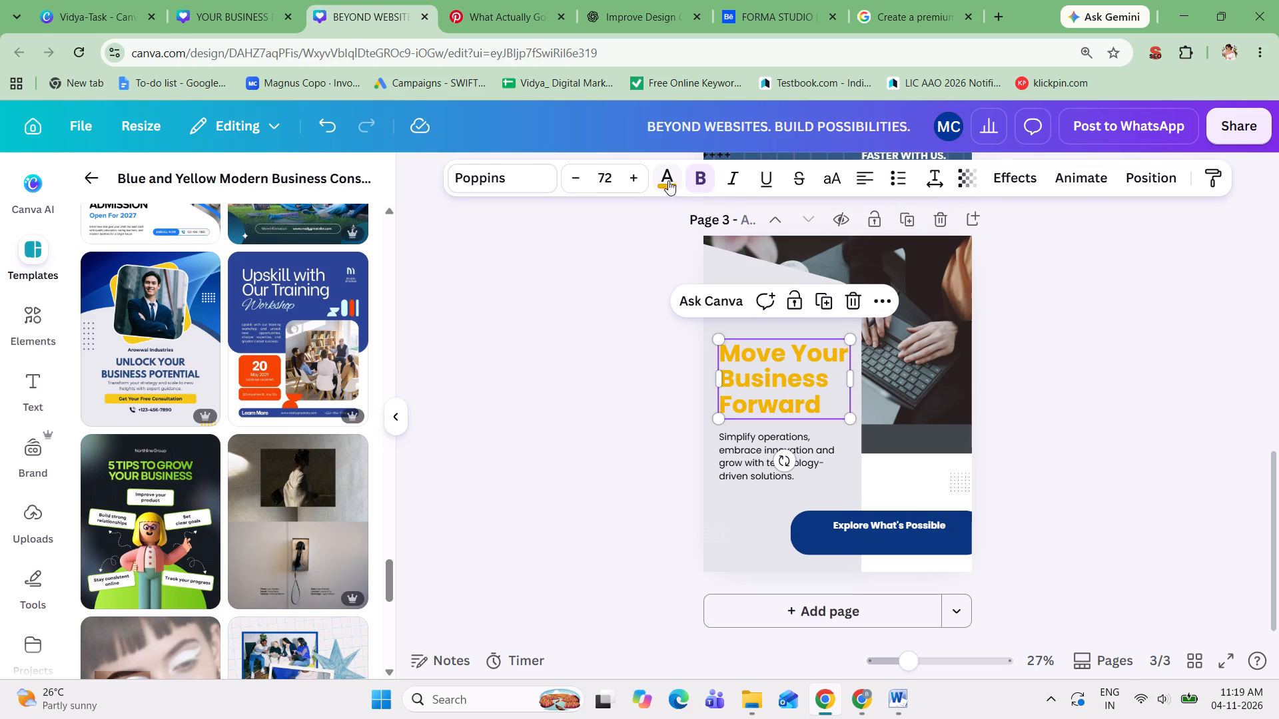
click(667, 178)
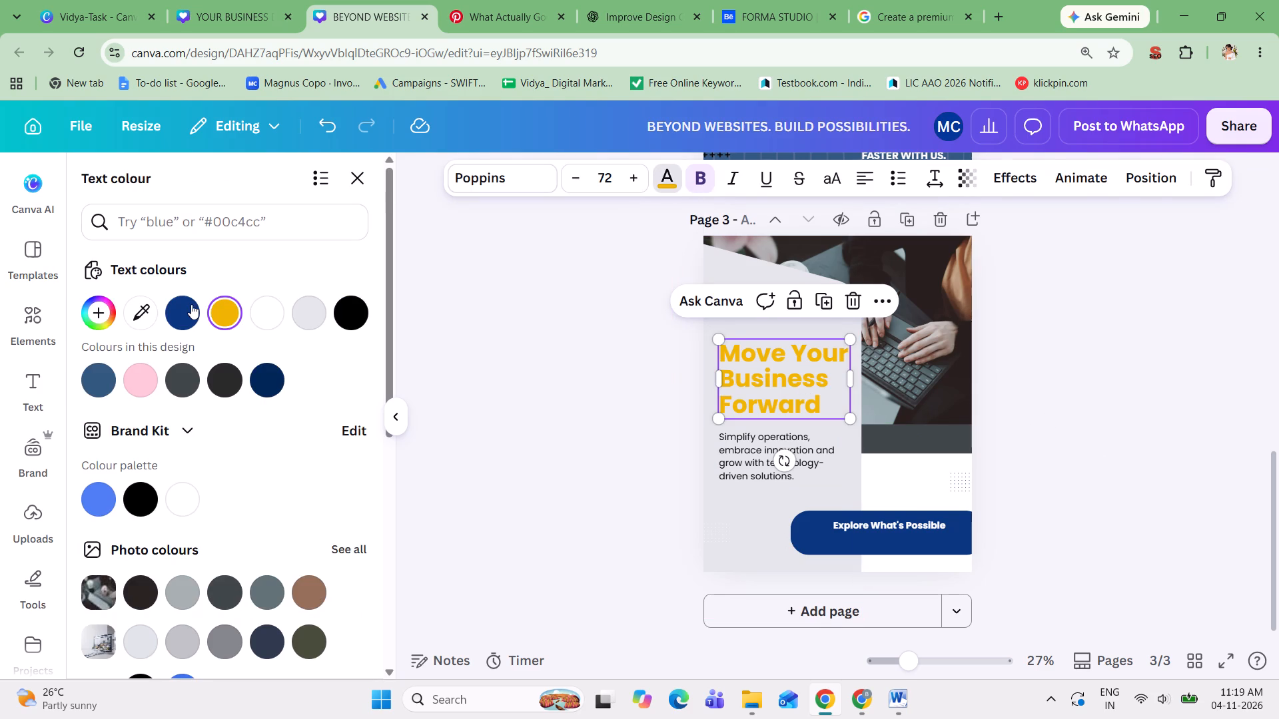
click(185, 306)
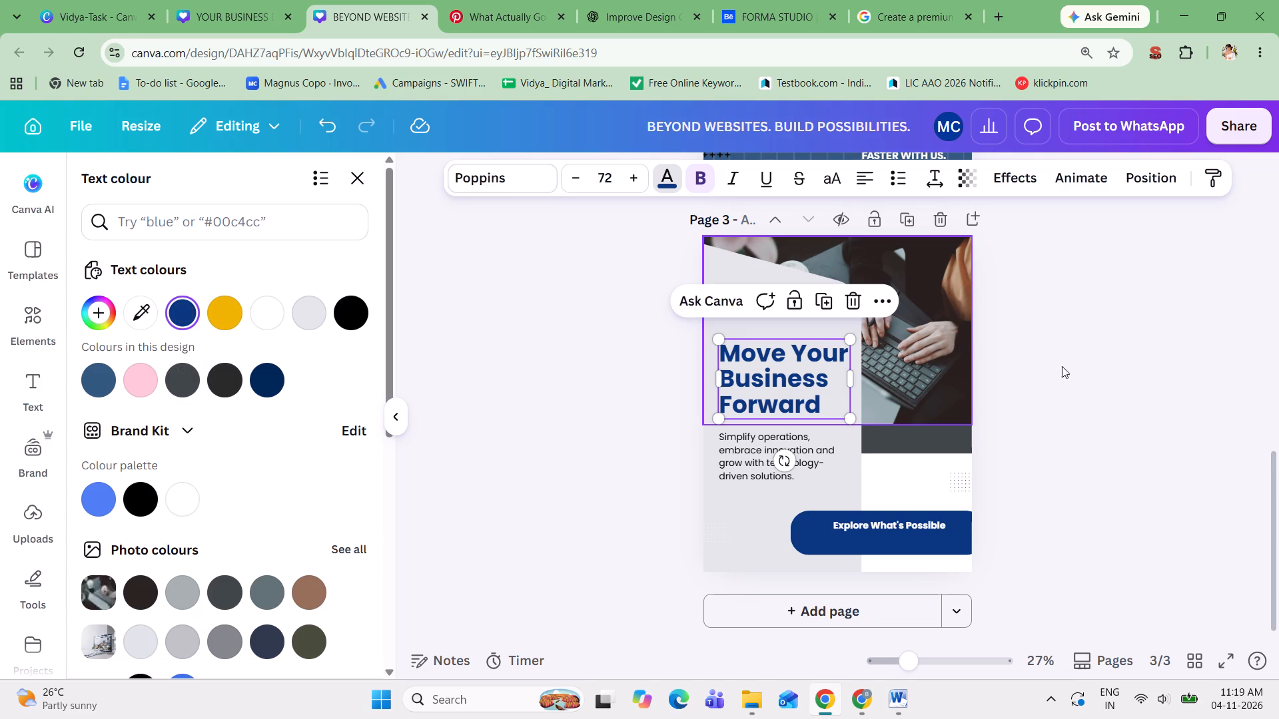
click(1080, 381)
click(1080, 381)
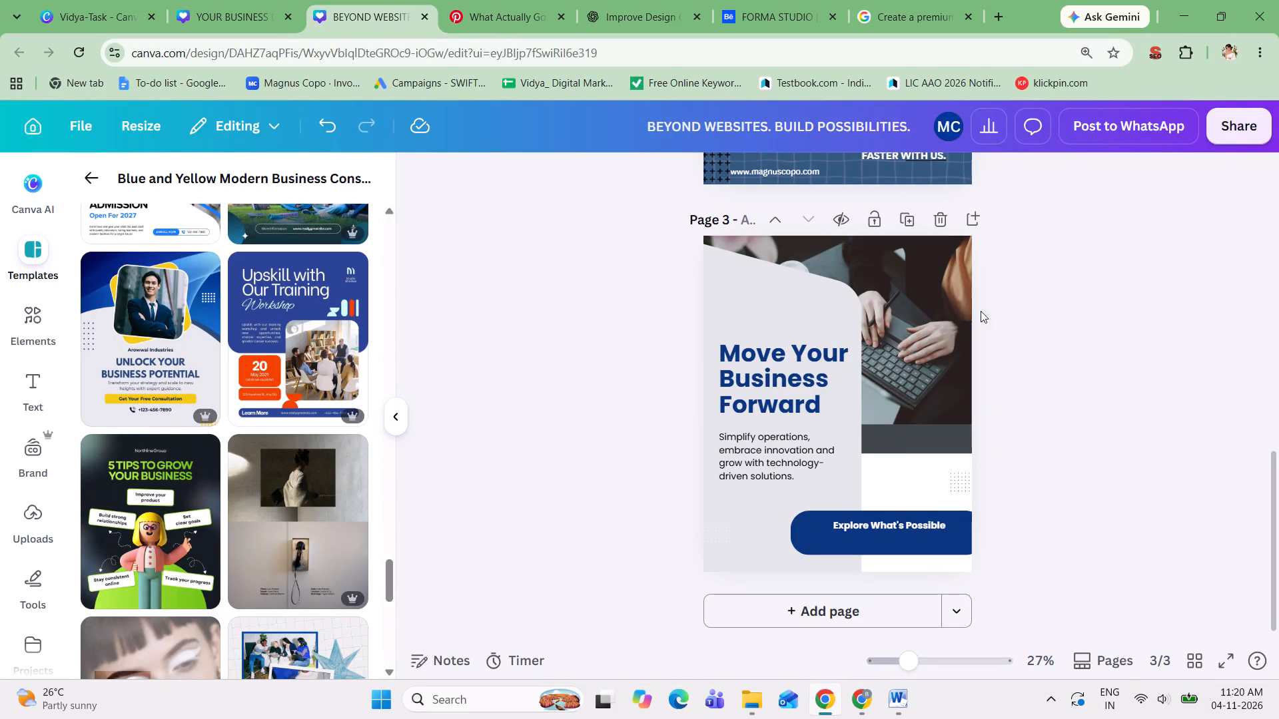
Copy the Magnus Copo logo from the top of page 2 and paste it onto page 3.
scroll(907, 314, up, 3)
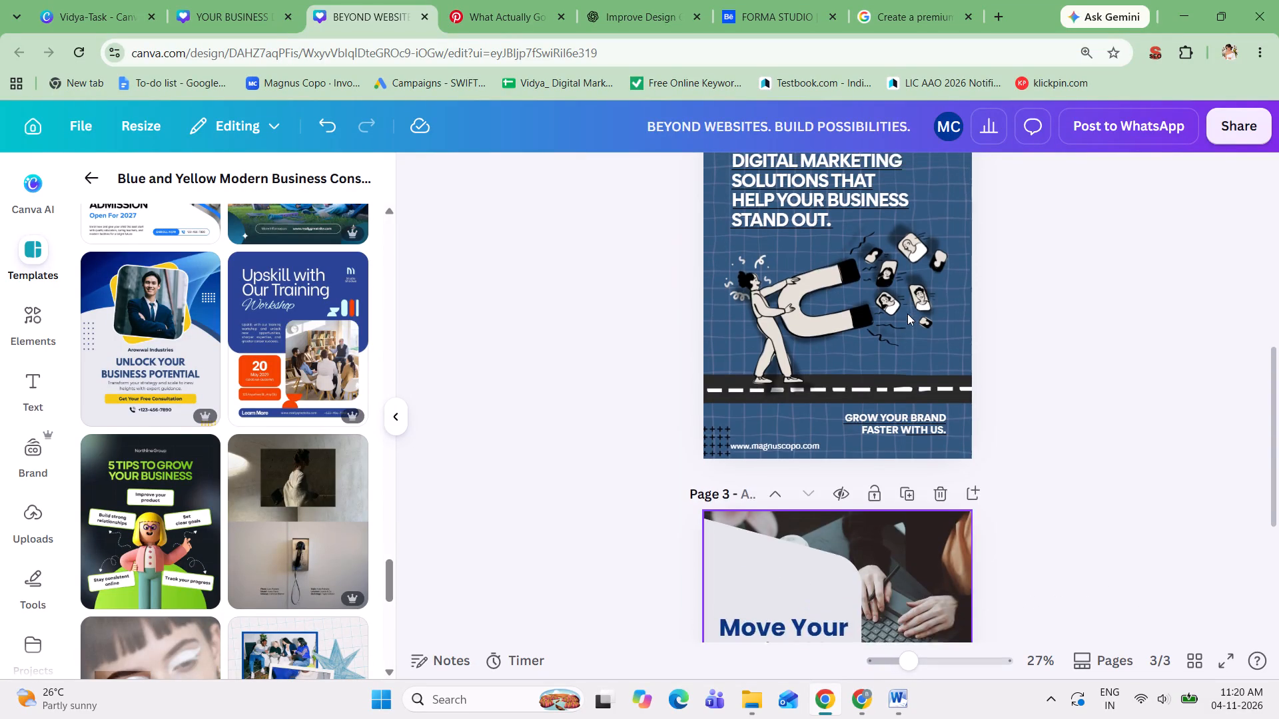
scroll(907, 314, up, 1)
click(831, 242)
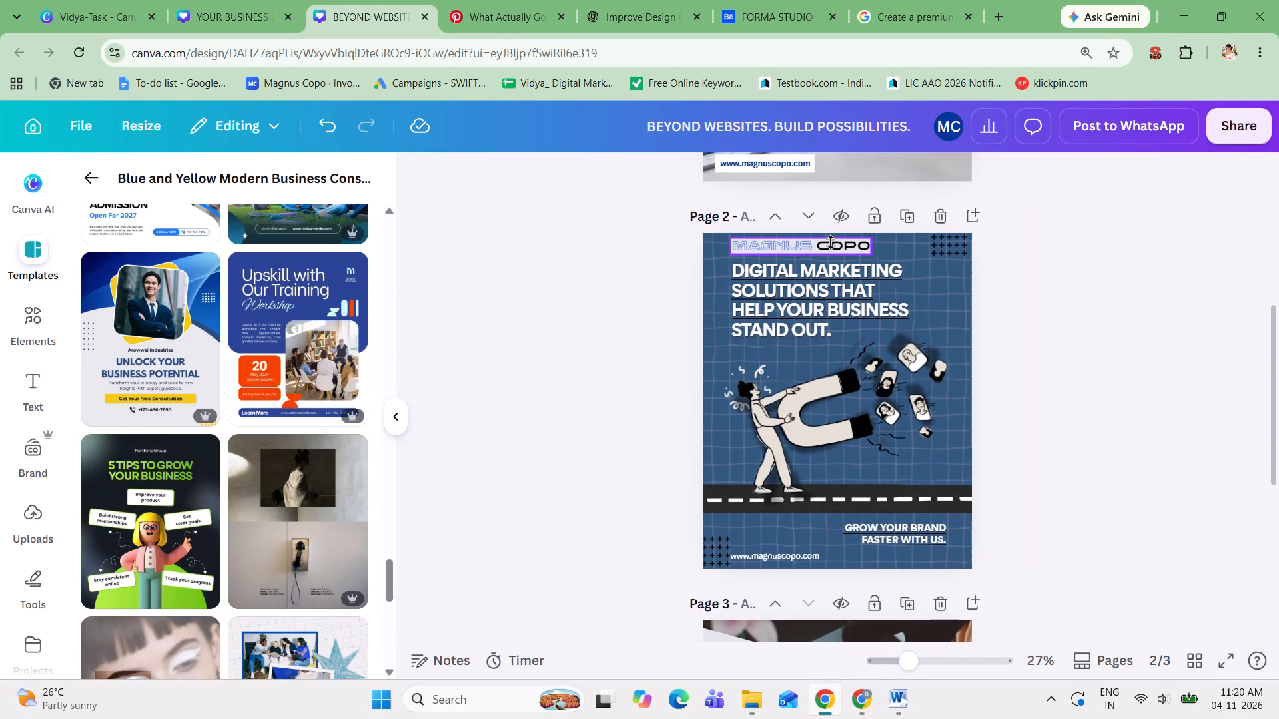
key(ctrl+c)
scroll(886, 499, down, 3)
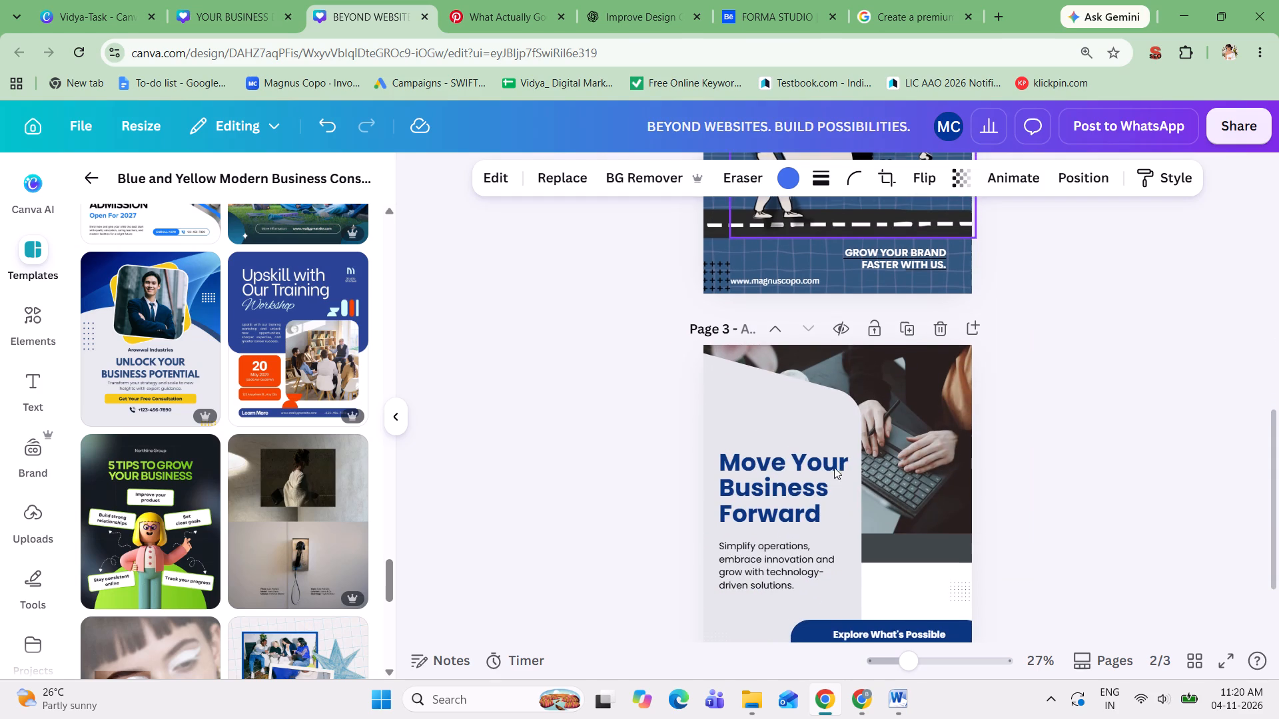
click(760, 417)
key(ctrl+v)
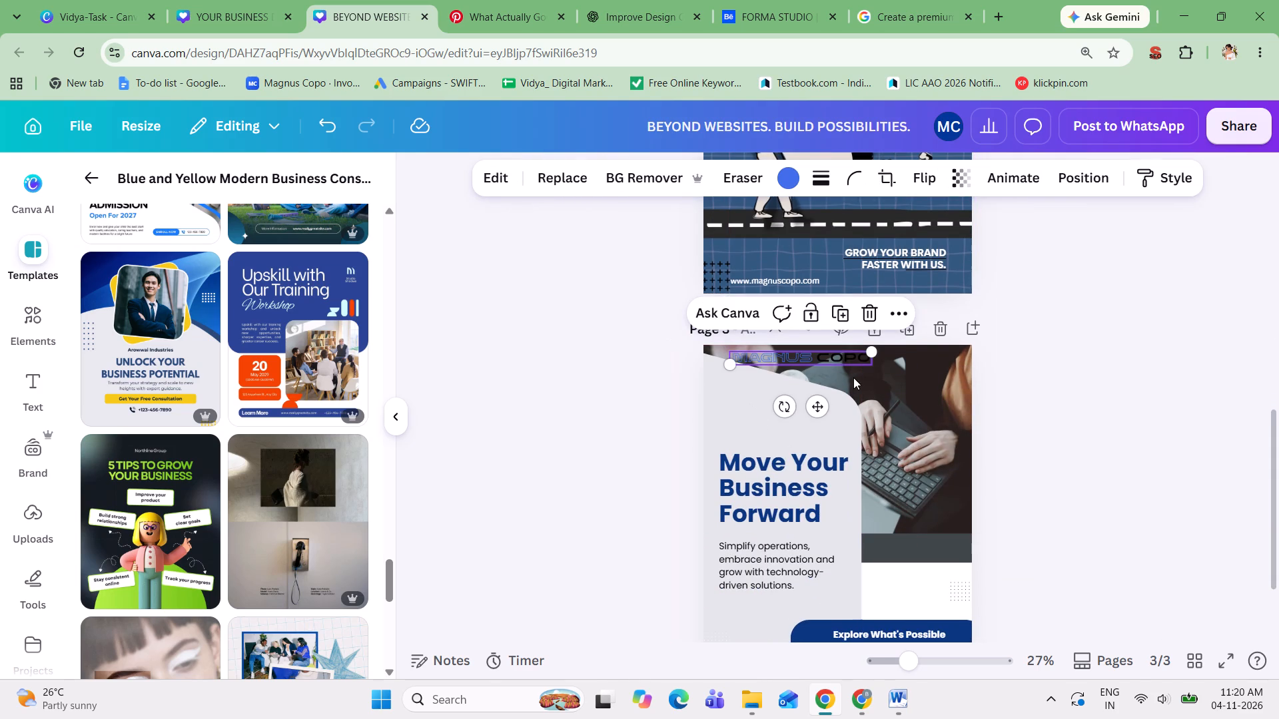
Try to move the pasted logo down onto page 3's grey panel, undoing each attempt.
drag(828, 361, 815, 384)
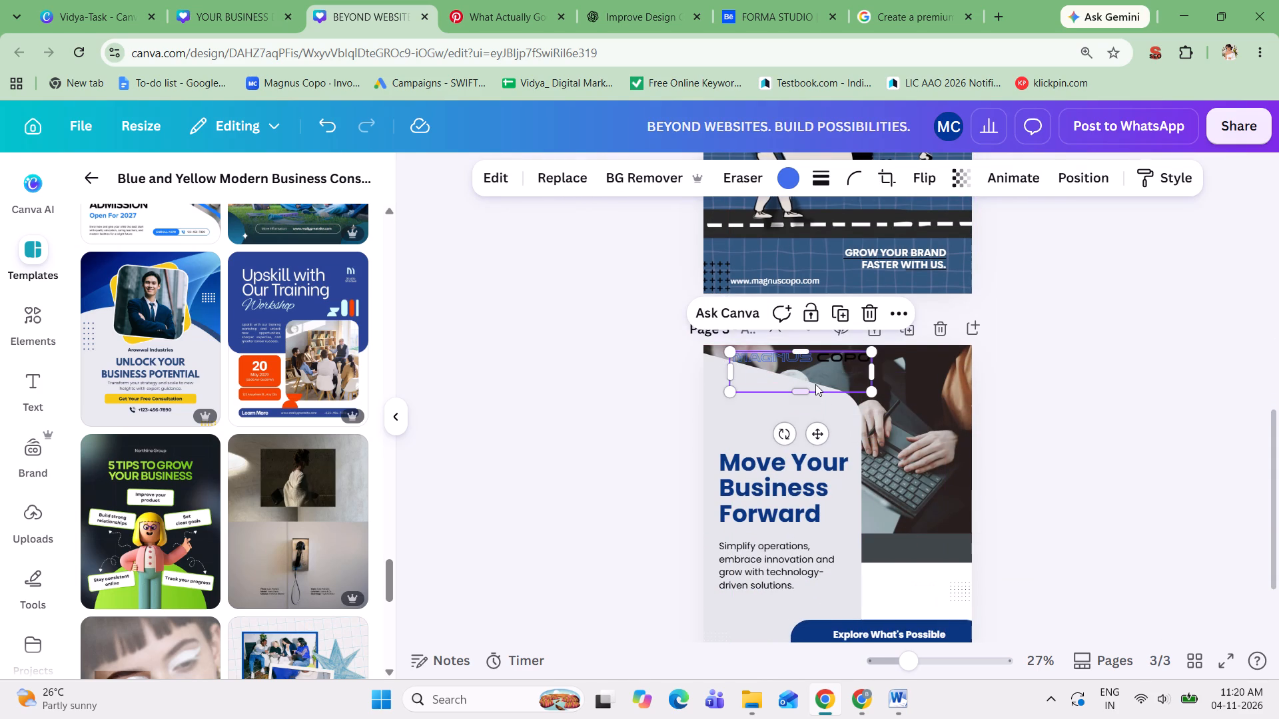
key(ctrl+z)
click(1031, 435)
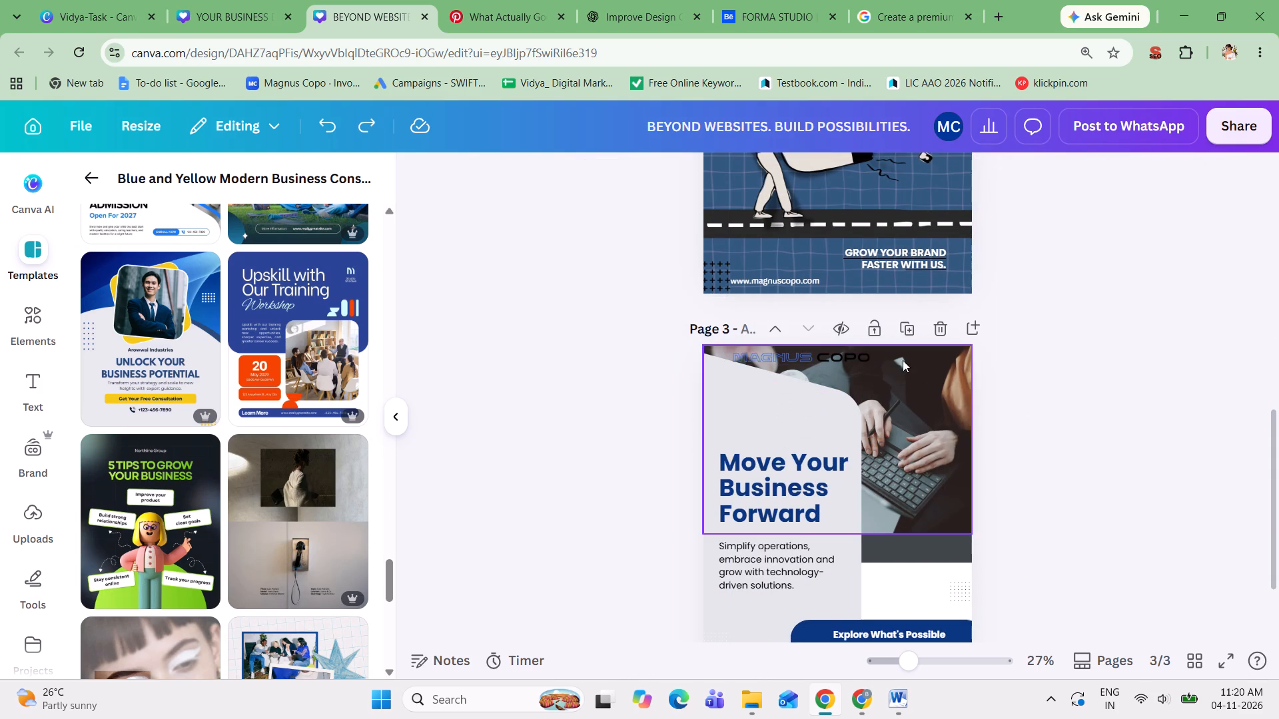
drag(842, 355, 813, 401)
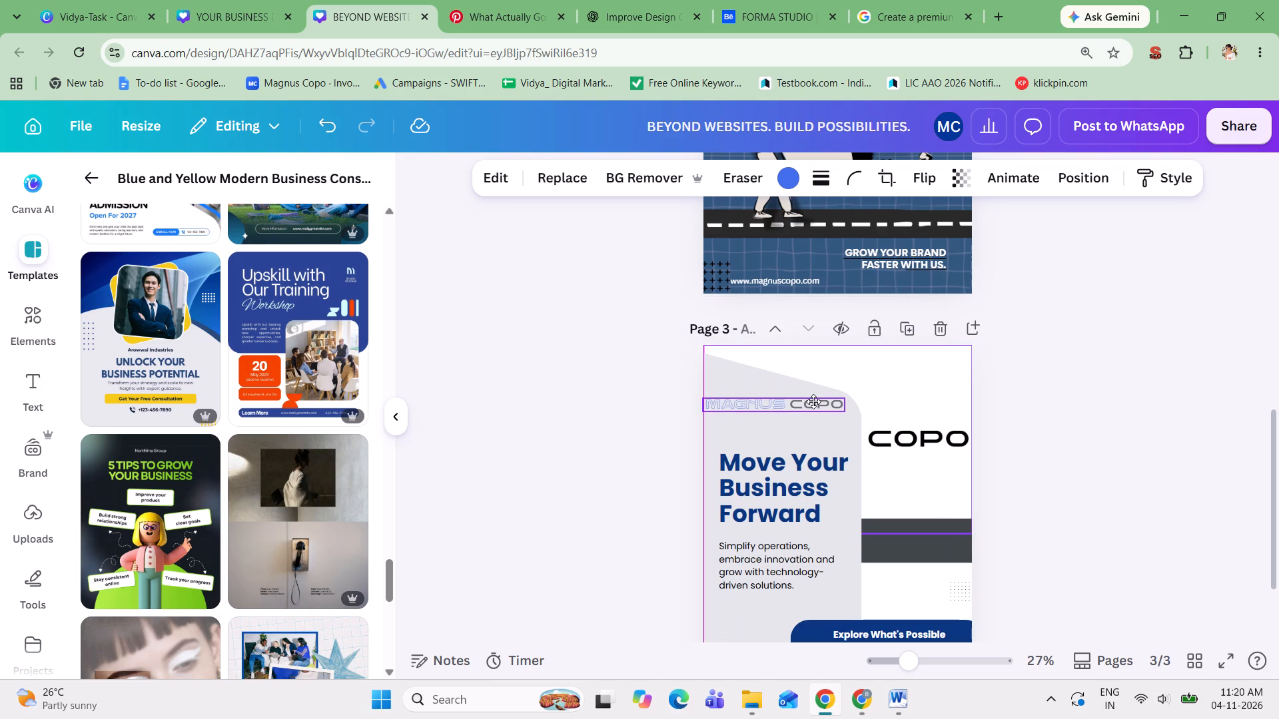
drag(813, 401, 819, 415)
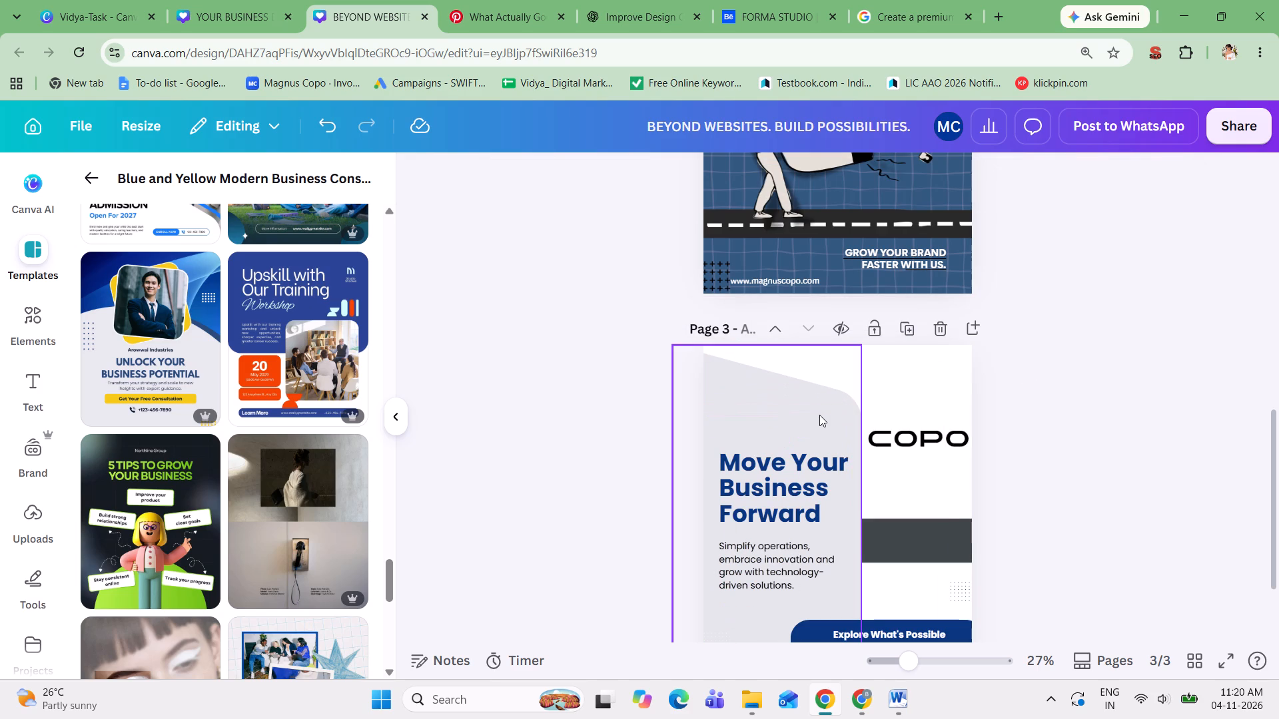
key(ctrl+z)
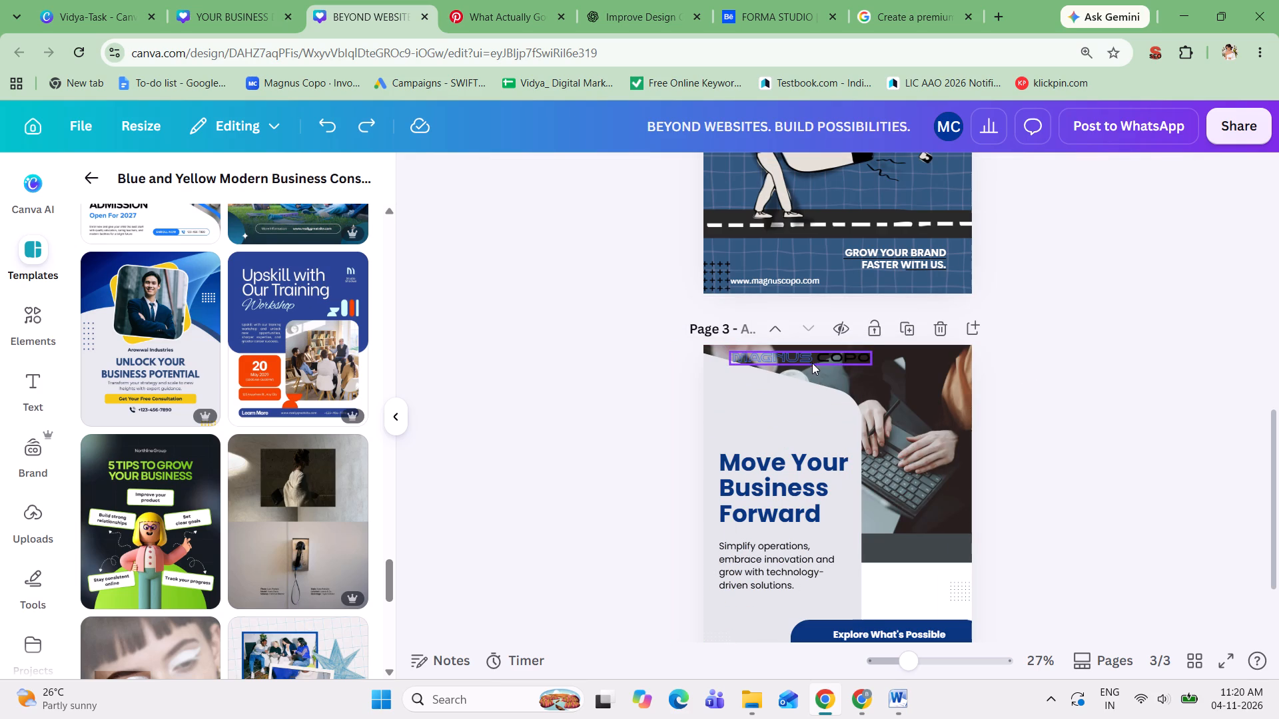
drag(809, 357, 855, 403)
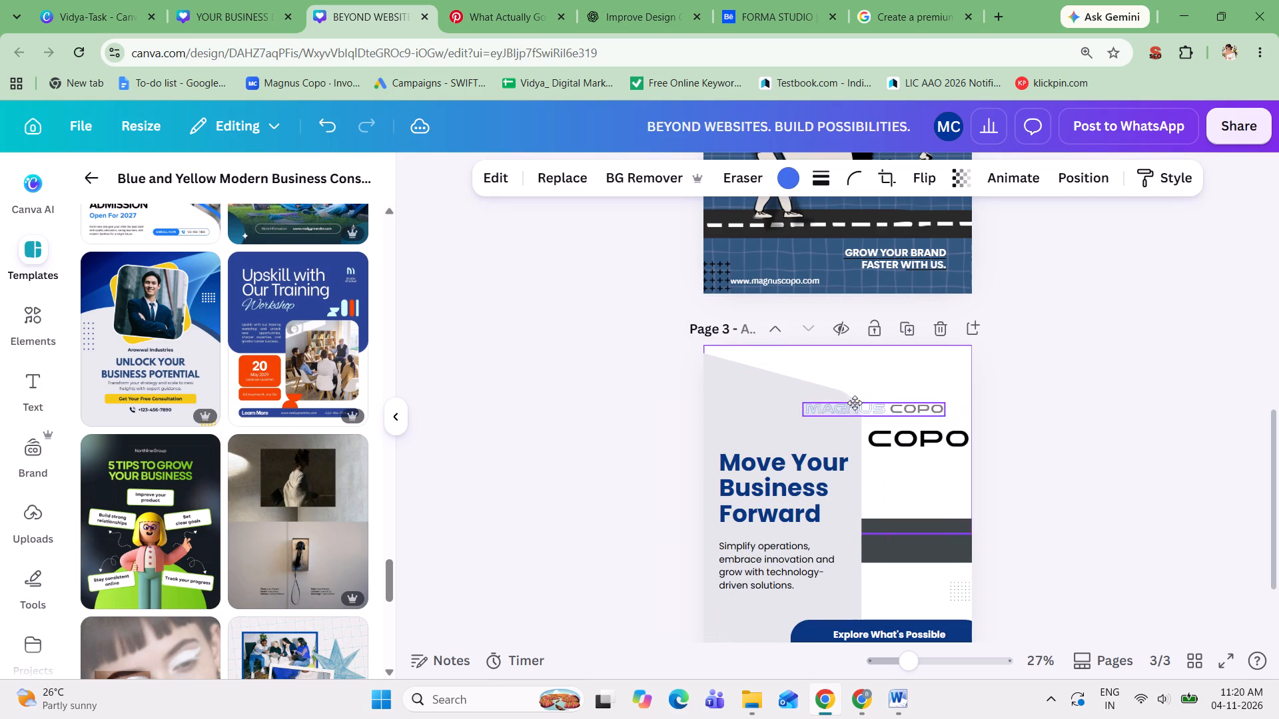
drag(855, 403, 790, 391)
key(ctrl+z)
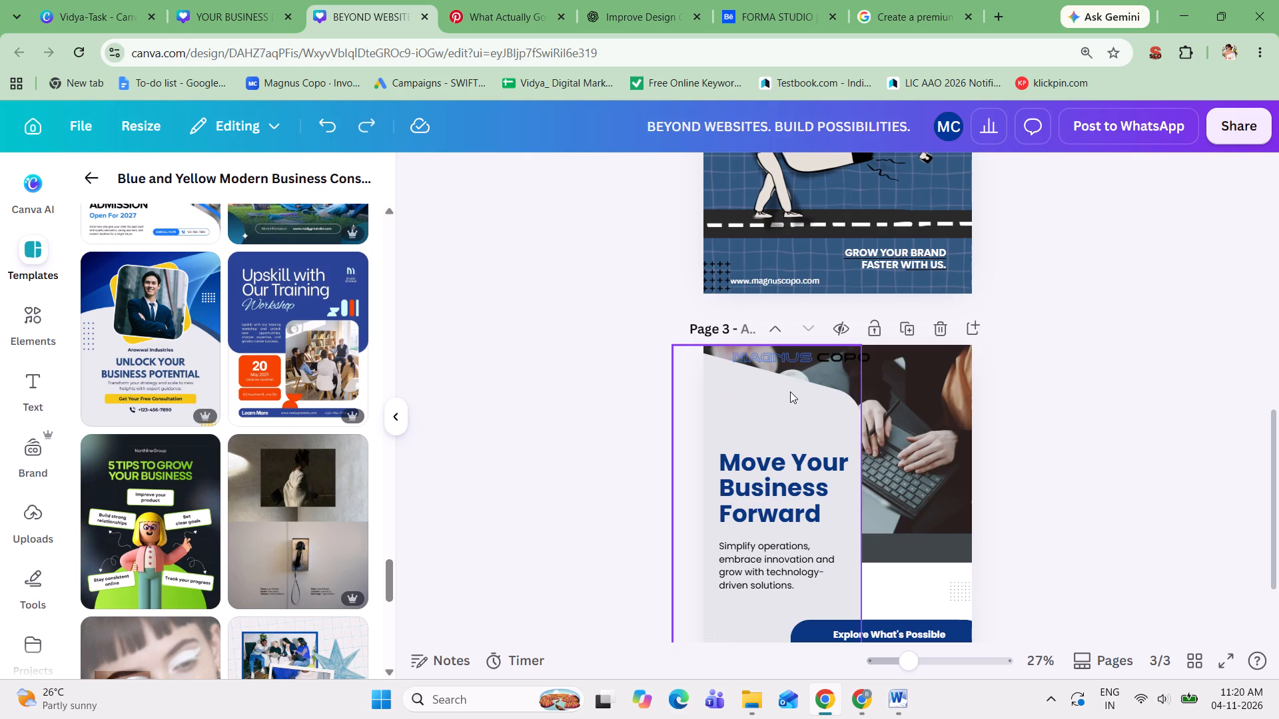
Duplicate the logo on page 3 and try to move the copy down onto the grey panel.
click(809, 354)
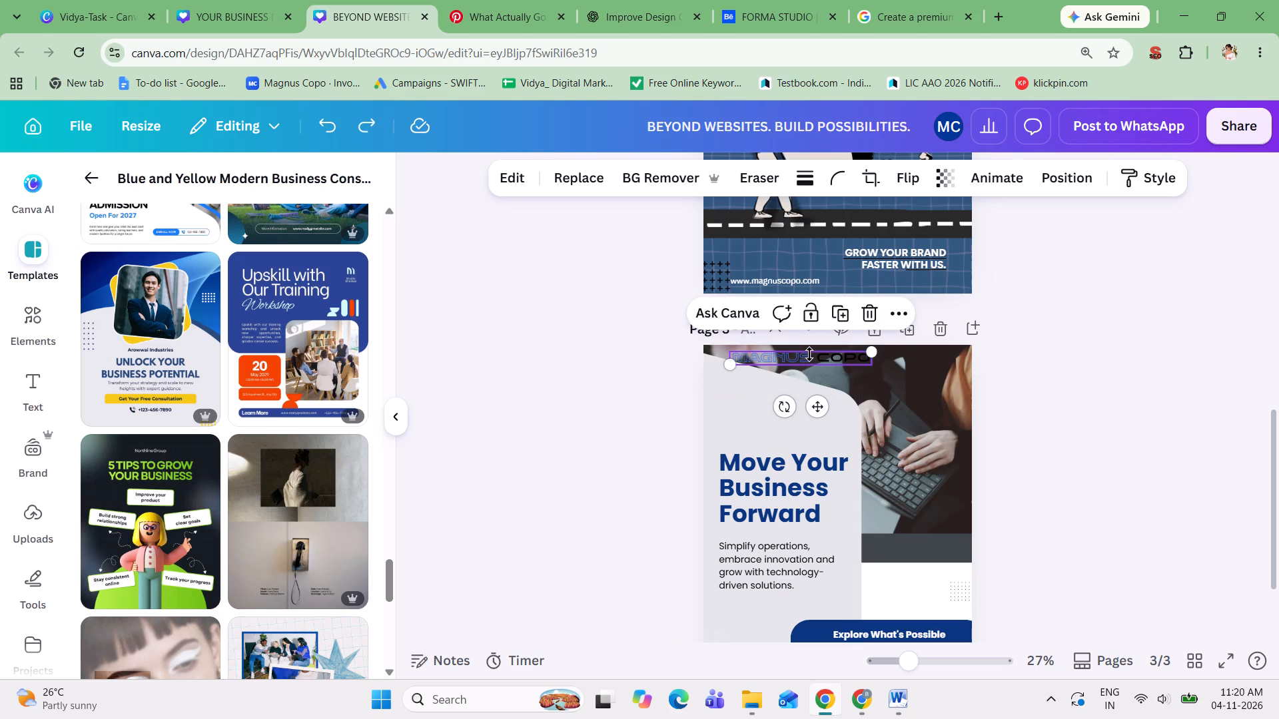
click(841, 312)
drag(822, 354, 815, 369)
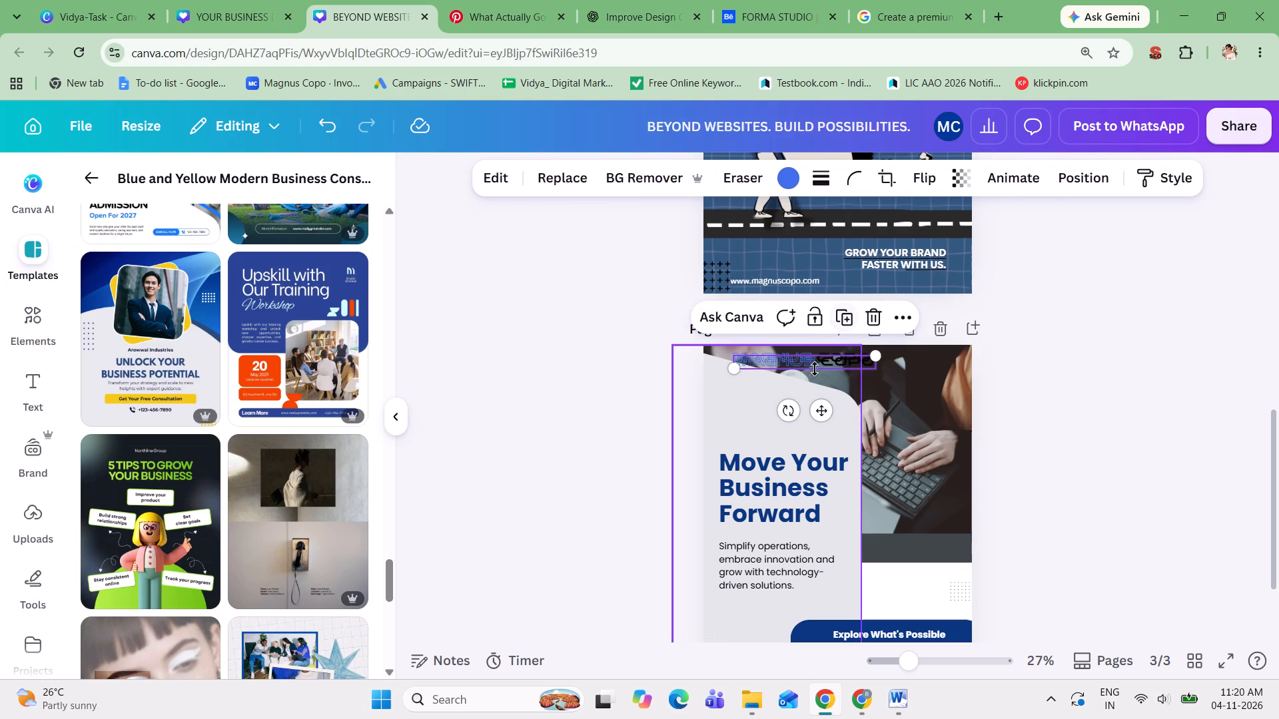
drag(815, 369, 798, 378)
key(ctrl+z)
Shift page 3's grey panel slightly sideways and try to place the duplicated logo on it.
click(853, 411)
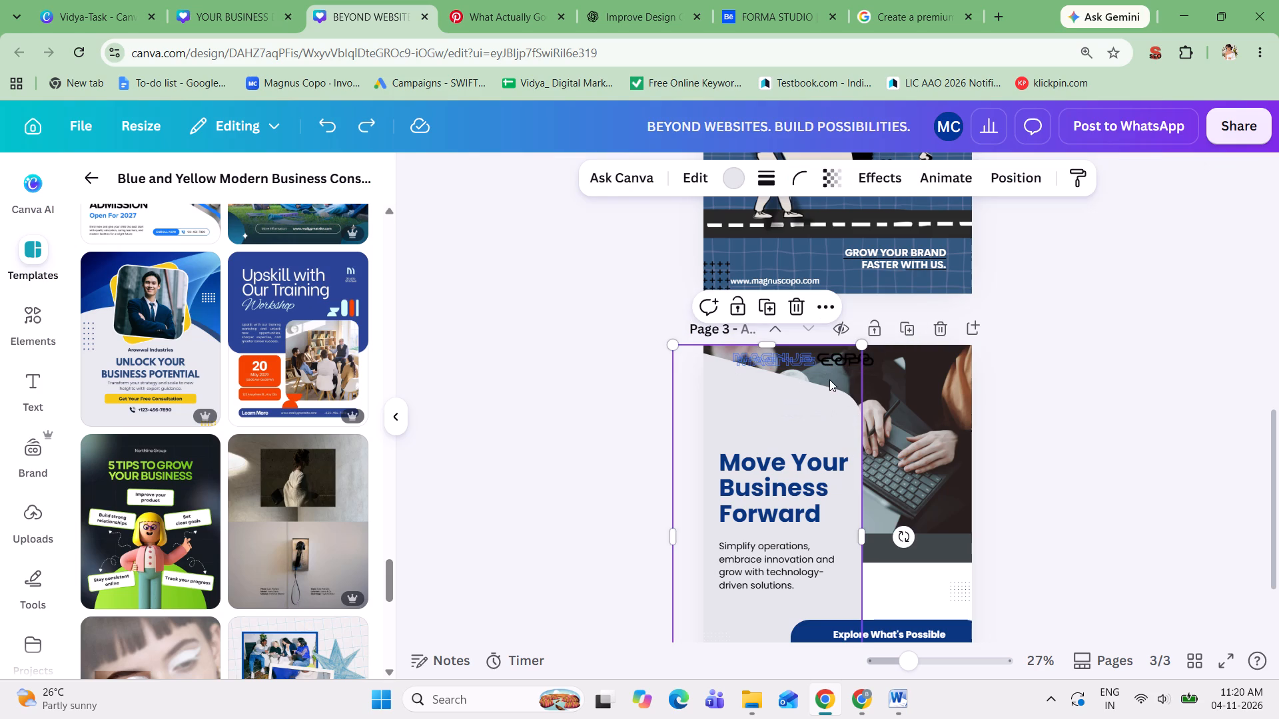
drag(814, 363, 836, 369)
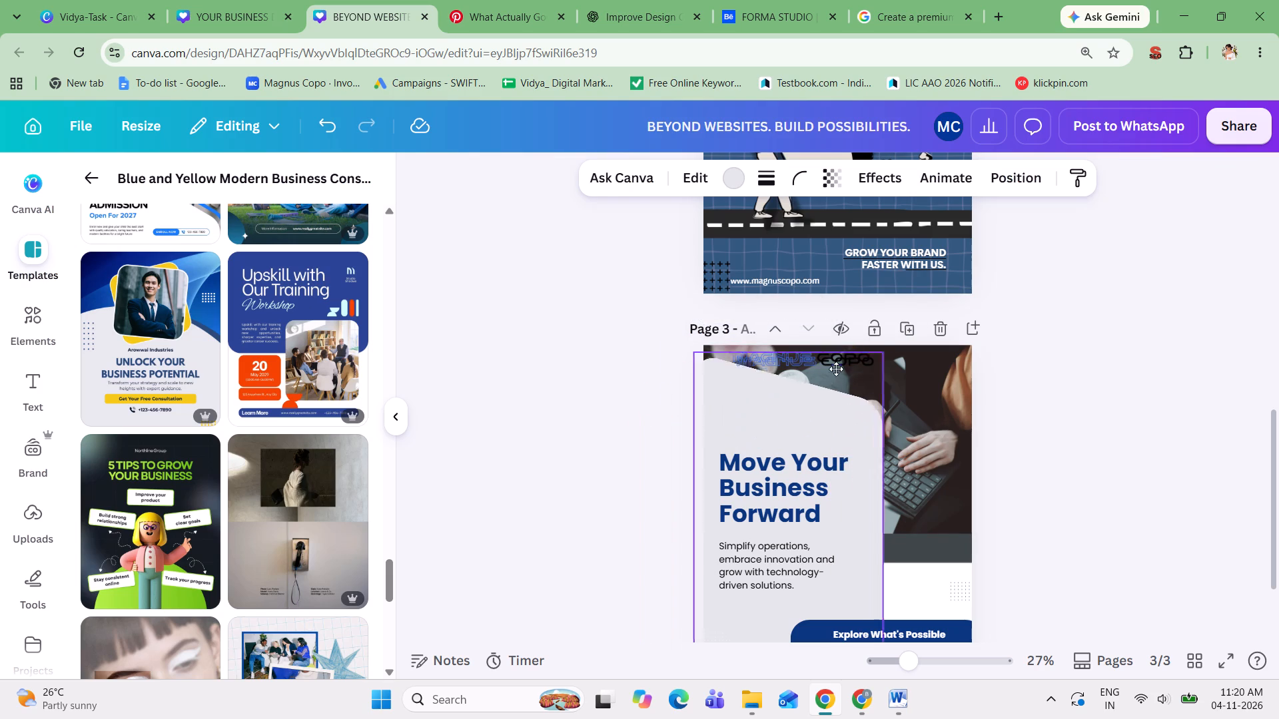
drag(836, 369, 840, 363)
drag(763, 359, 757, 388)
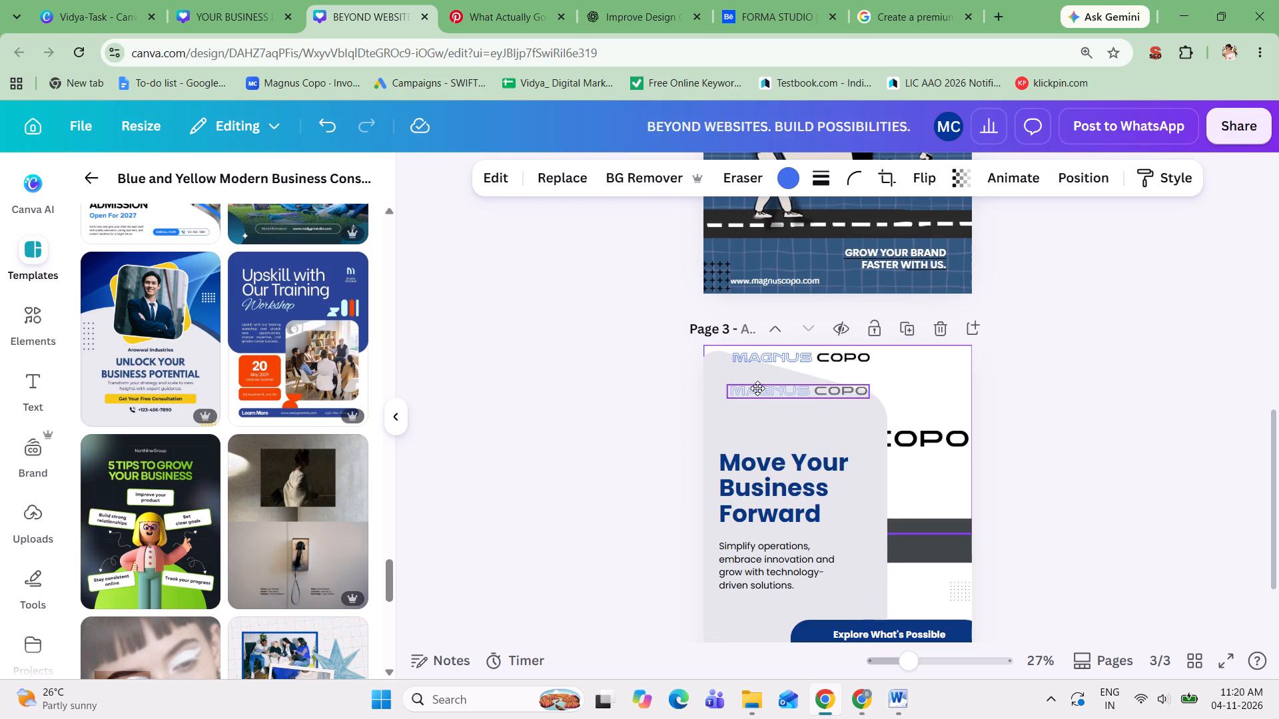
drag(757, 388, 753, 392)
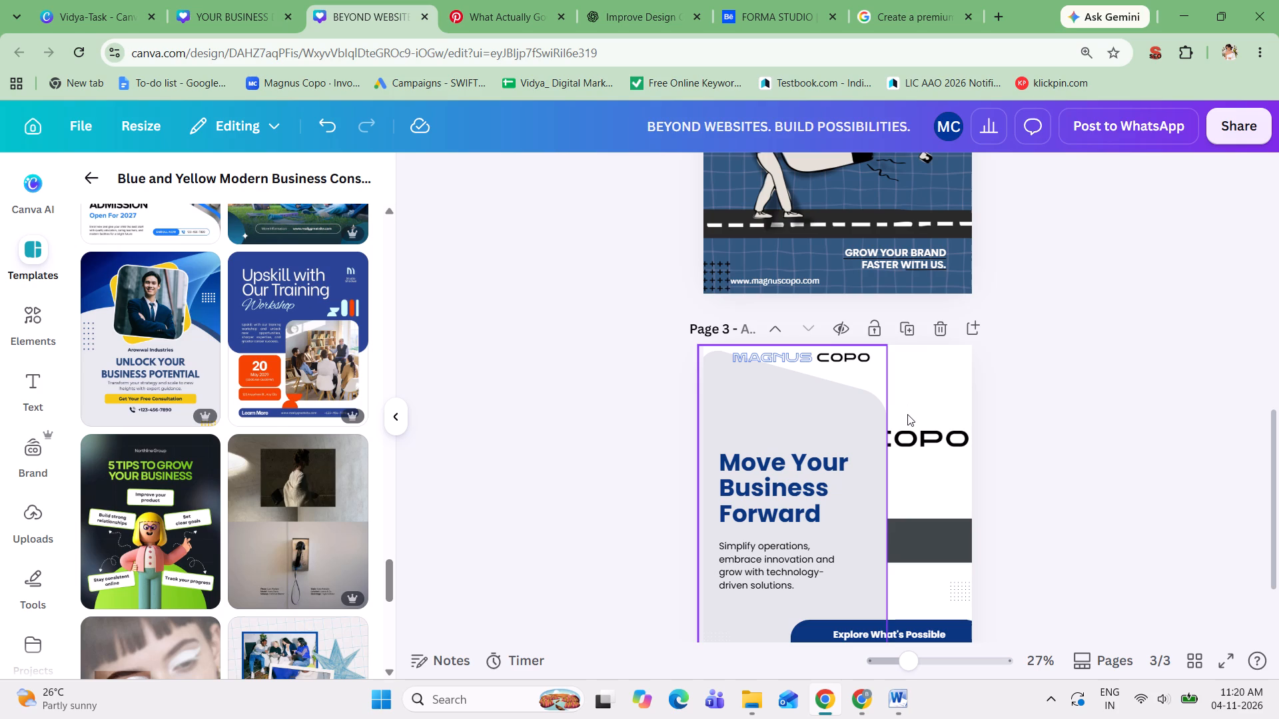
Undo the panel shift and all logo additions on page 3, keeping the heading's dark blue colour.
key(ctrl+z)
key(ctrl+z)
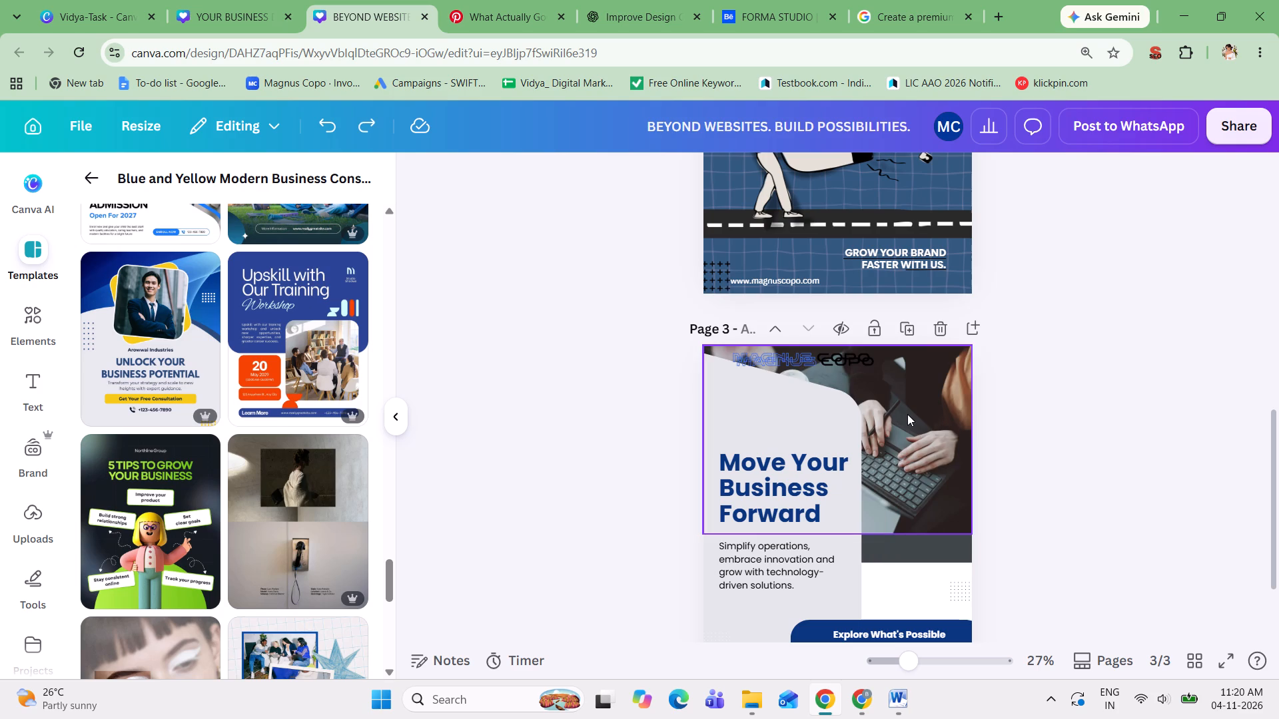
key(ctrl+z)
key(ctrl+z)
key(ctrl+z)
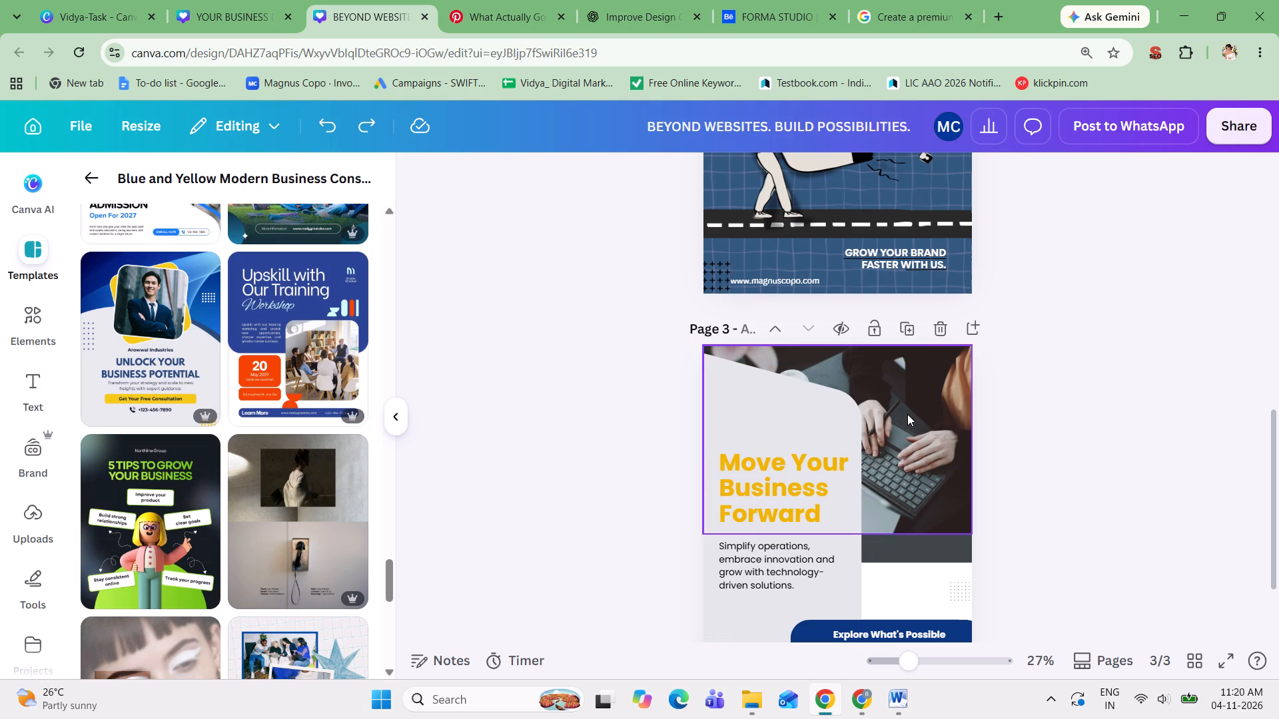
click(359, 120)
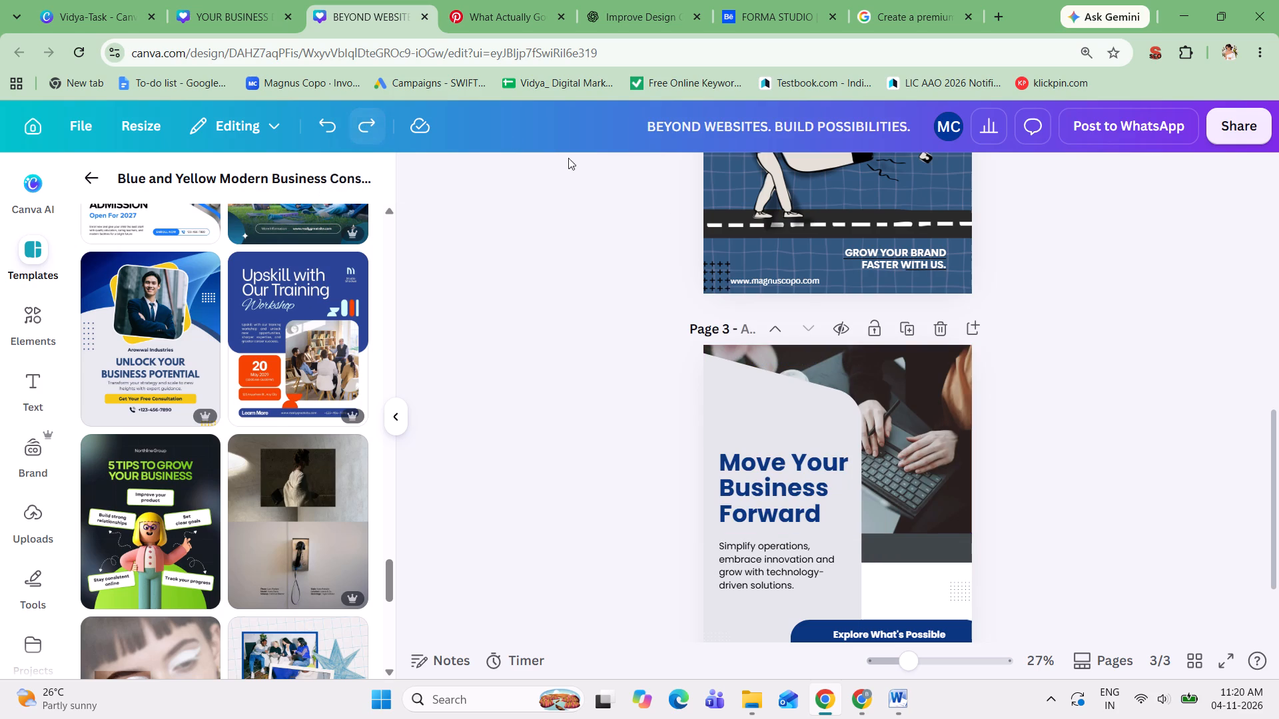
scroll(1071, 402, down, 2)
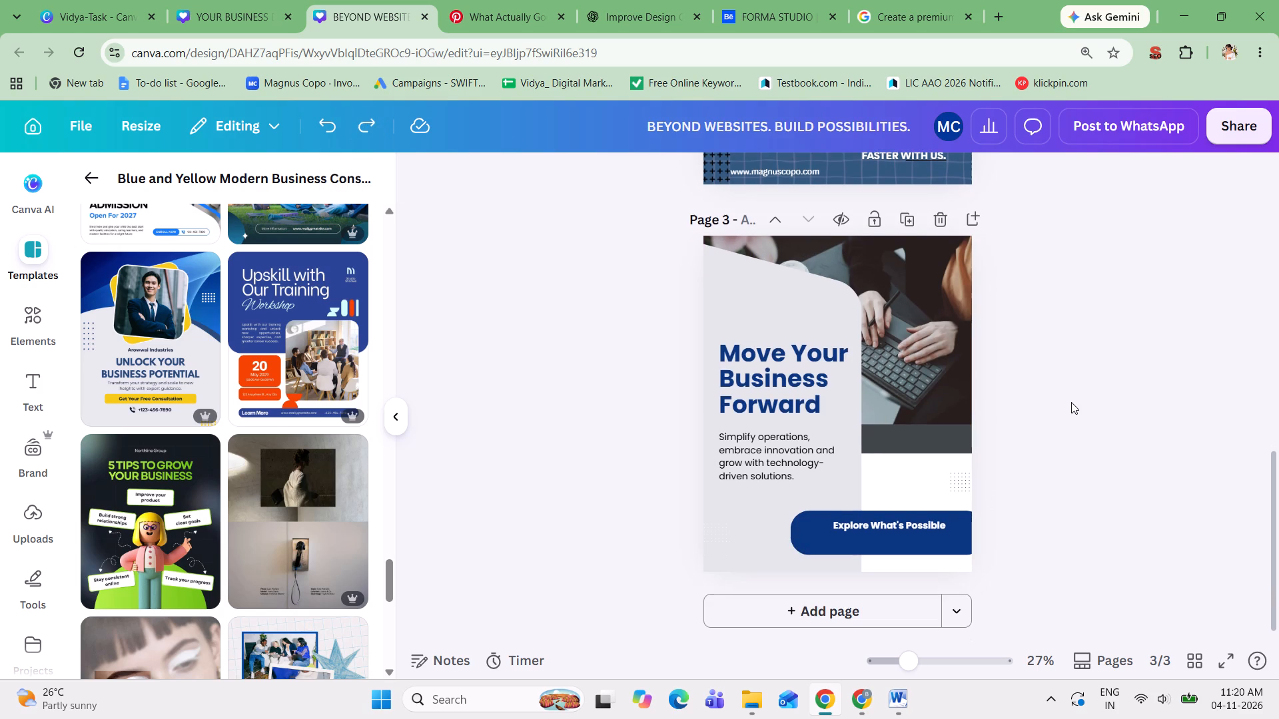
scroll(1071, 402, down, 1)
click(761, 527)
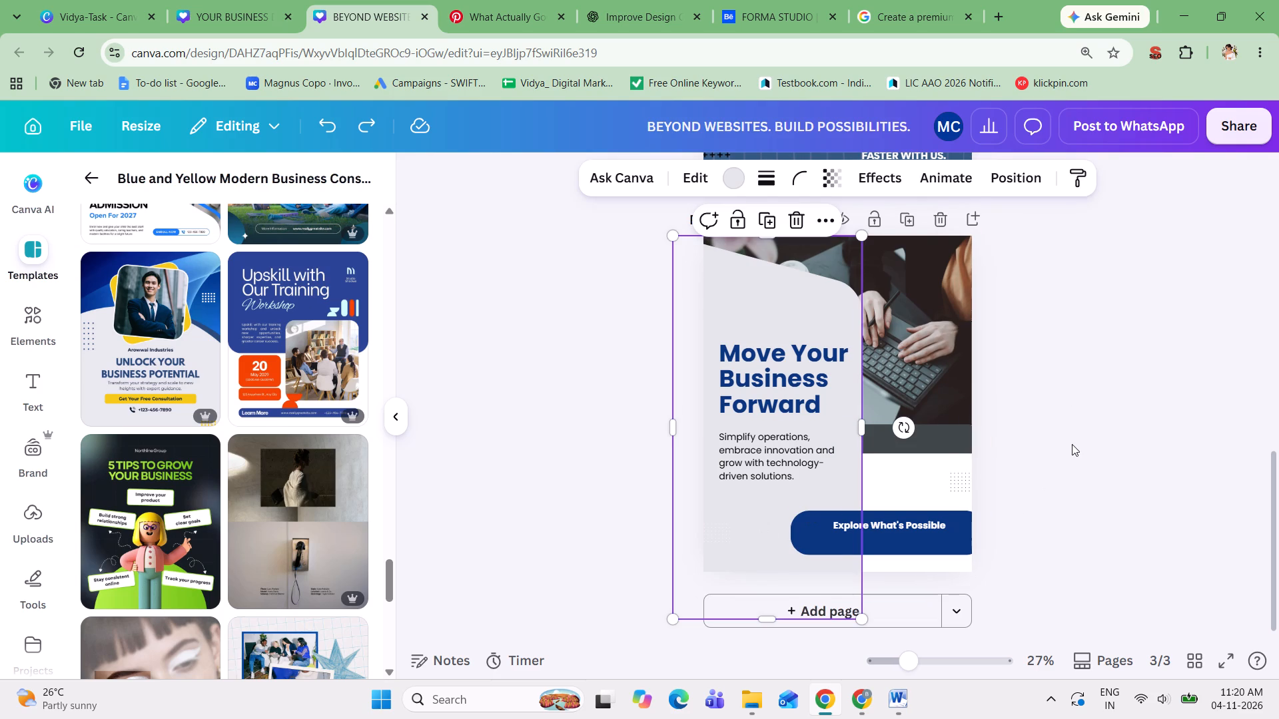
Duplicate the Magnus Copo logo on page 2 and move the copy down onto the road strip.
scroll(1072, 444, up, 1)
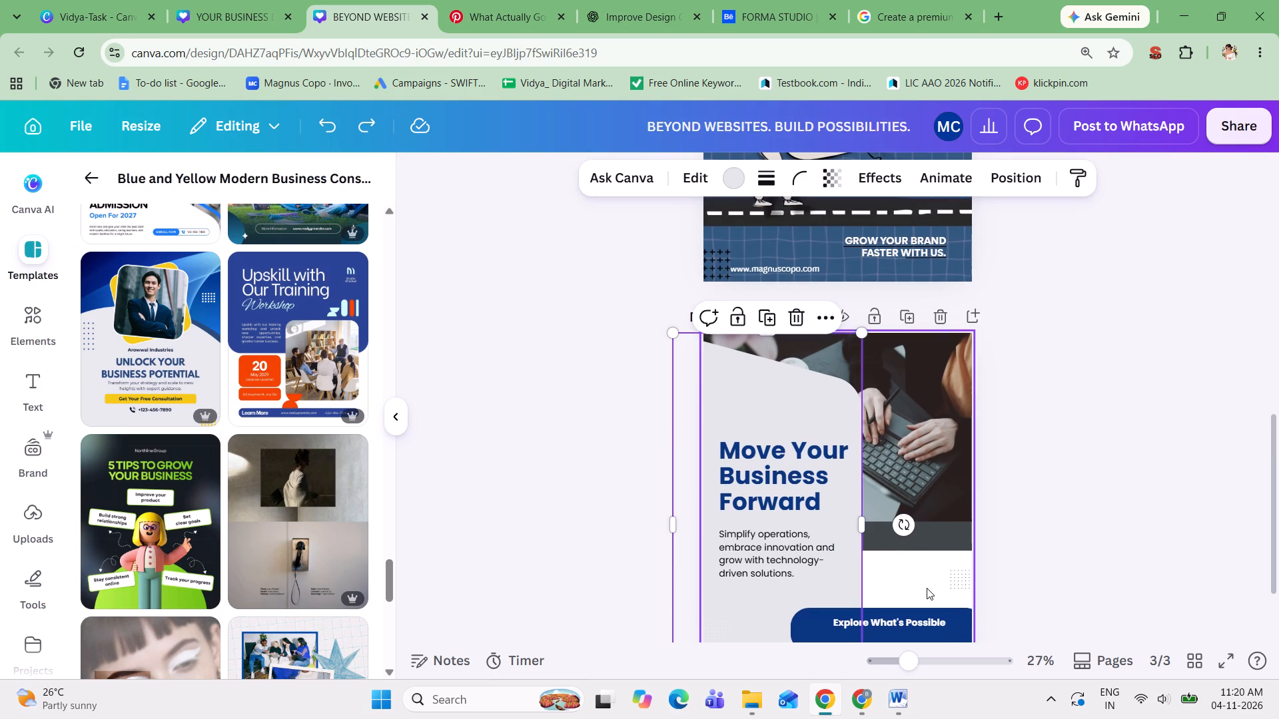
click(927, 588)
scroll(925, 367, up, 2)
scroll(898, 290, up, 2)
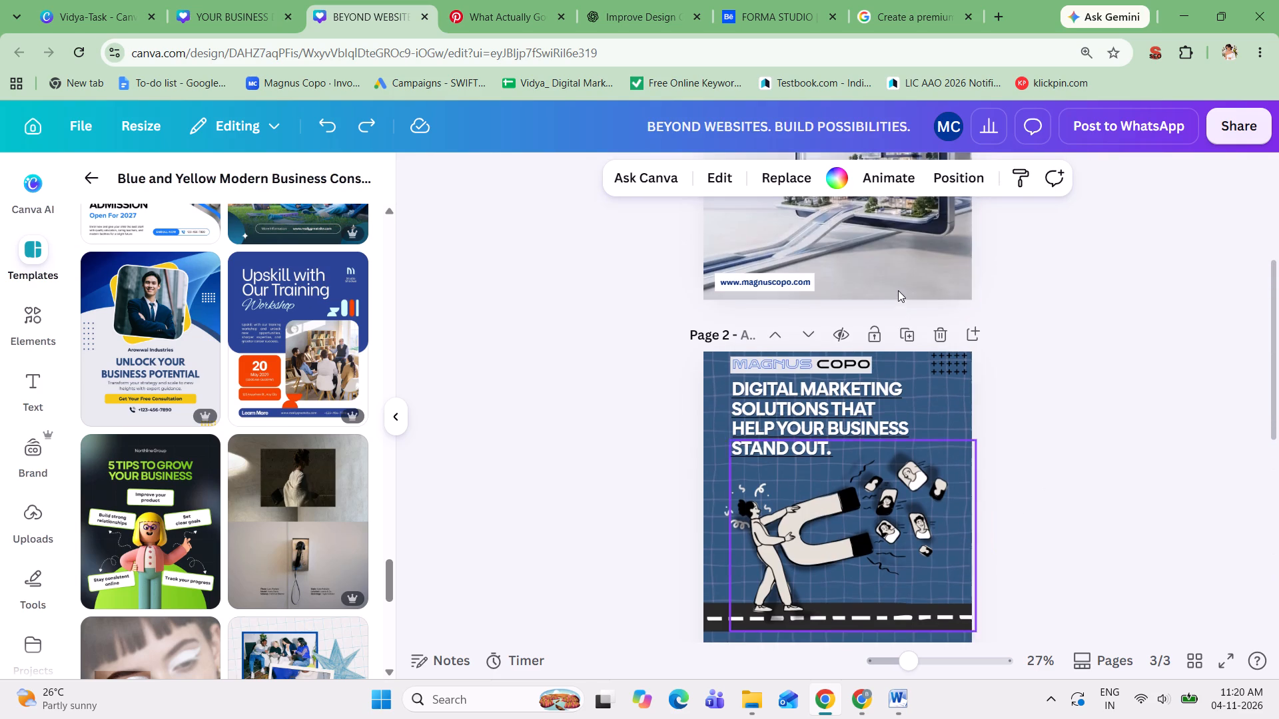
click(797, 362)
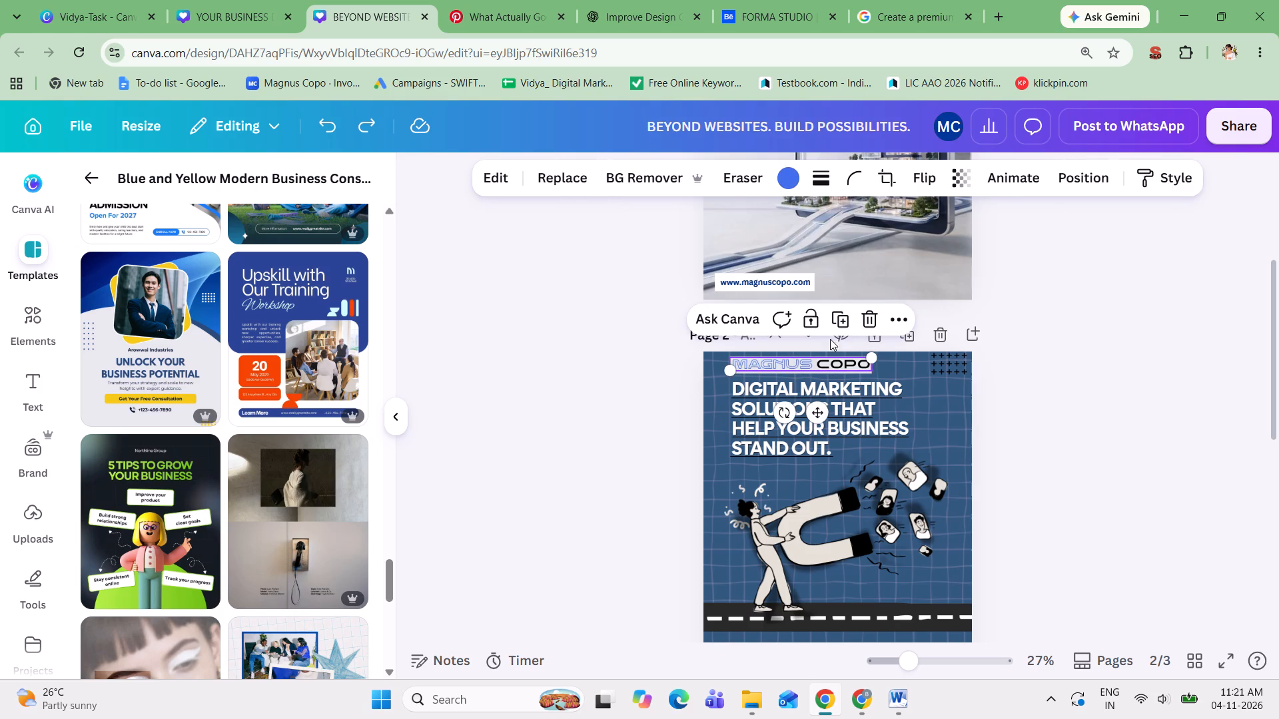
click(841, 318)
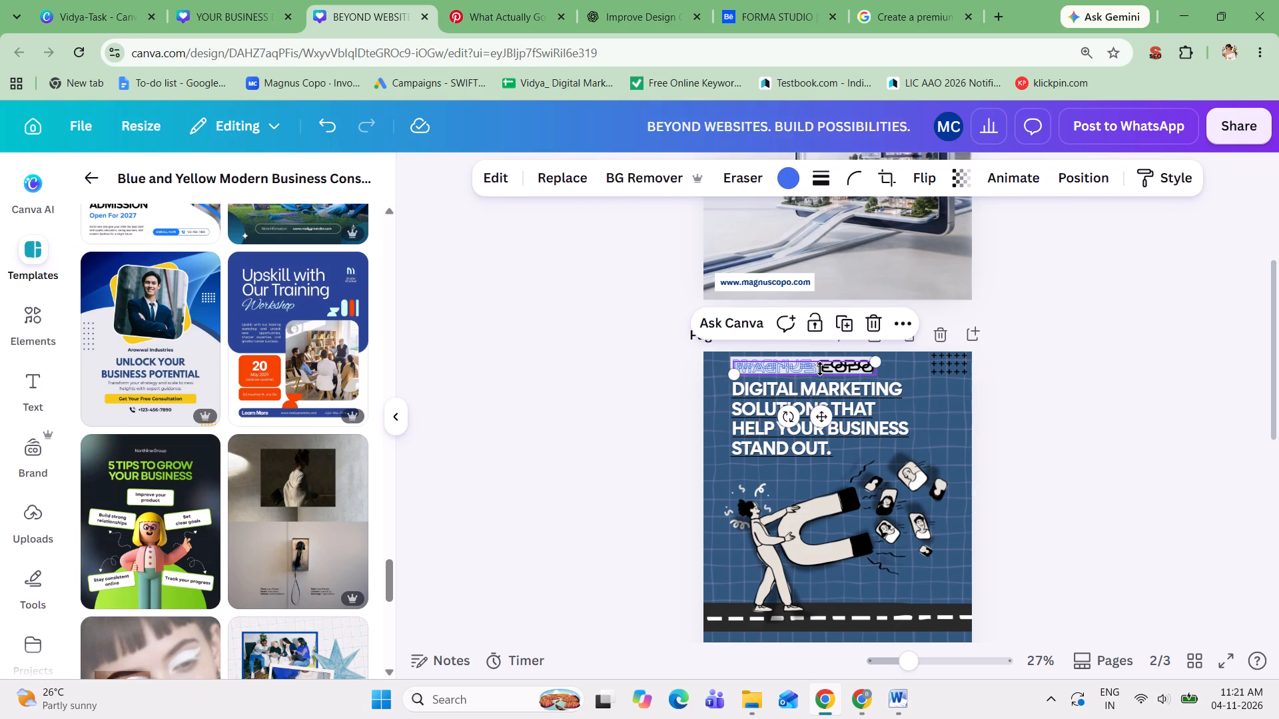
click(1014, 438)
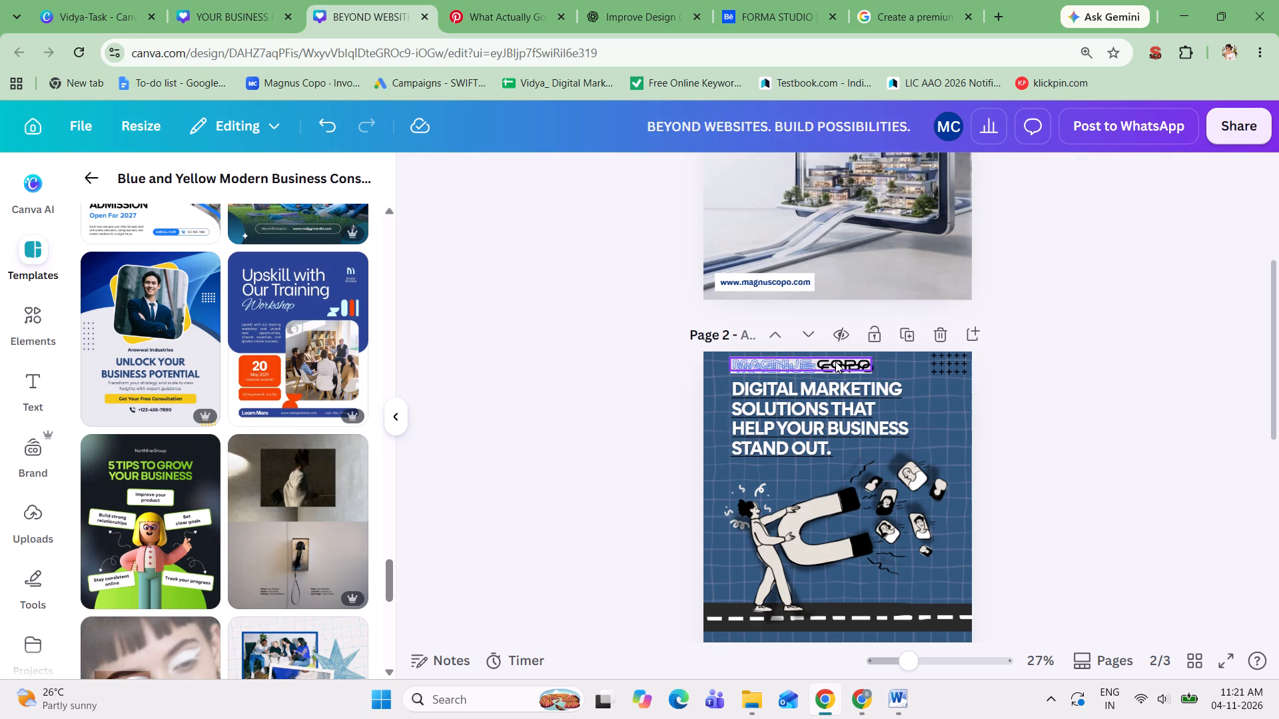
drag(834, 365, 824, 618)
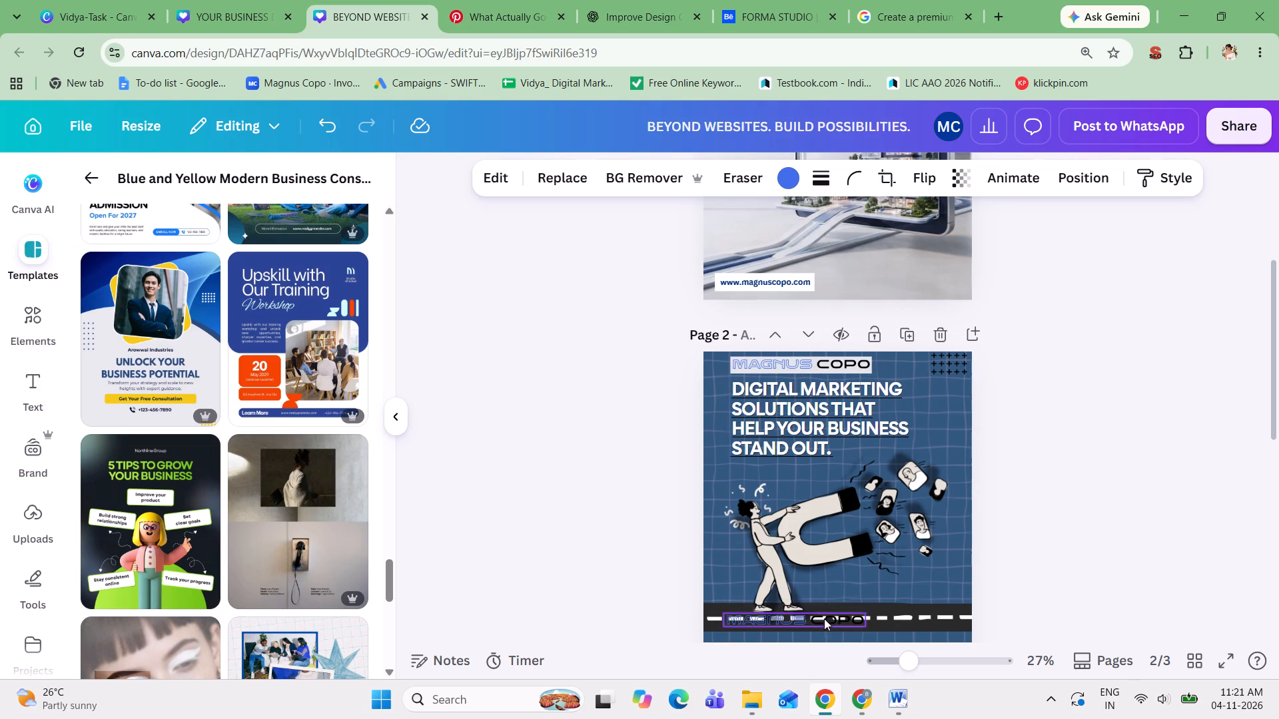
Try to move the duplicated logo from page 2's road strip onto the grey panel of page 3.
scroll(824, 618, down, 5)
scroll(833, 536, up, 1)
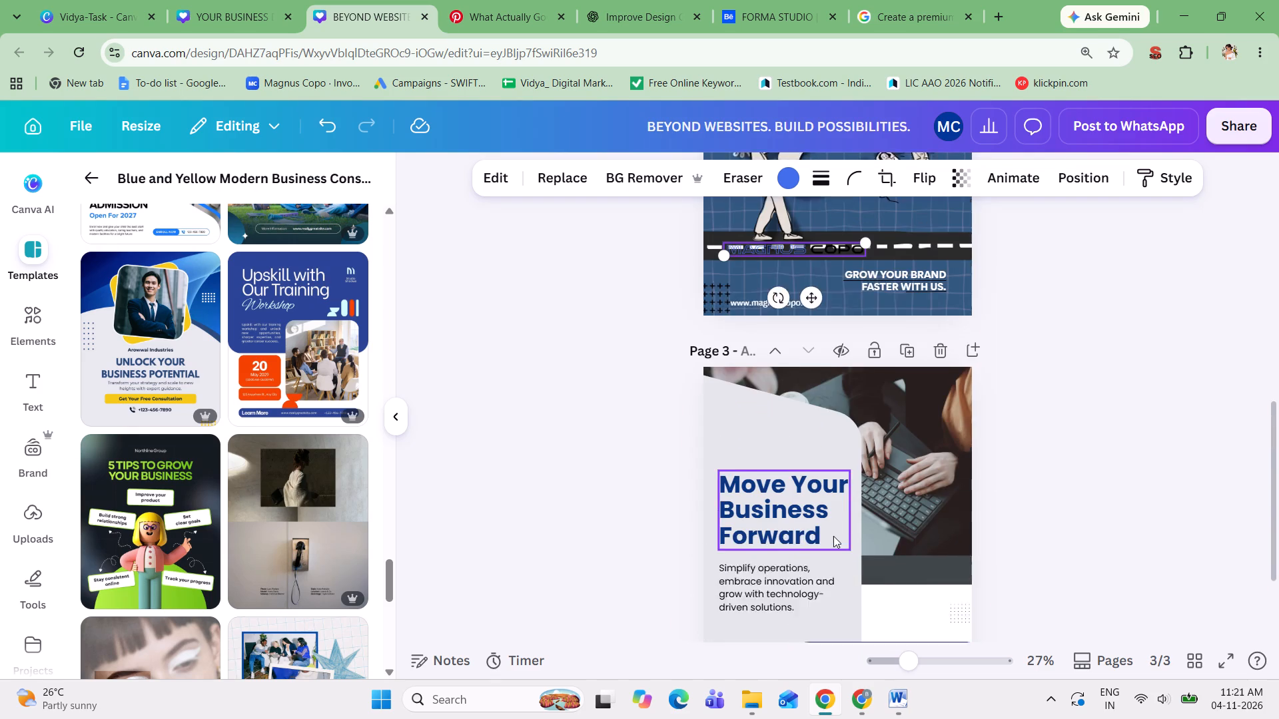
scroll(833, 536, up, 1)
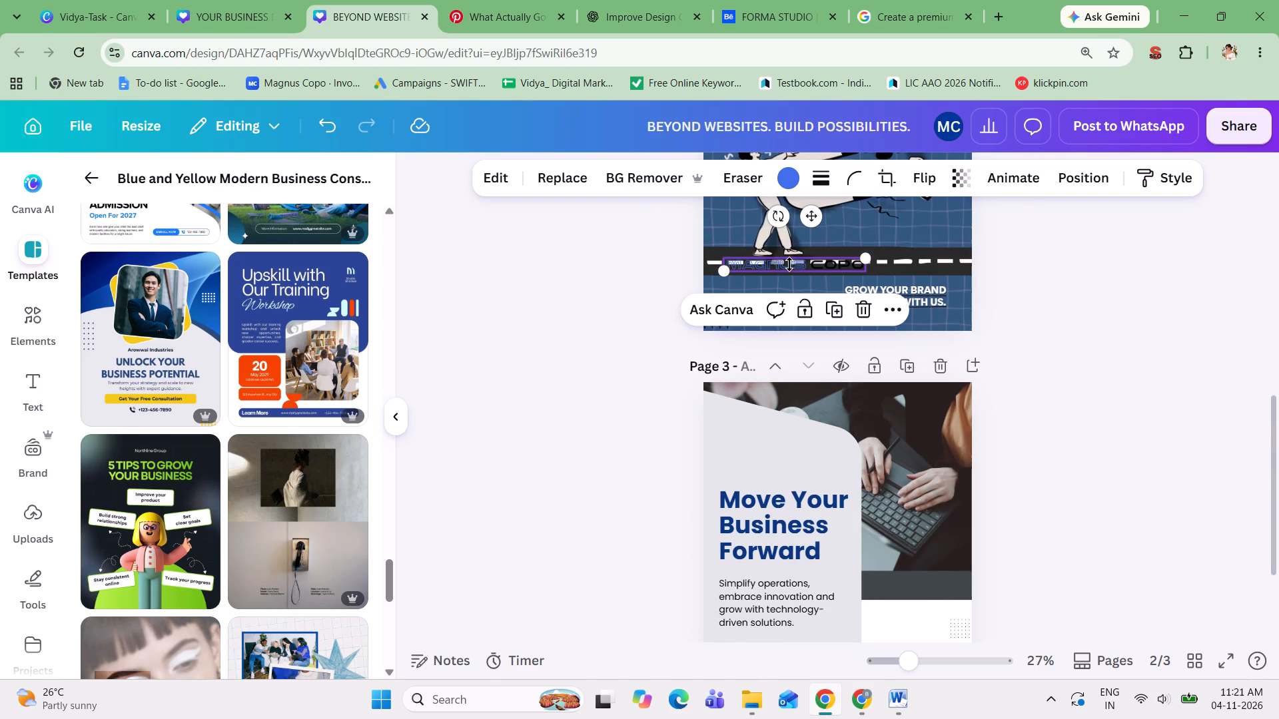
click(1017, 267)
drag(823, 263, 783, 361)
drag(783, 361, 694, 579)
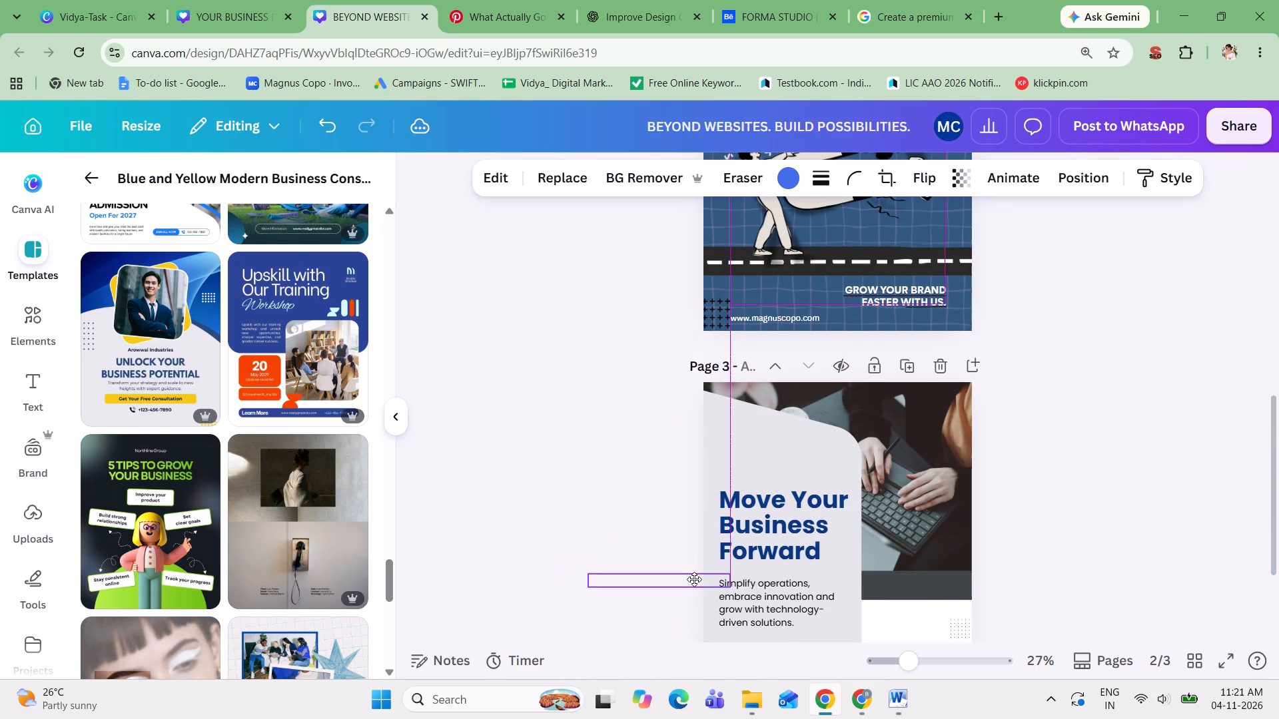
drag(694, 579, 756, 569)
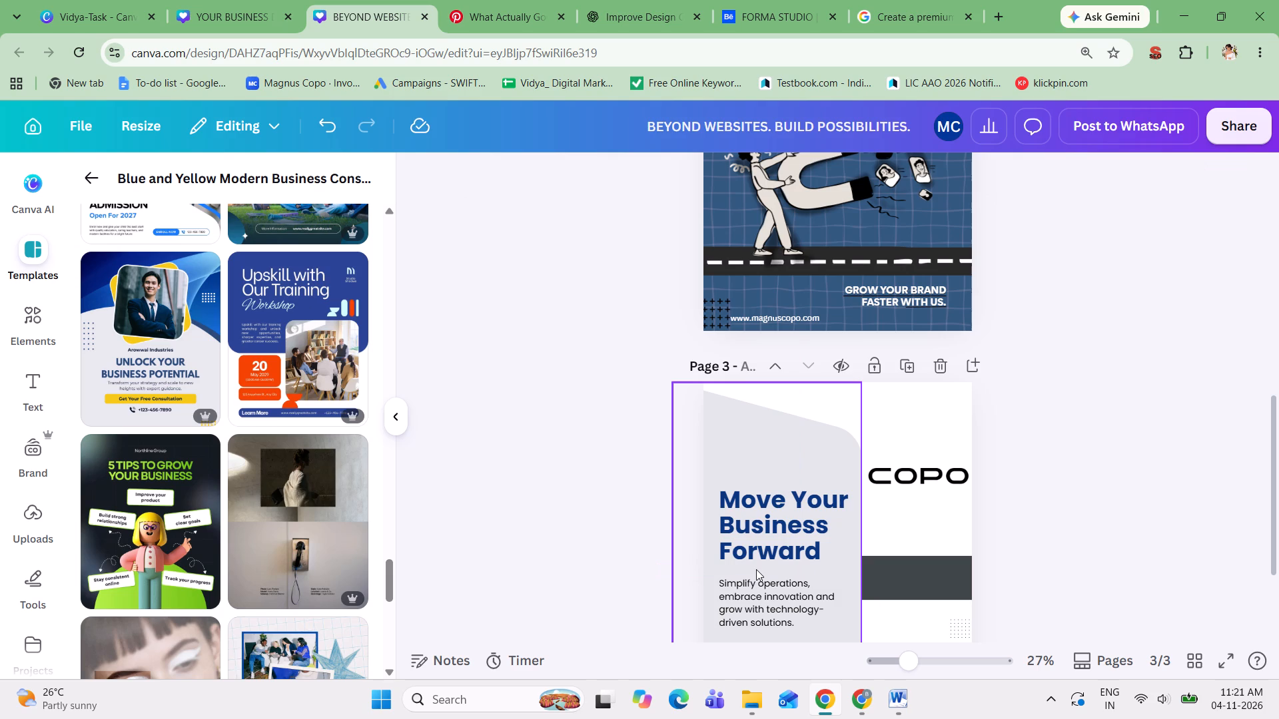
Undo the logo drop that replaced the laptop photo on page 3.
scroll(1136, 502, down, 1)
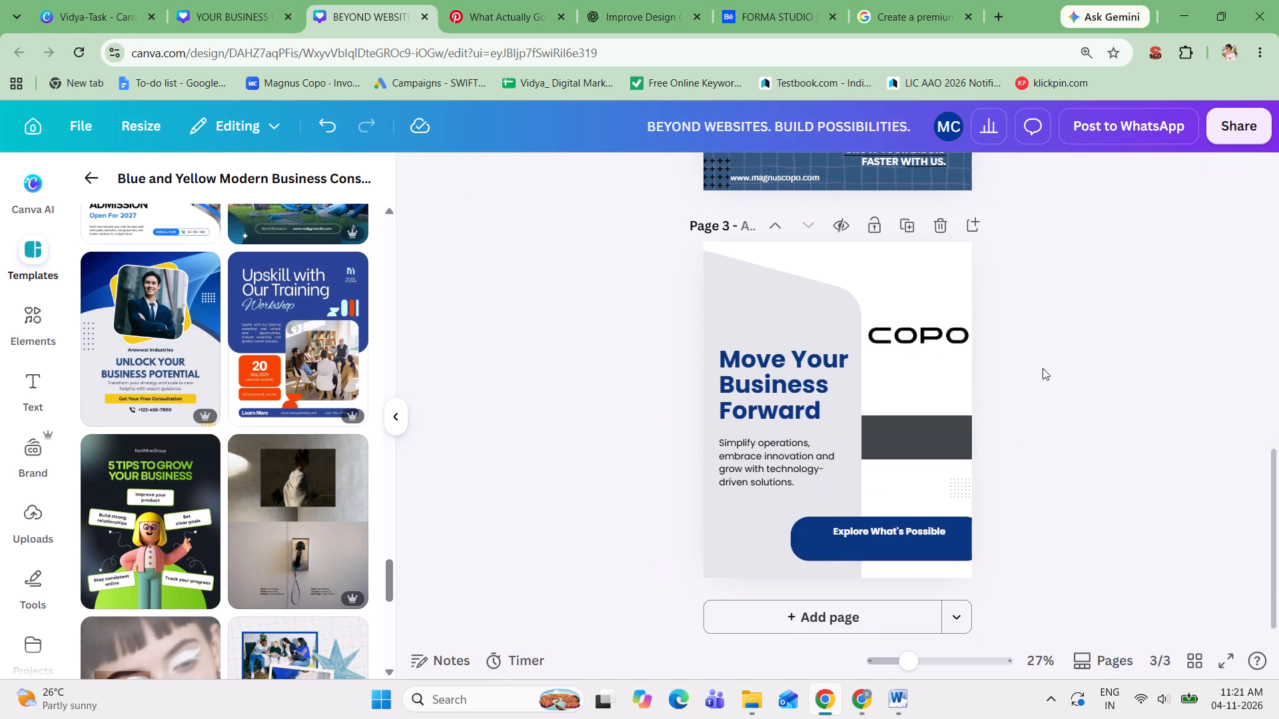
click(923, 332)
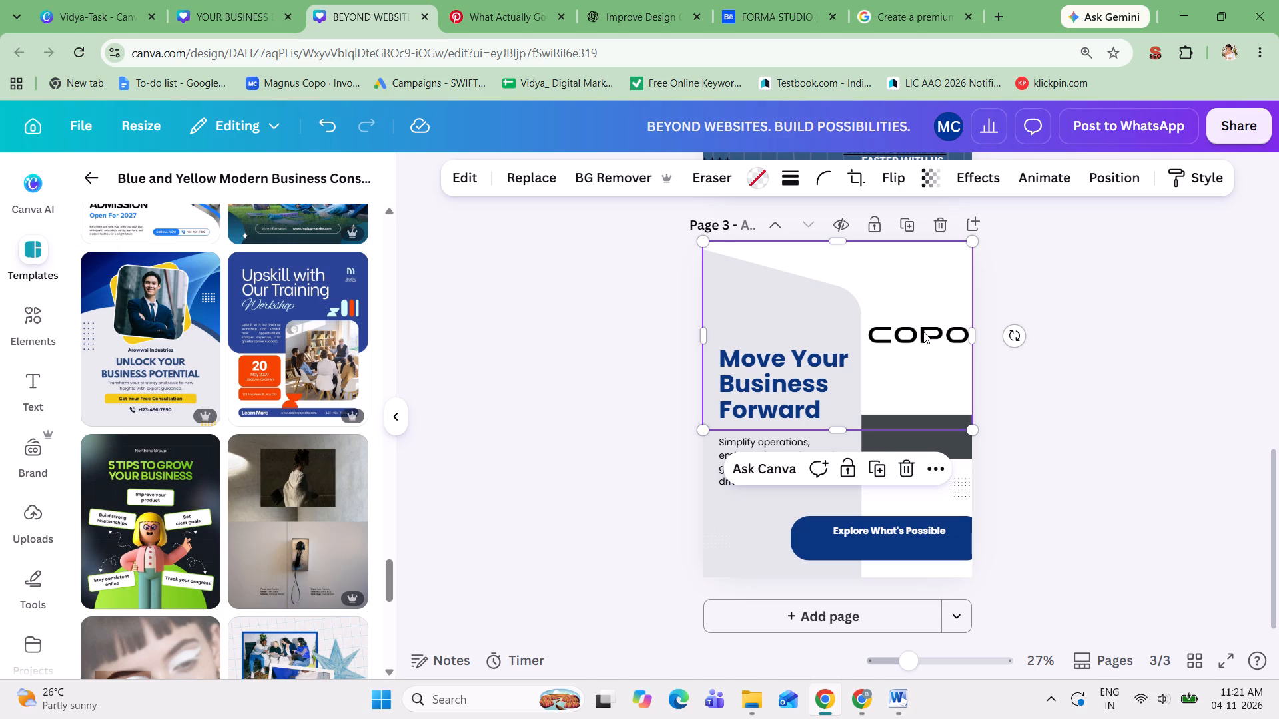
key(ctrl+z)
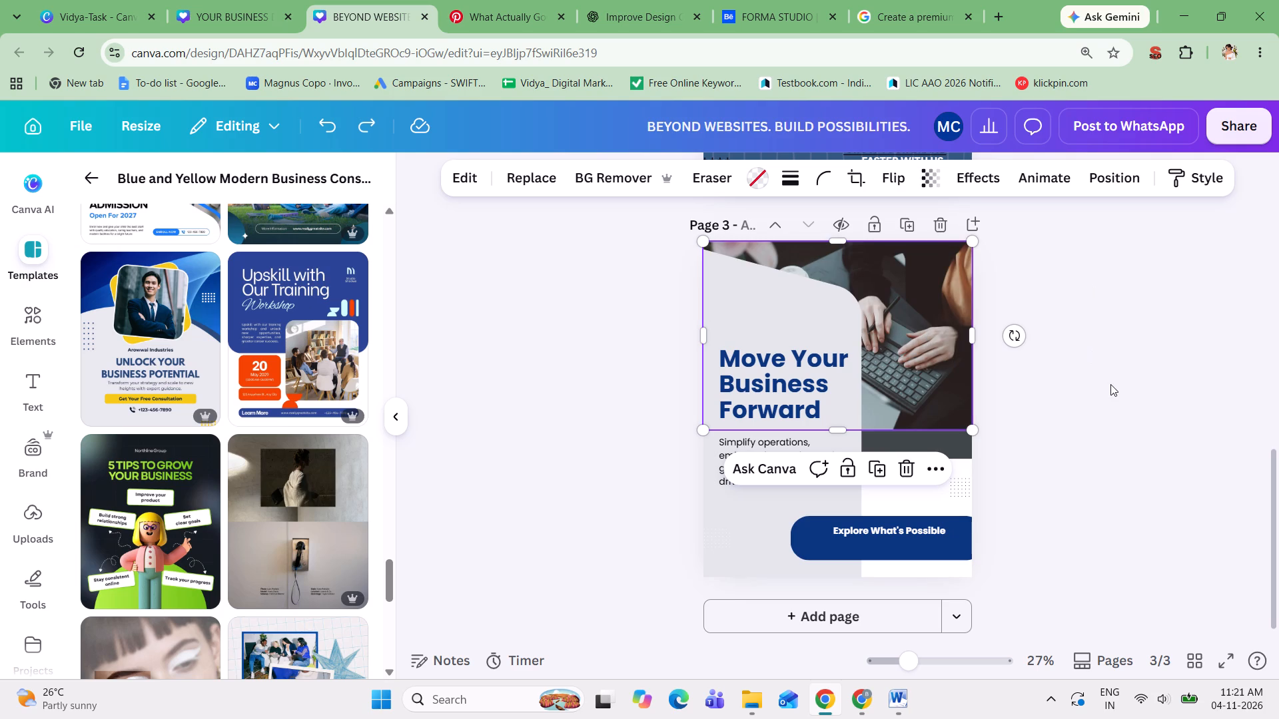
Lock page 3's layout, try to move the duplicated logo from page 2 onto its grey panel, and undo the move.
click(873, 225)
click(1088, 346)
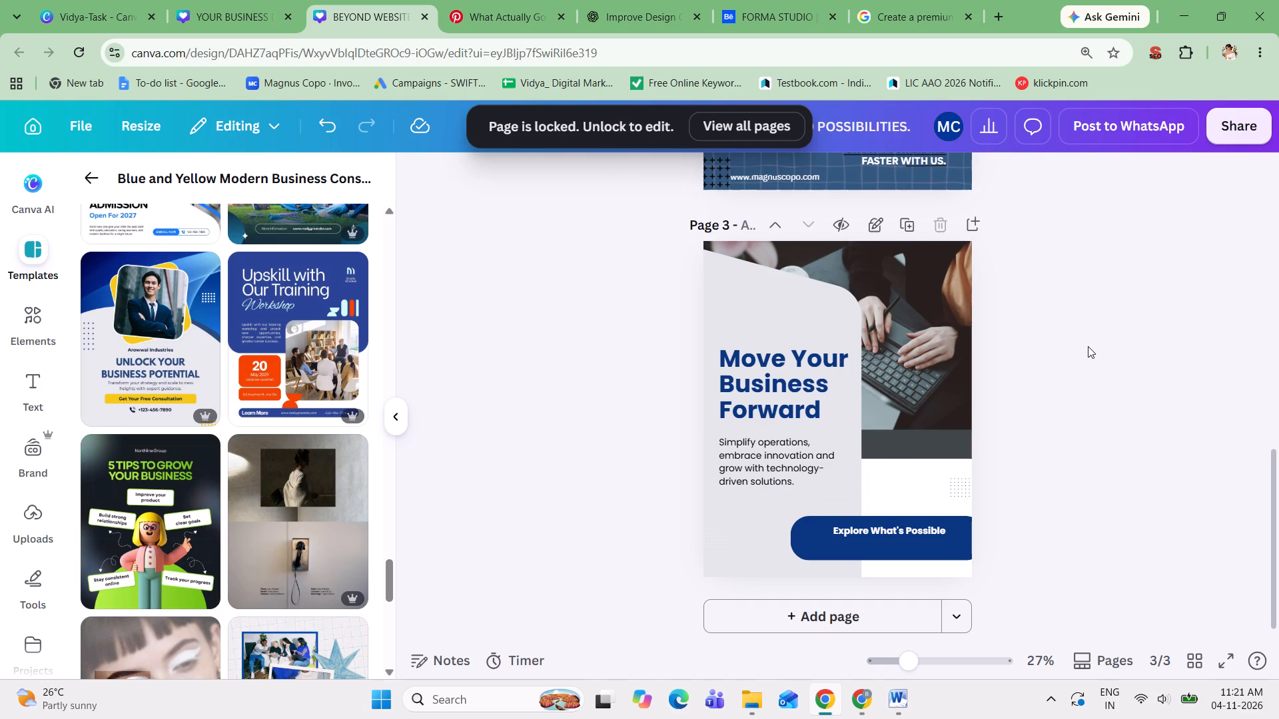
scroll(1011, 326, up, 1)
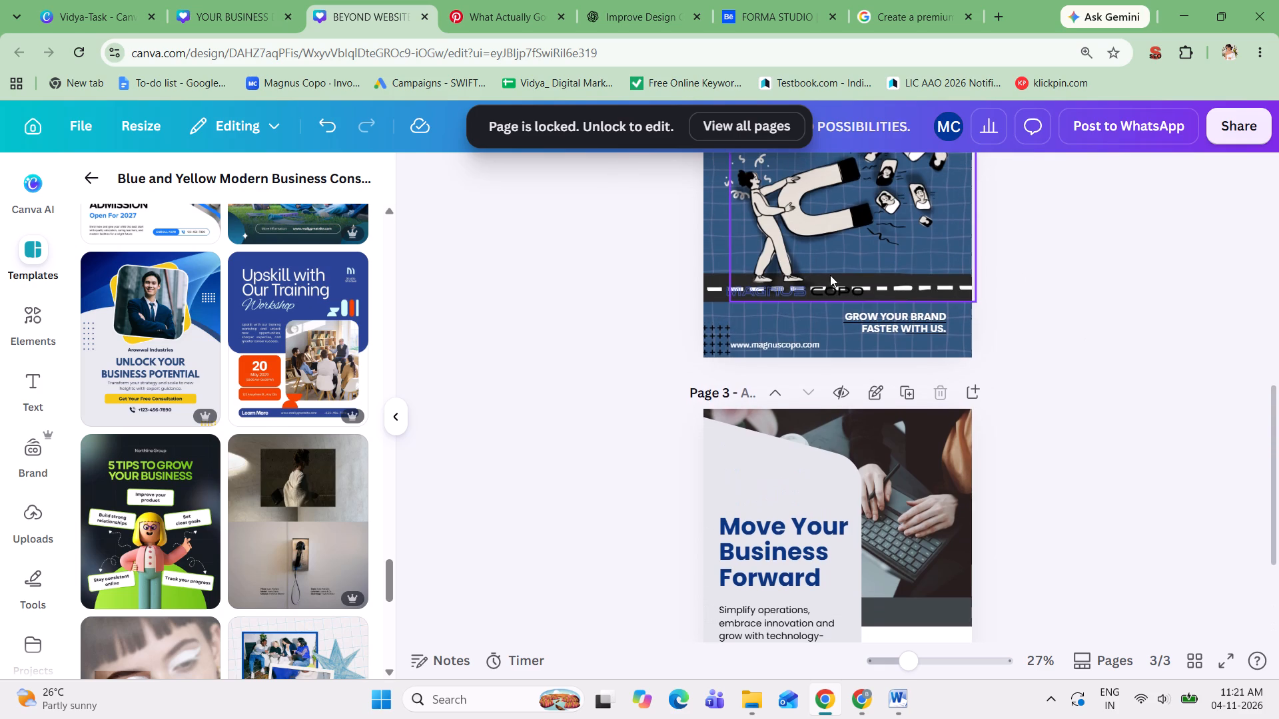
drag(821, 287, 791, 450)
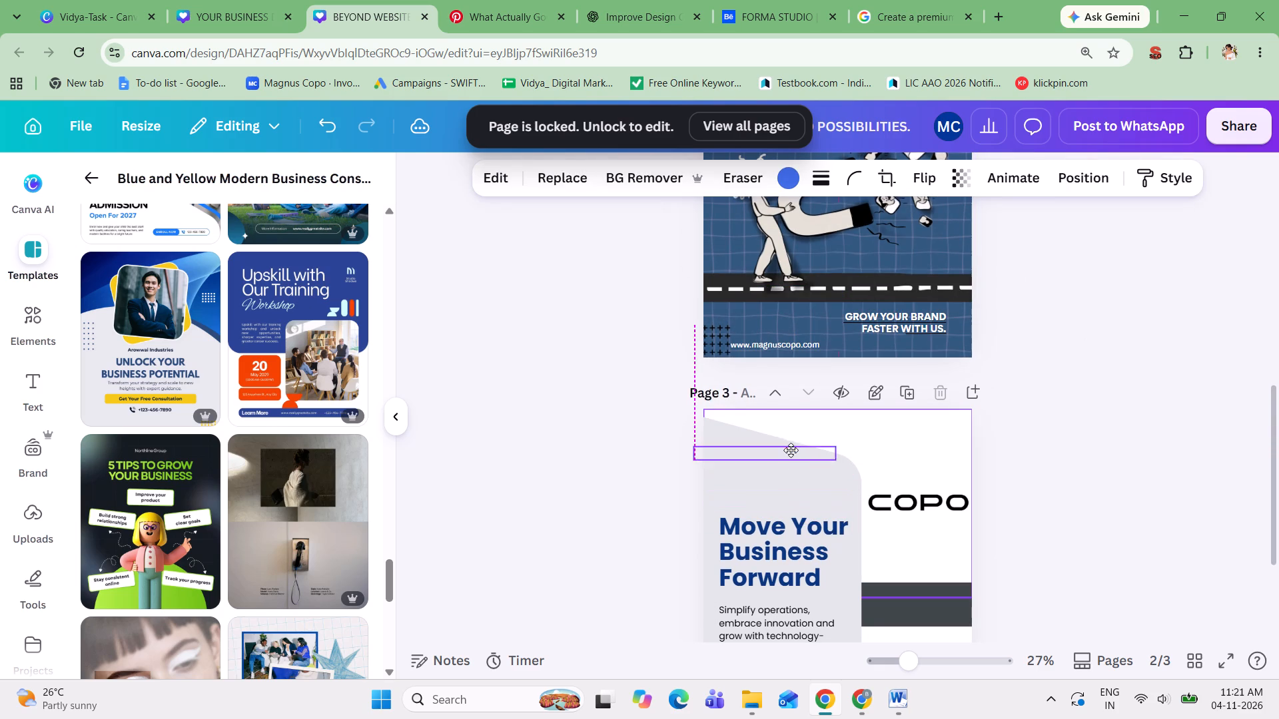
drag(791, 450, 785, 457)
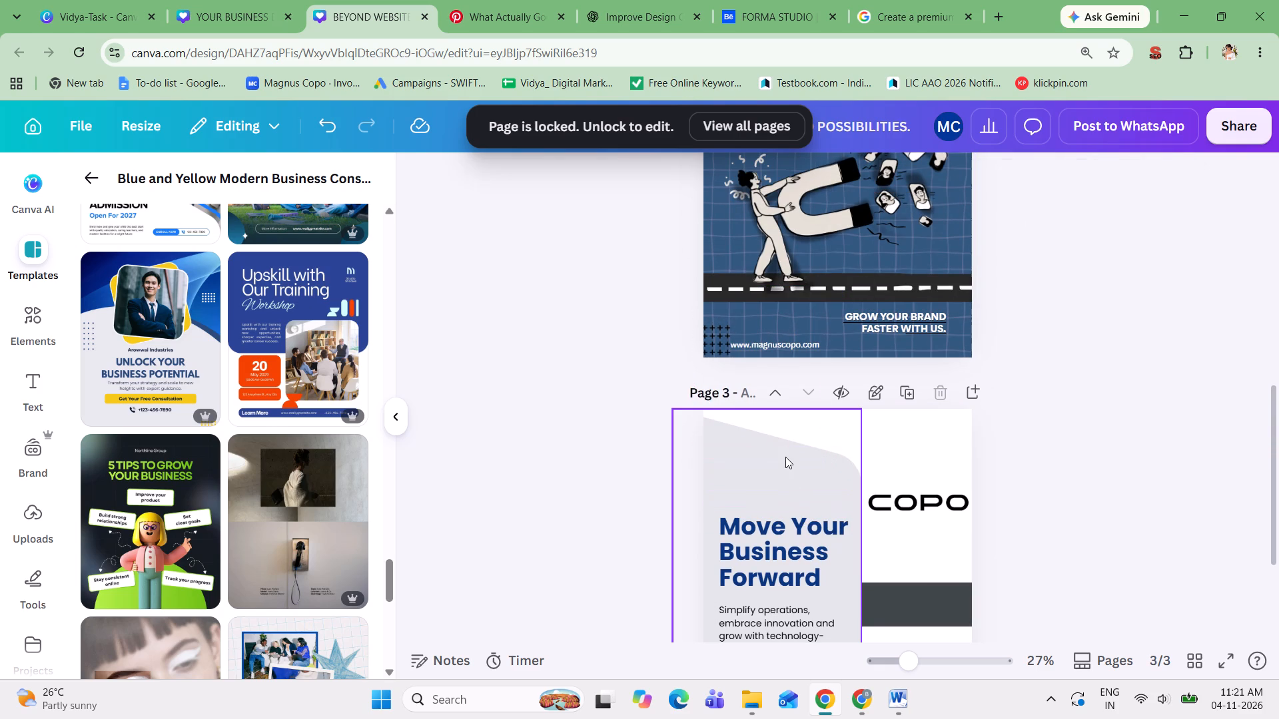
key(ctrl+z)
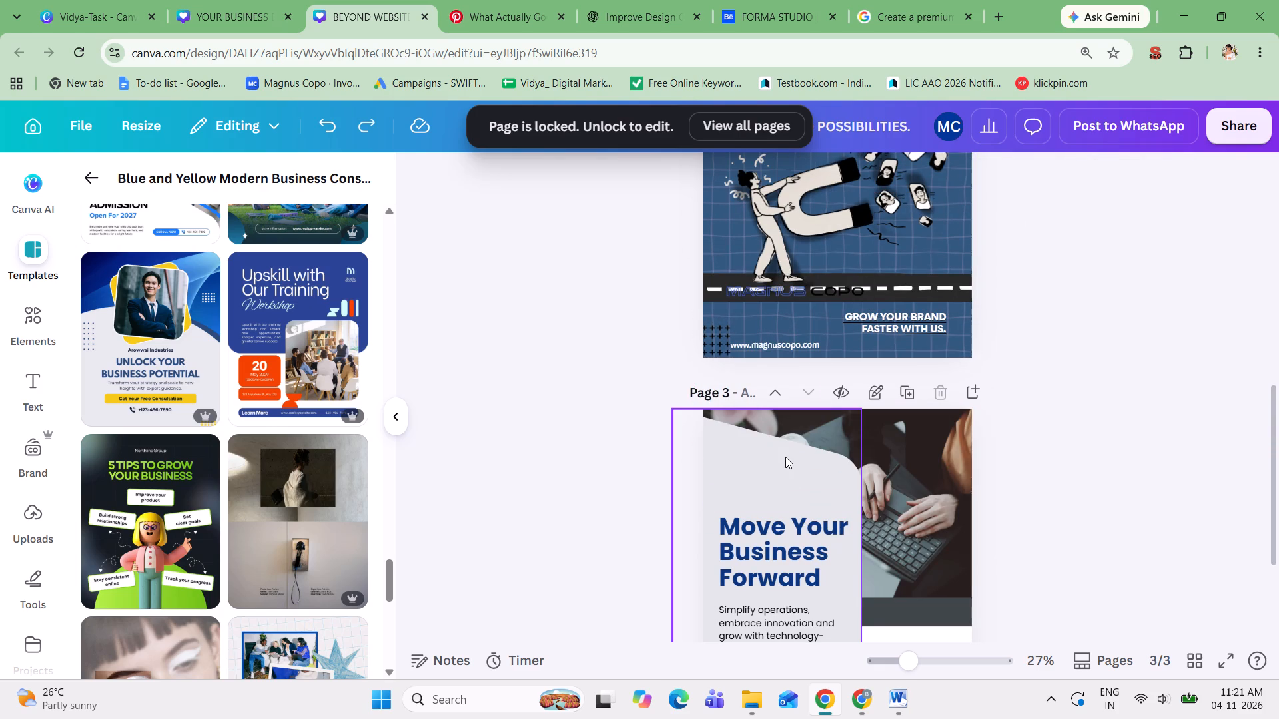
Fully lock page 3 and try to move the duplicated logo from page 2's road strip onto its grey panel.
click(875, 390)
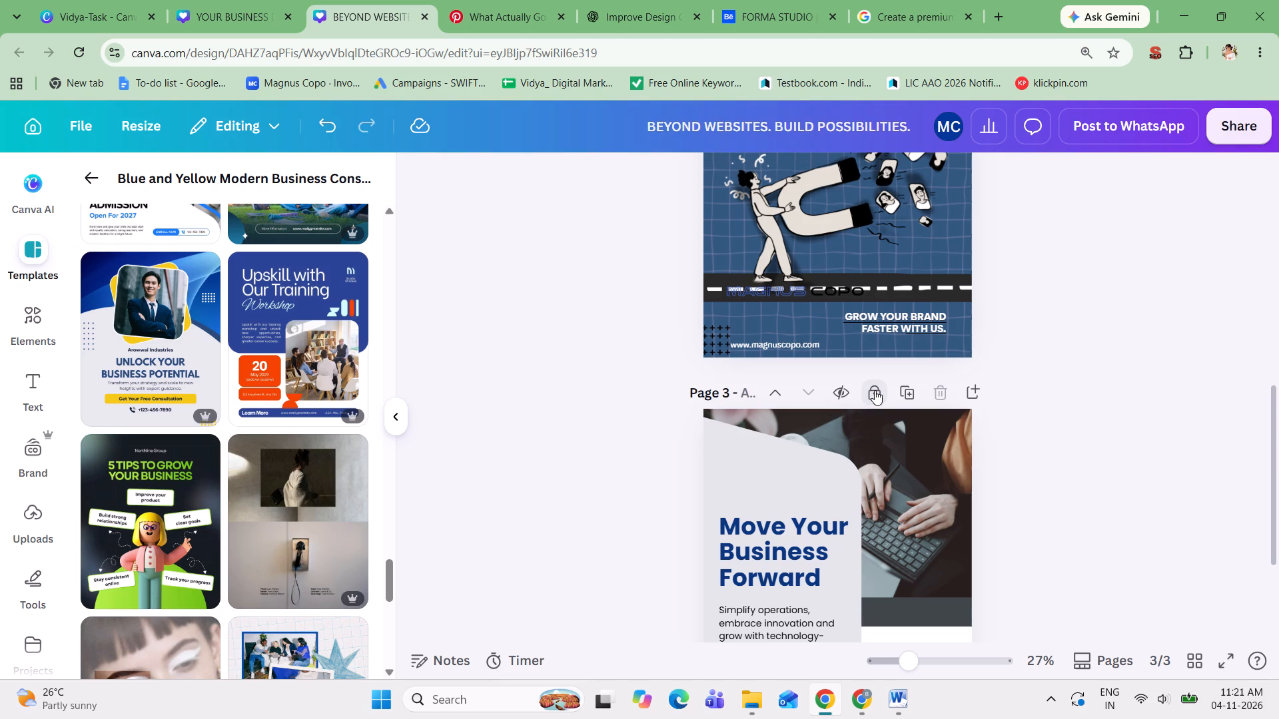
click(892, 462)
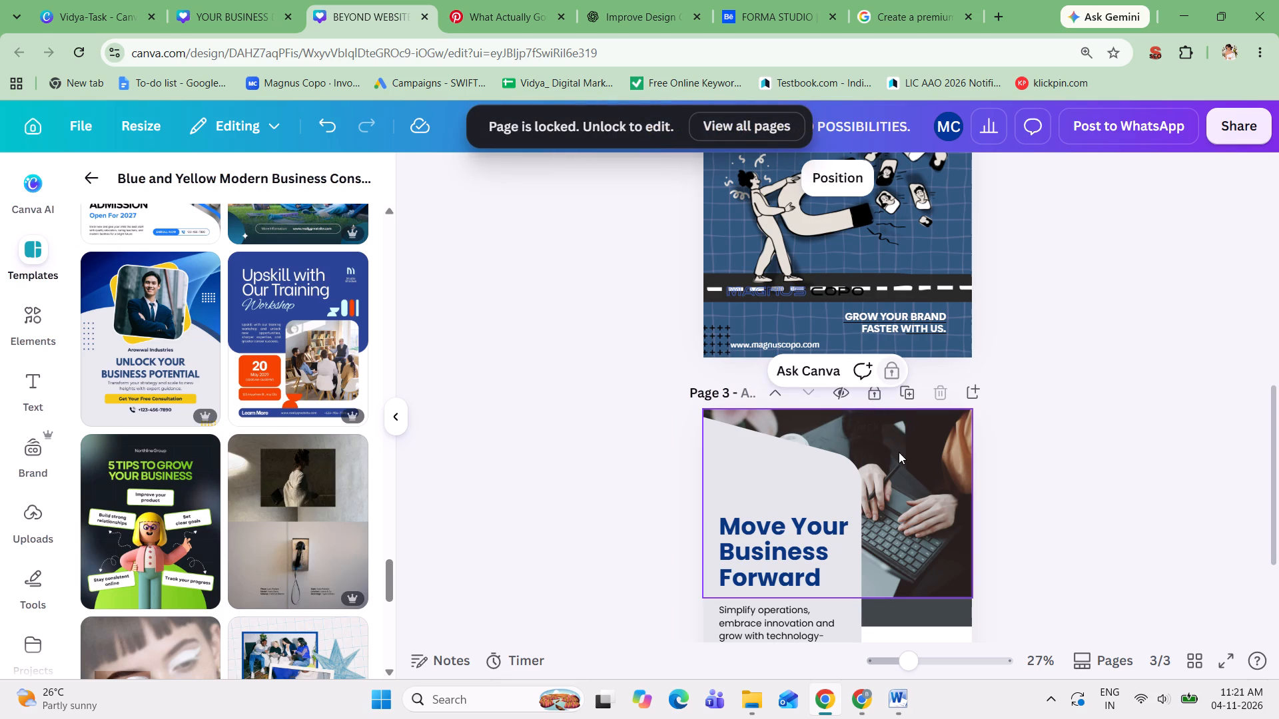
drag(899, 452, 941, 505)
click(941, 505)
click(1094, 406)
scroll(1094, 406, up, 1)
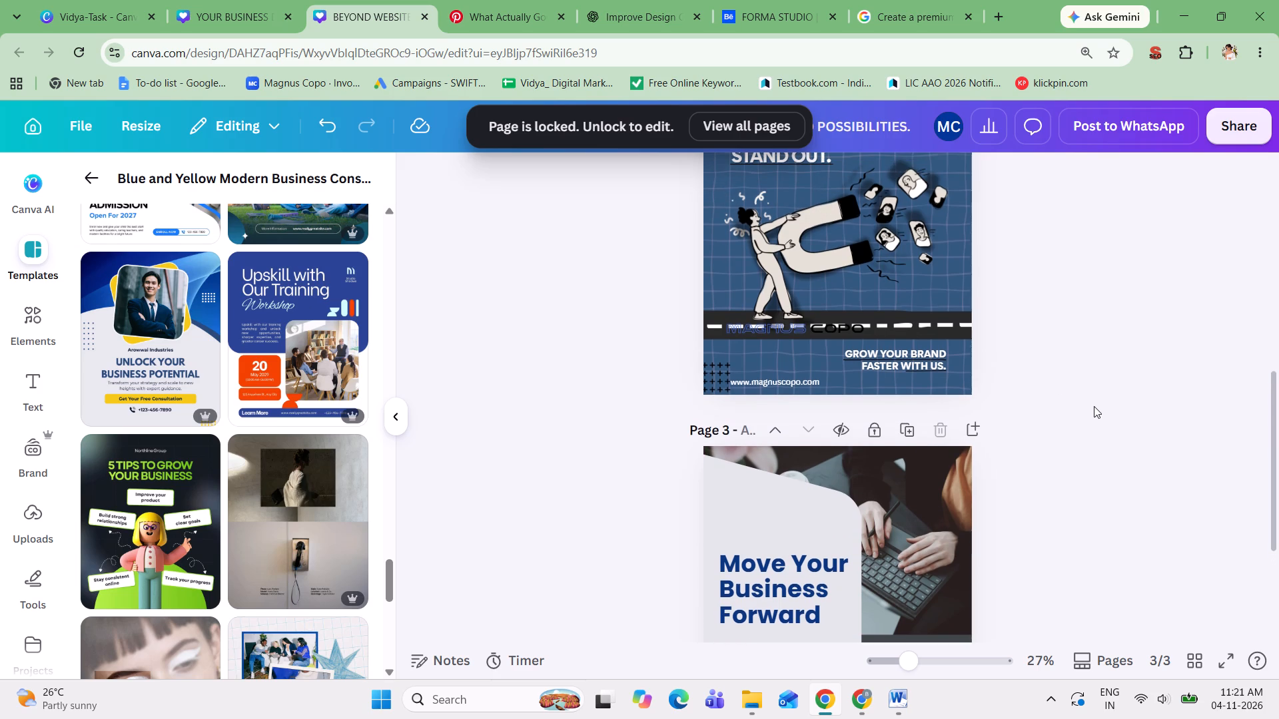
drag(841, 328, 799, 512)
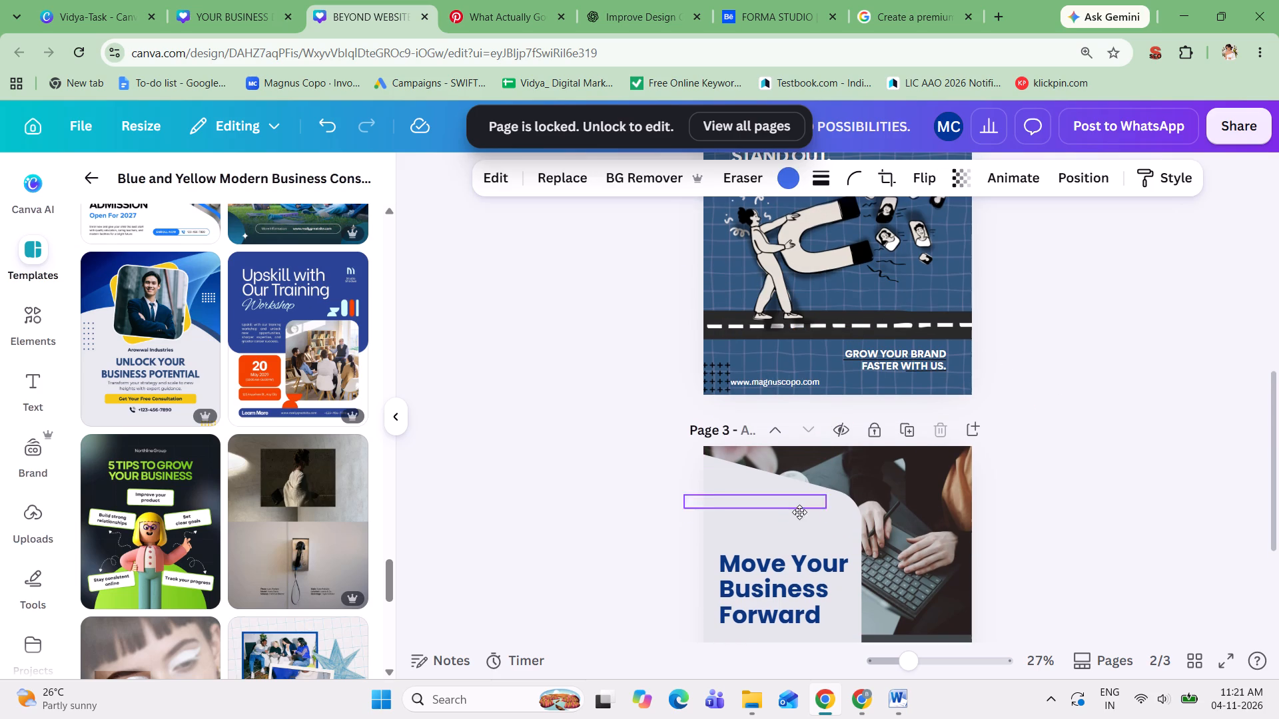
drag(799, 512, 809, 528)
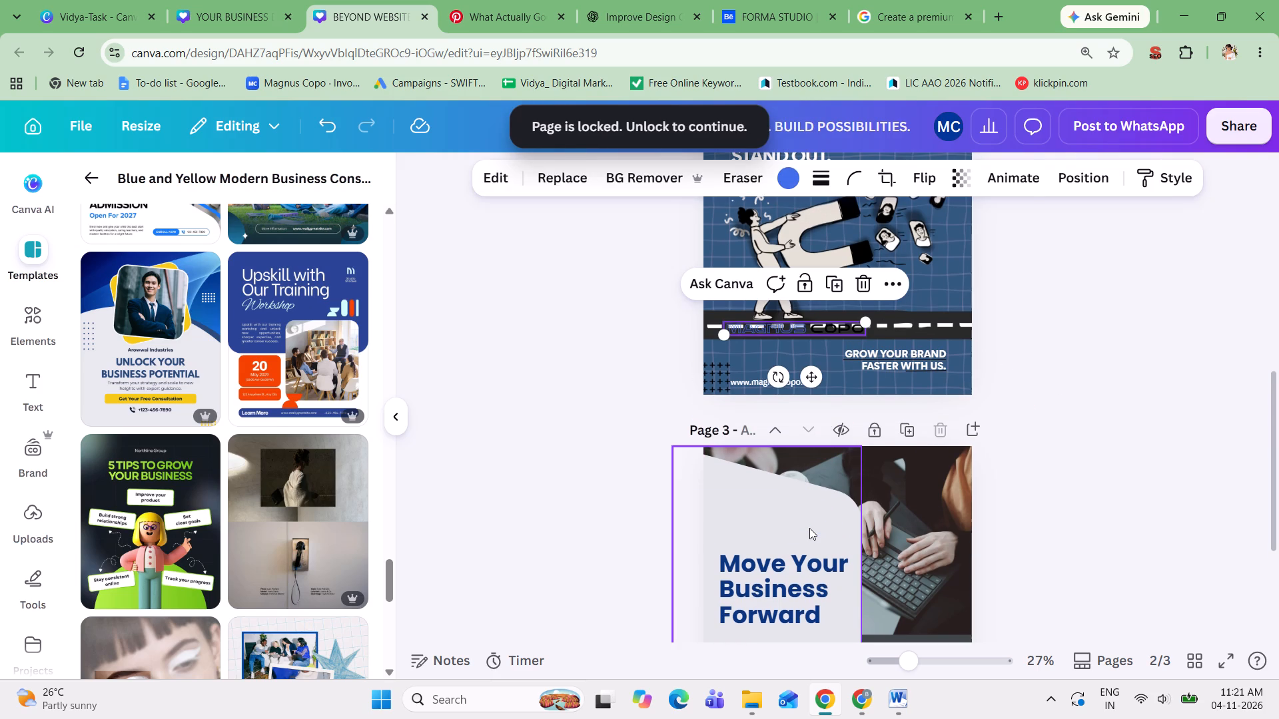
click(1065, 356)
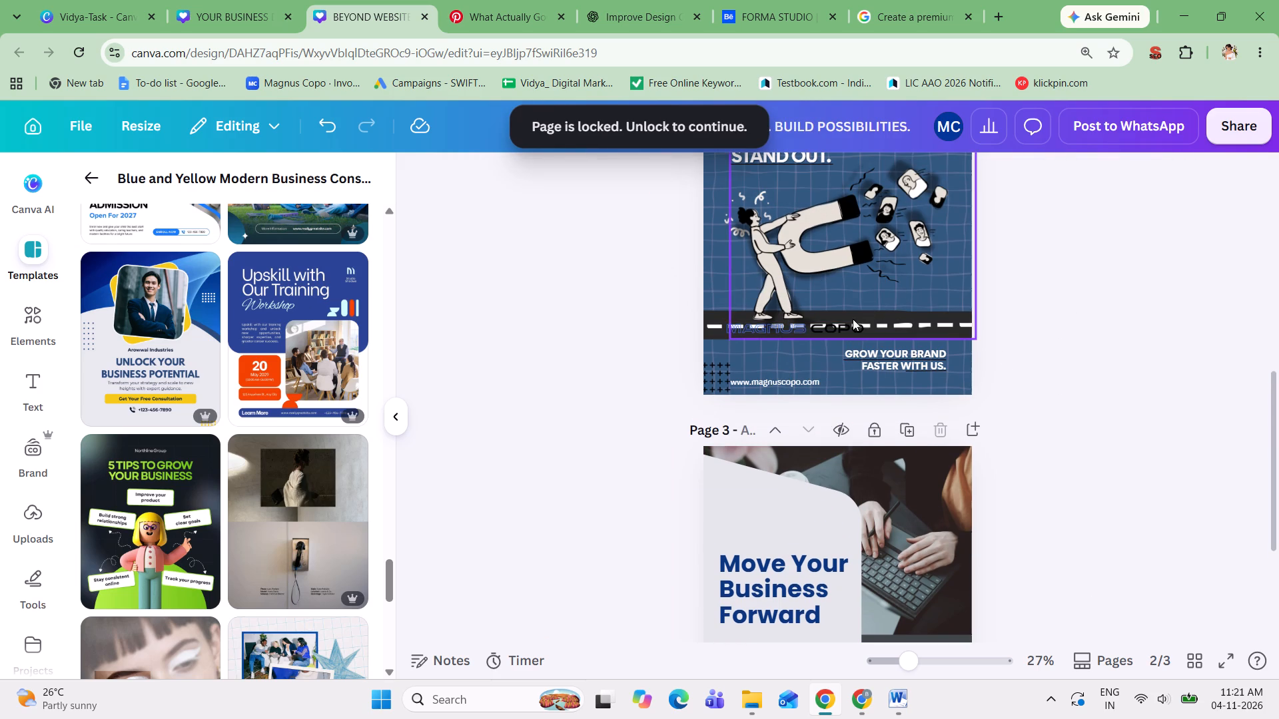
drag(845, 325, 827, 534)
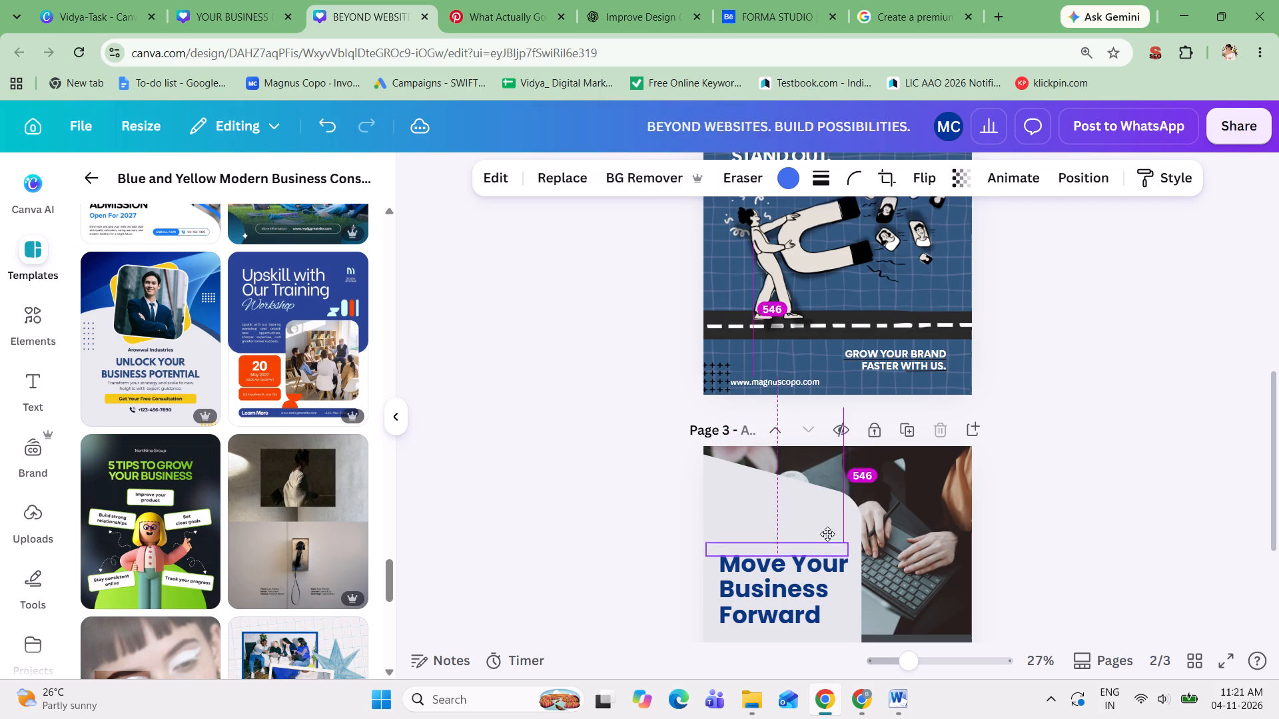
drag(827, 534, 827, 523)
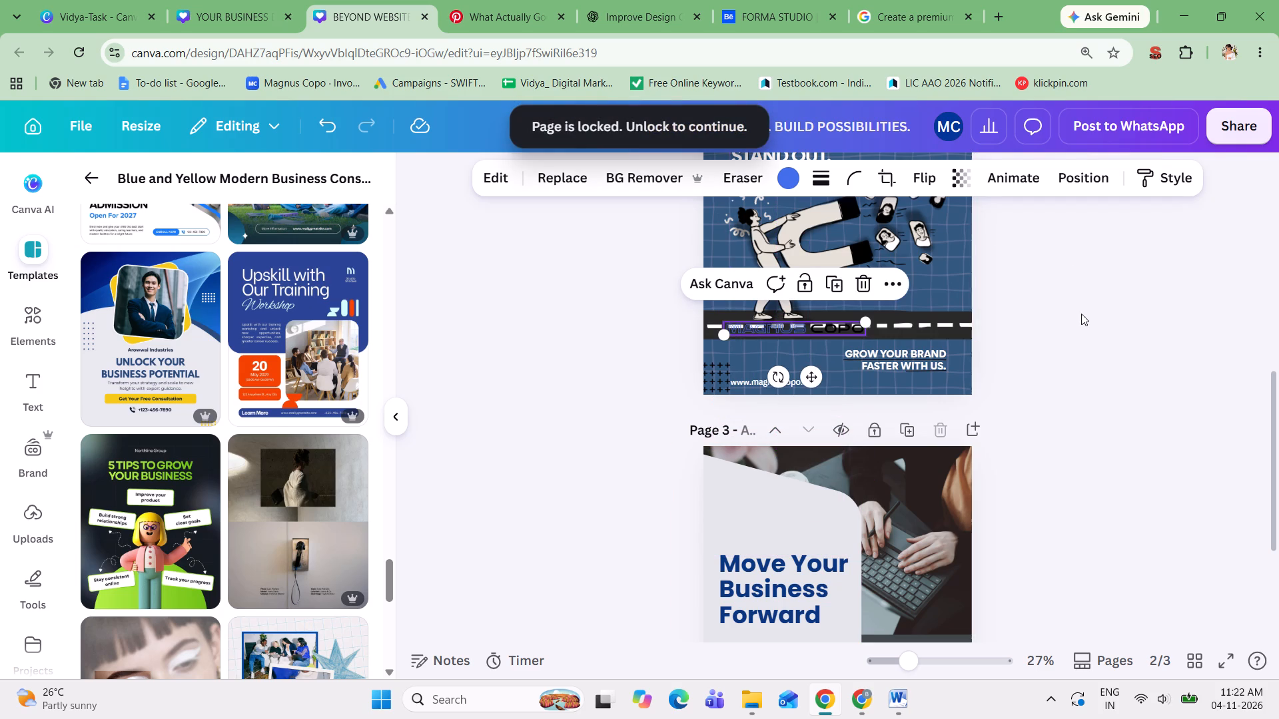
Delete the duplicated Magnus Copo logo from the road strip on page 2.
scroll(1081, 314, up, 1)
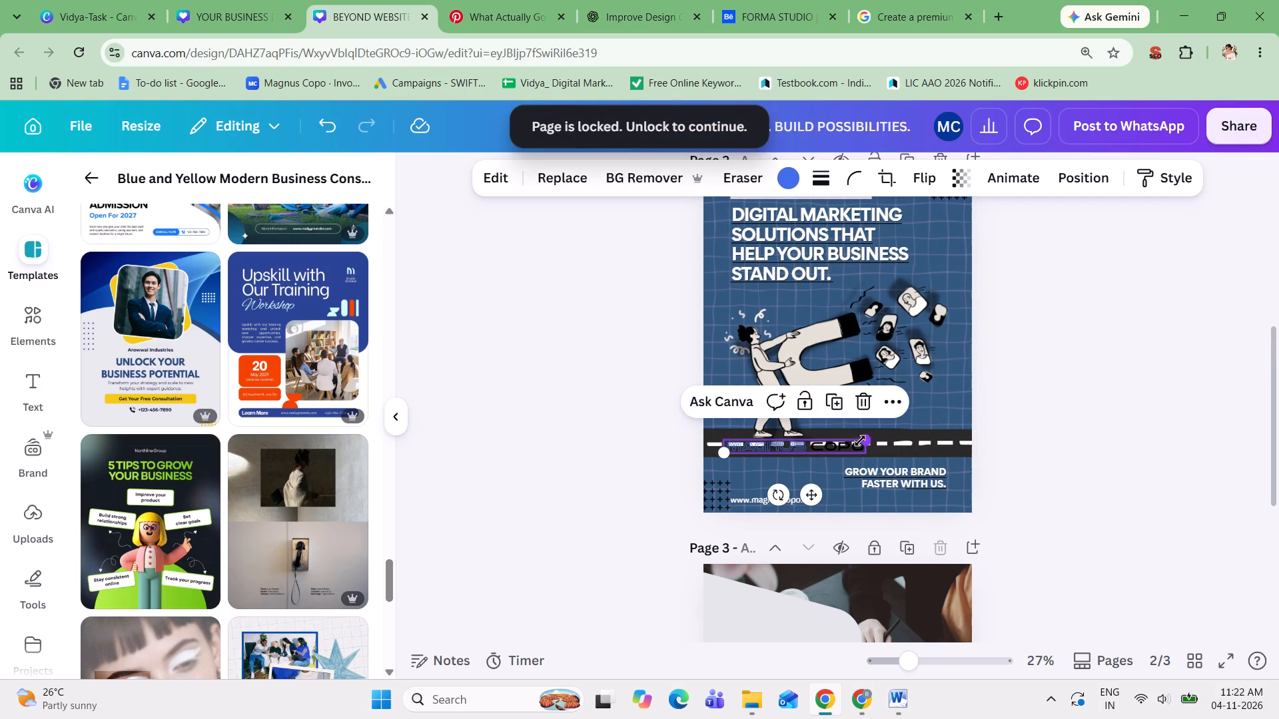
click(866, 405)
Copy the Magnus Copo logo above page 2's heading and try to paste it onto page 3.
scroll(1055, 329, up, 1)
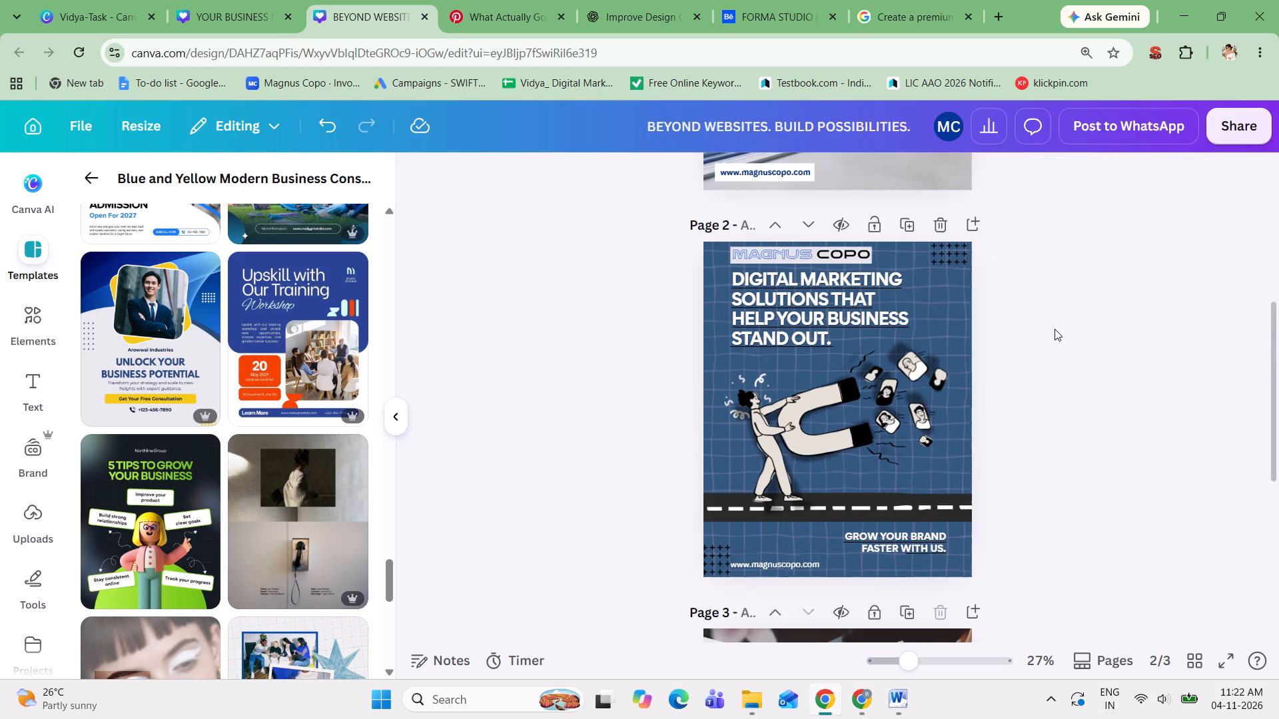
scroll(1055, 329, up, 1)
click(820, 284)
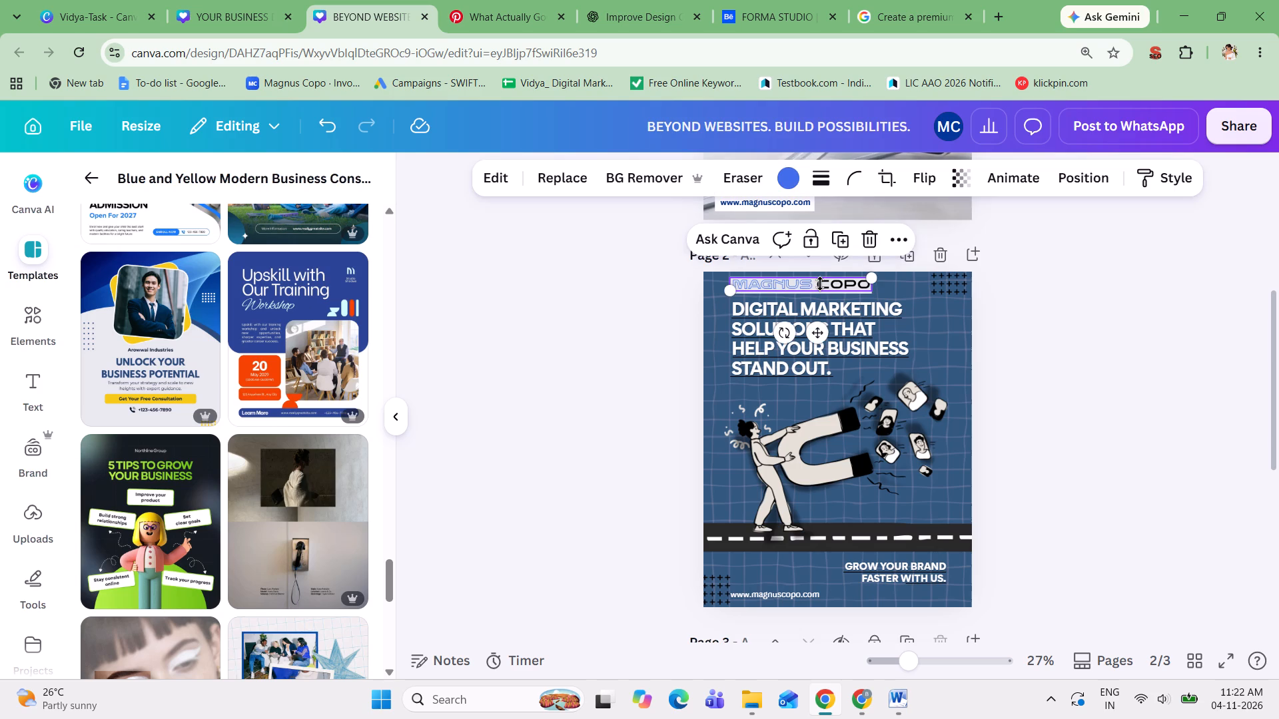
key(ctrl+c)
scroll(792, 277, down, 3)
click(767, 379)
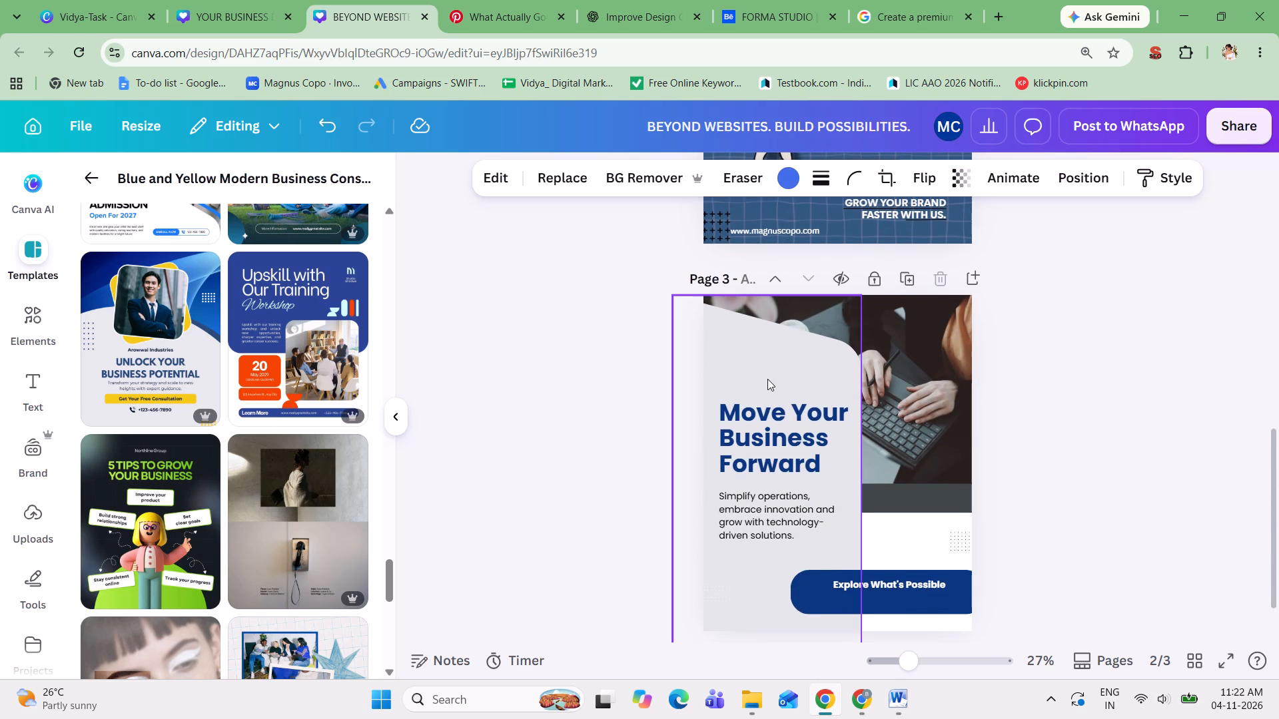
key(ctrl+v)
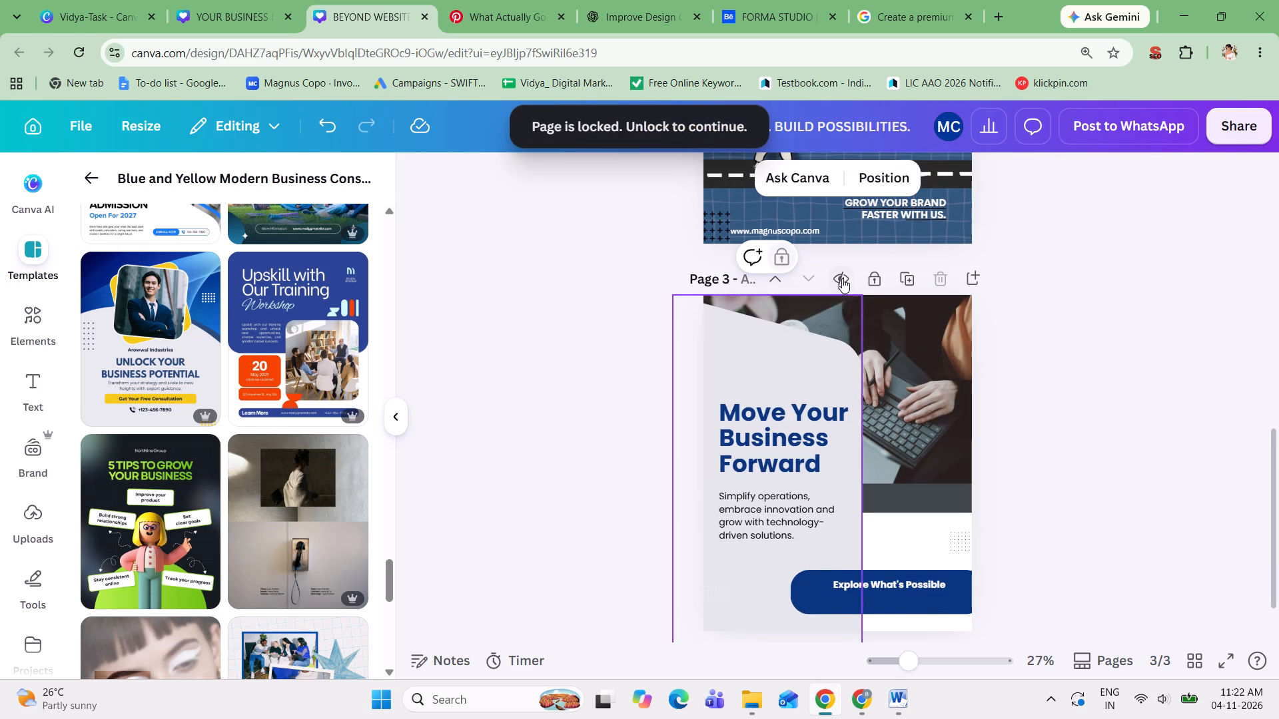
Unlock page 3 and lock only its laptop photo in position.
click(875, 278)
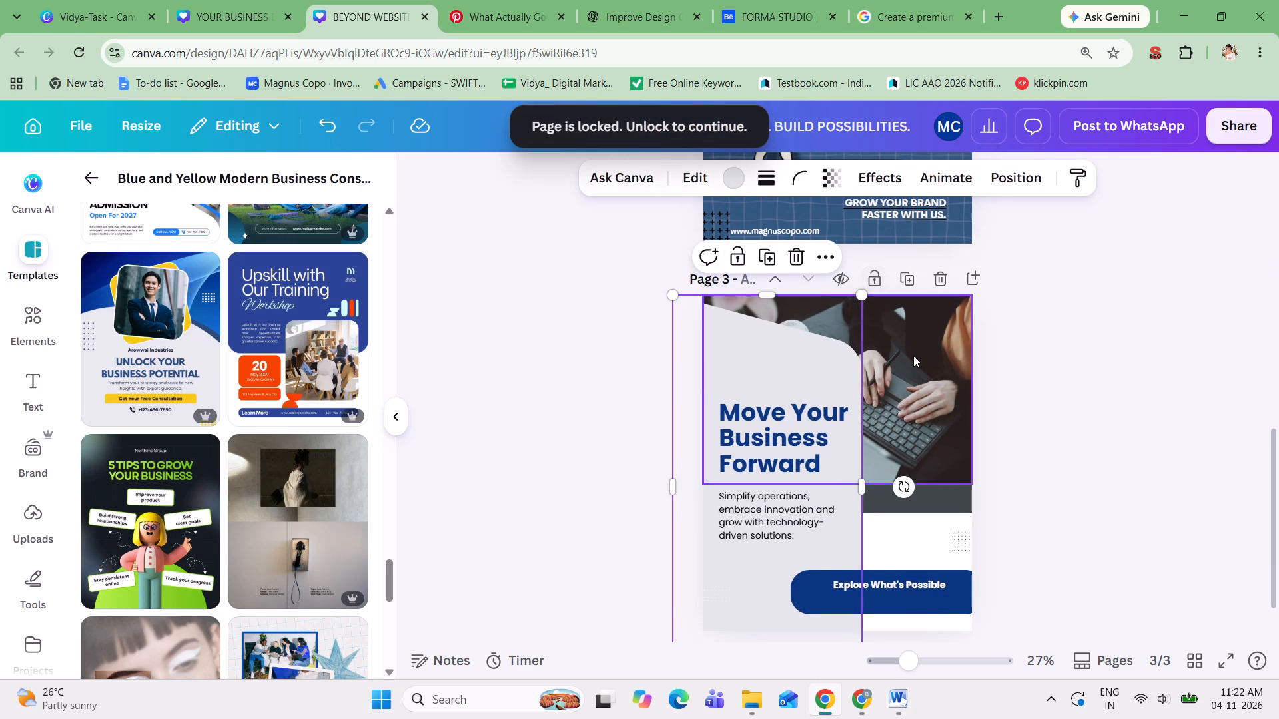
click(913, 358)
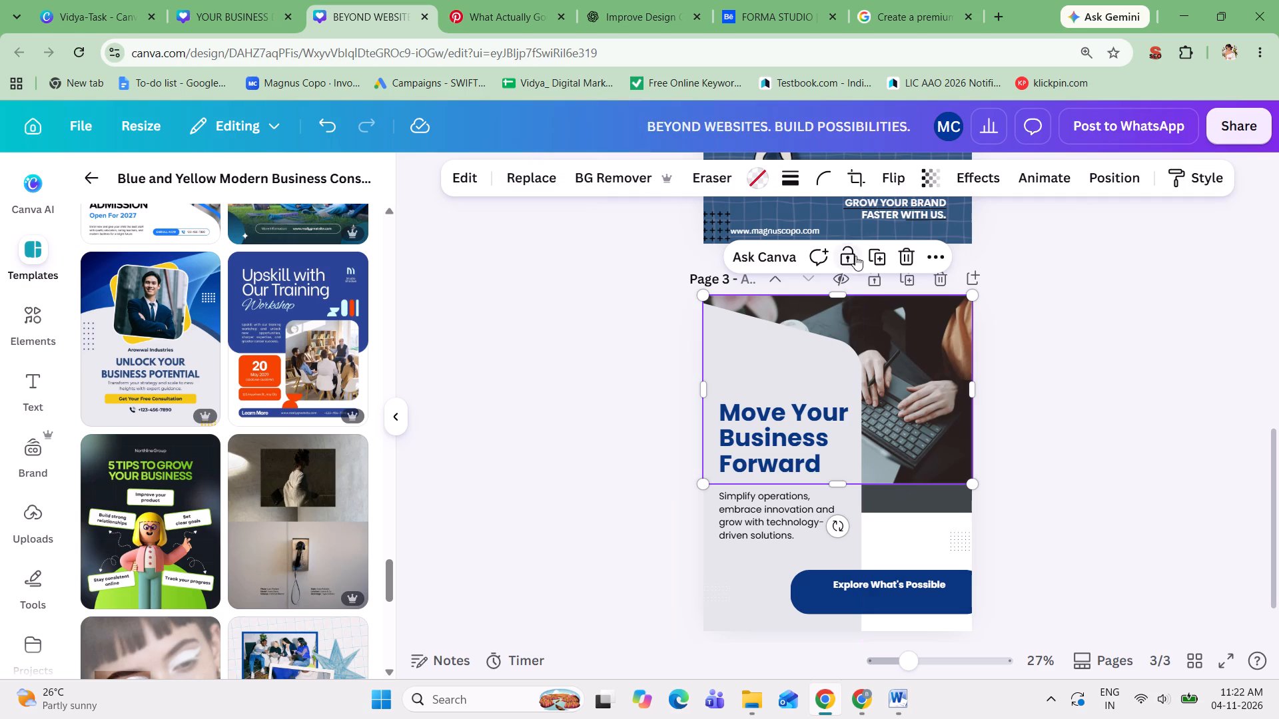
click(851, 252)
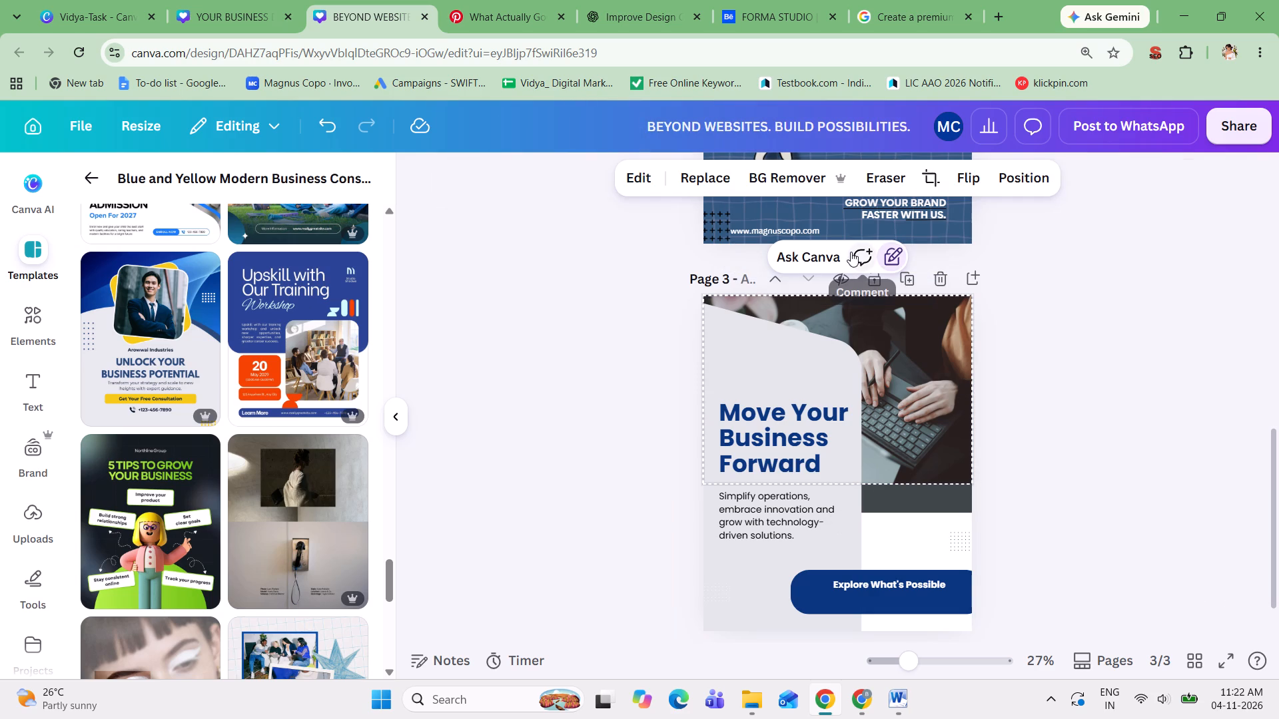
click(1005, 392)
Paste the copied Magnus Copo logo onto page 3.
click(759, 365)
key(ctrl+v)
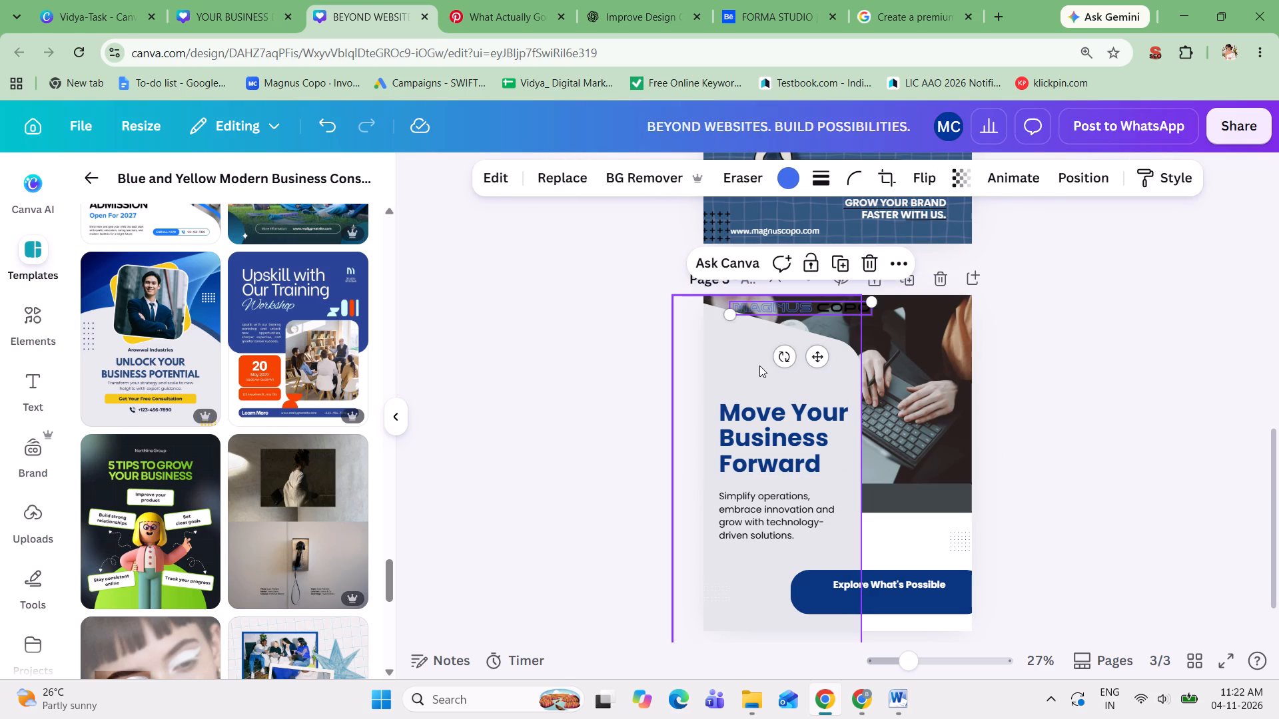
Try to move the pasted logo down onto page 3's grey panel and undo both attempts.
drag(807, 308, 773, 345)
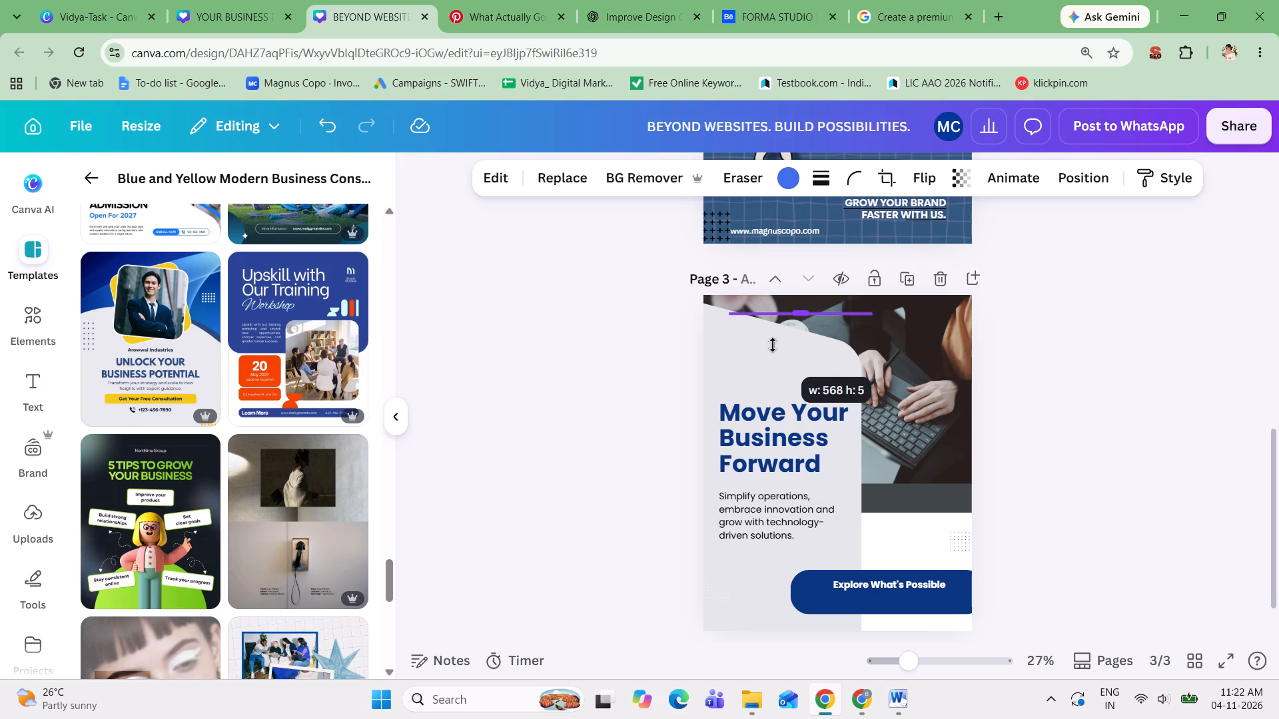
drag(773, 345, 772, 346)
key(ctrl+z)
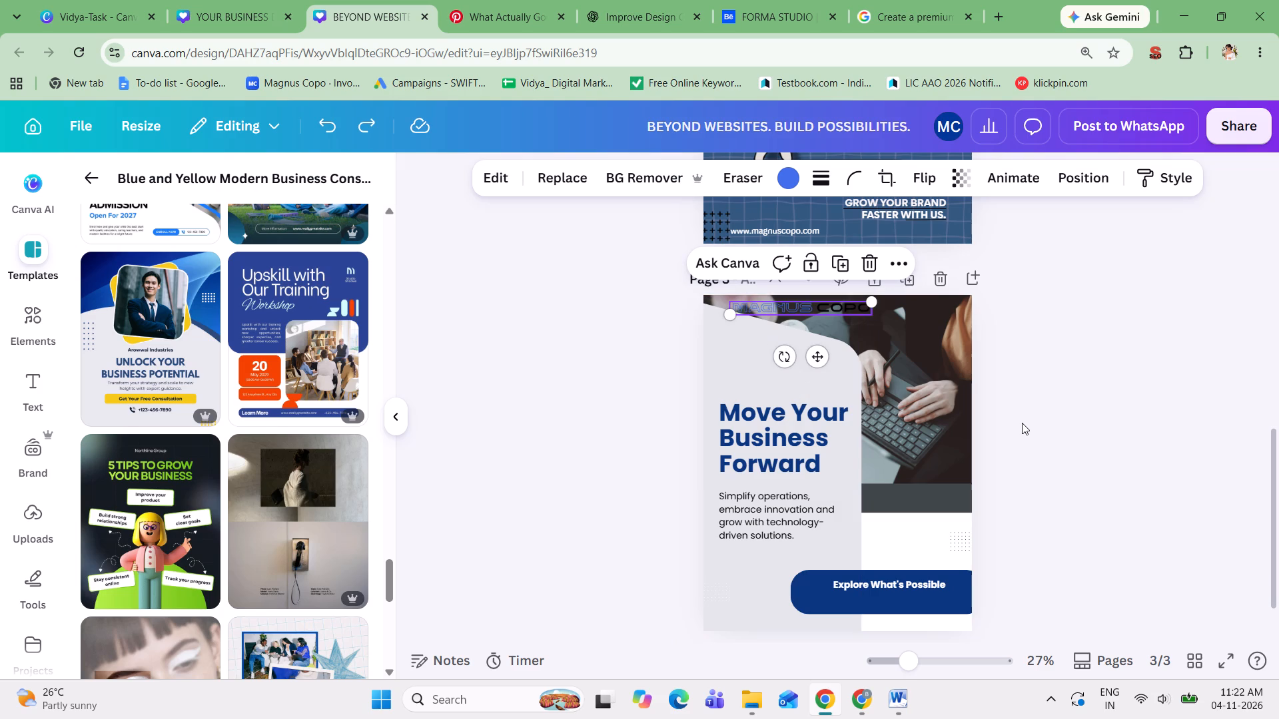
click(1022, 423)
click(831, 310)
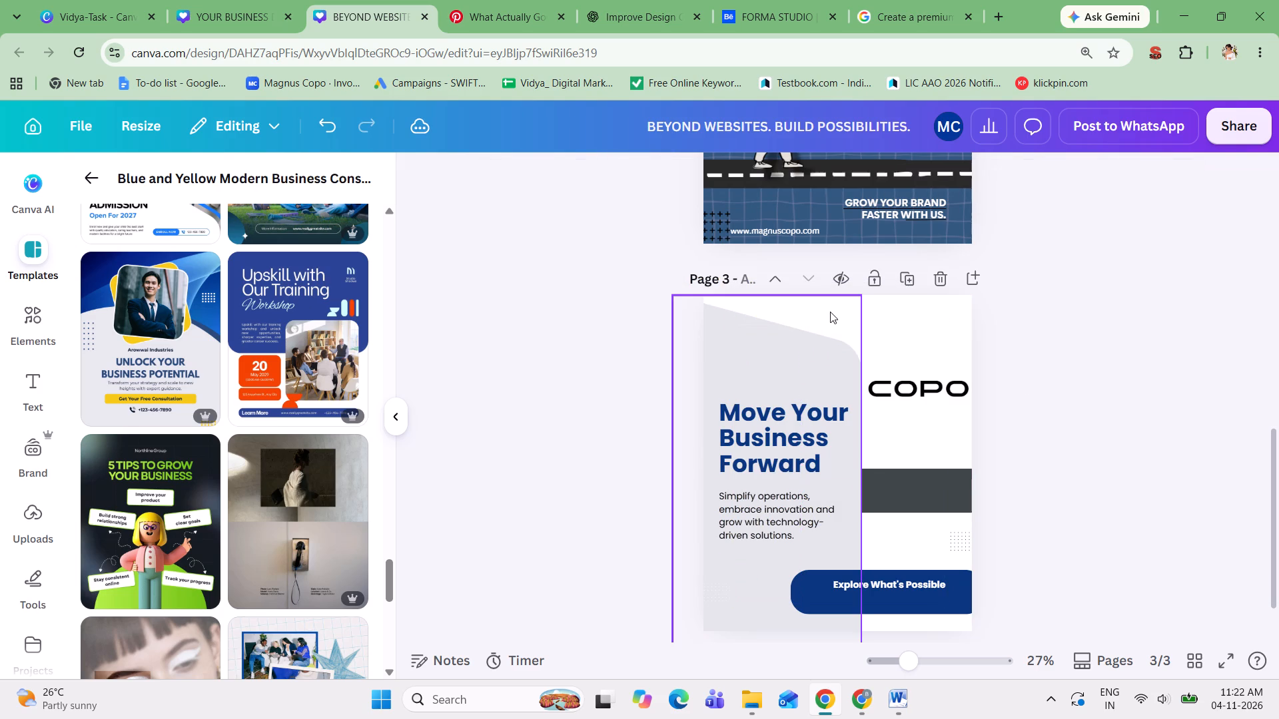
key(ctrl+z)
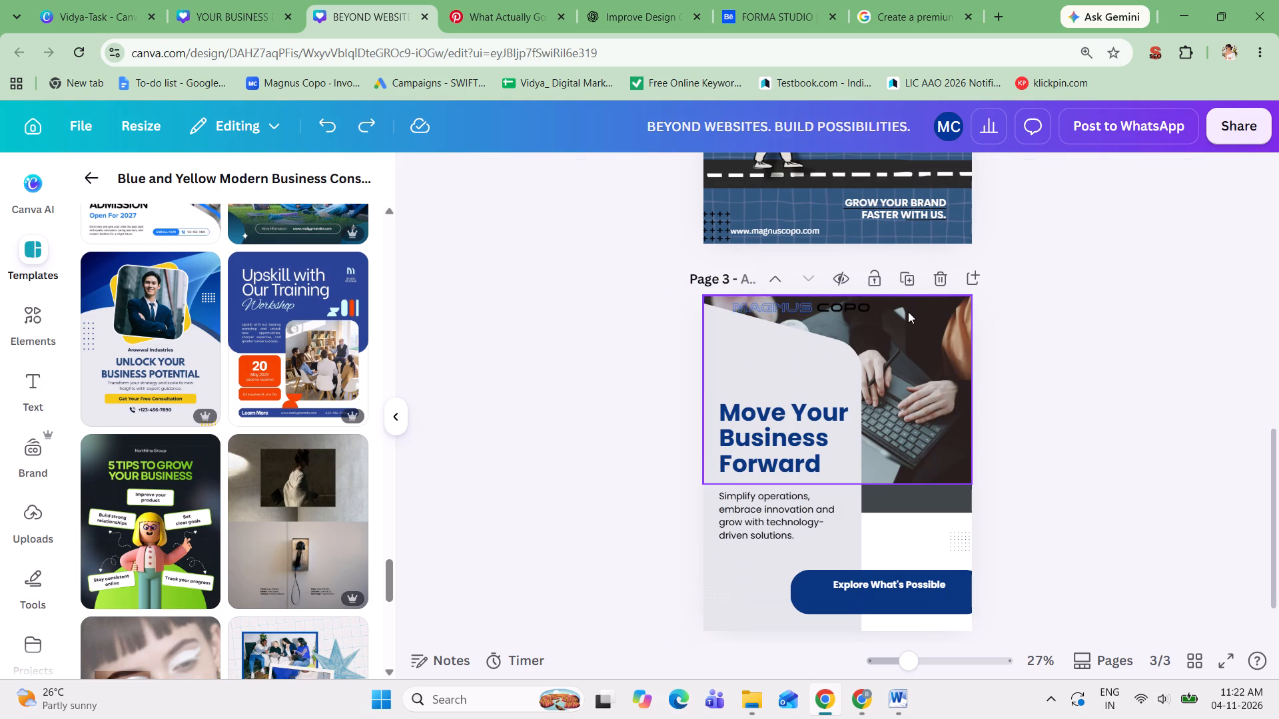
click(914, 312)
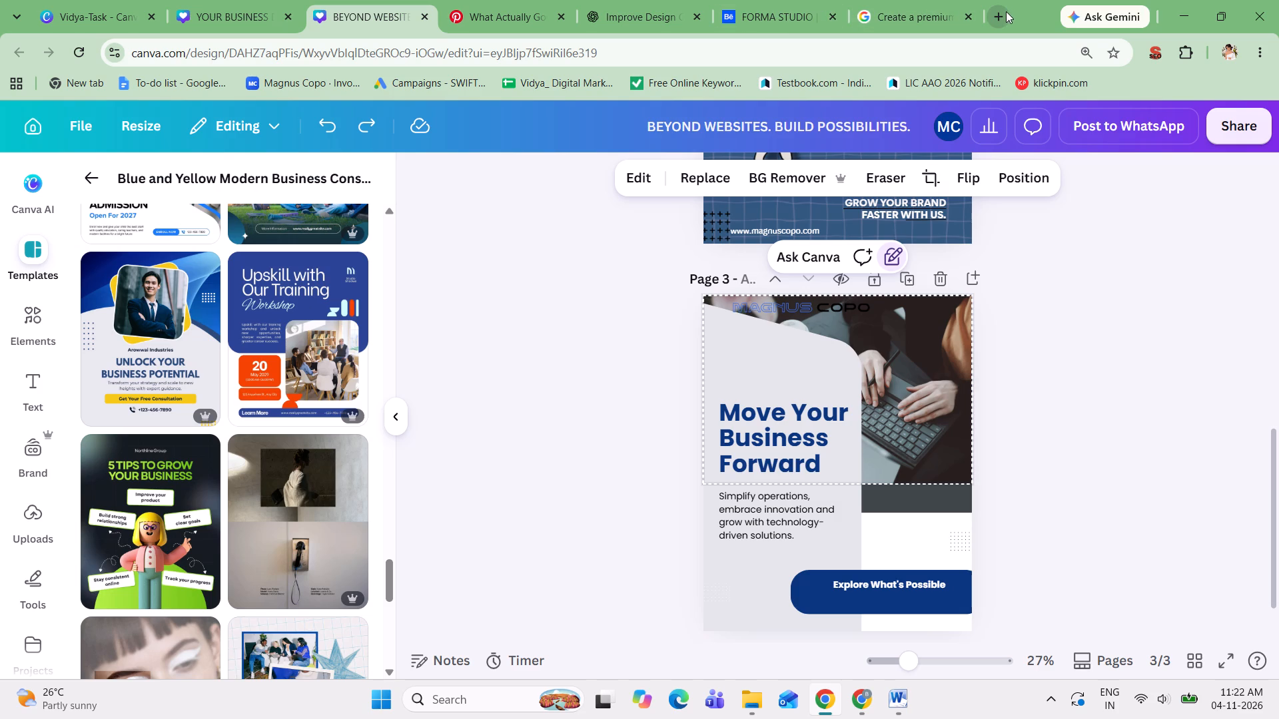
Switch to Pinterest and search for "office background".
click(512, 0)
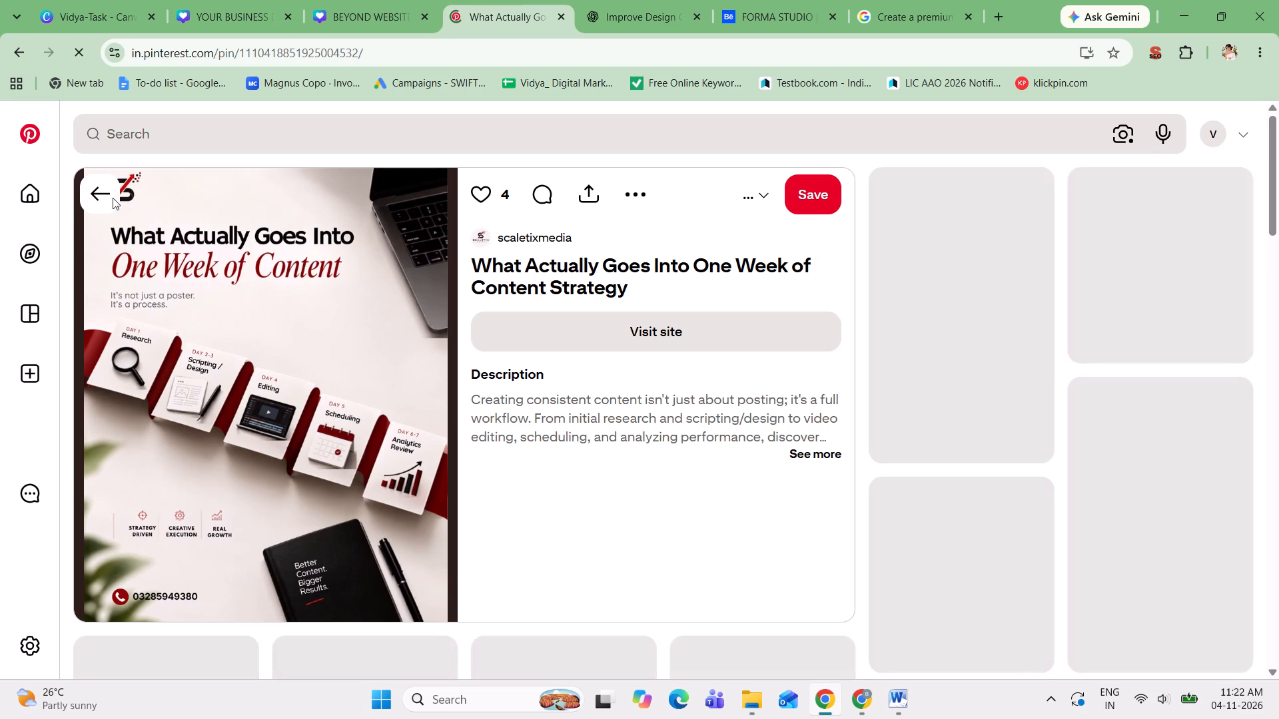
click(98, 196)
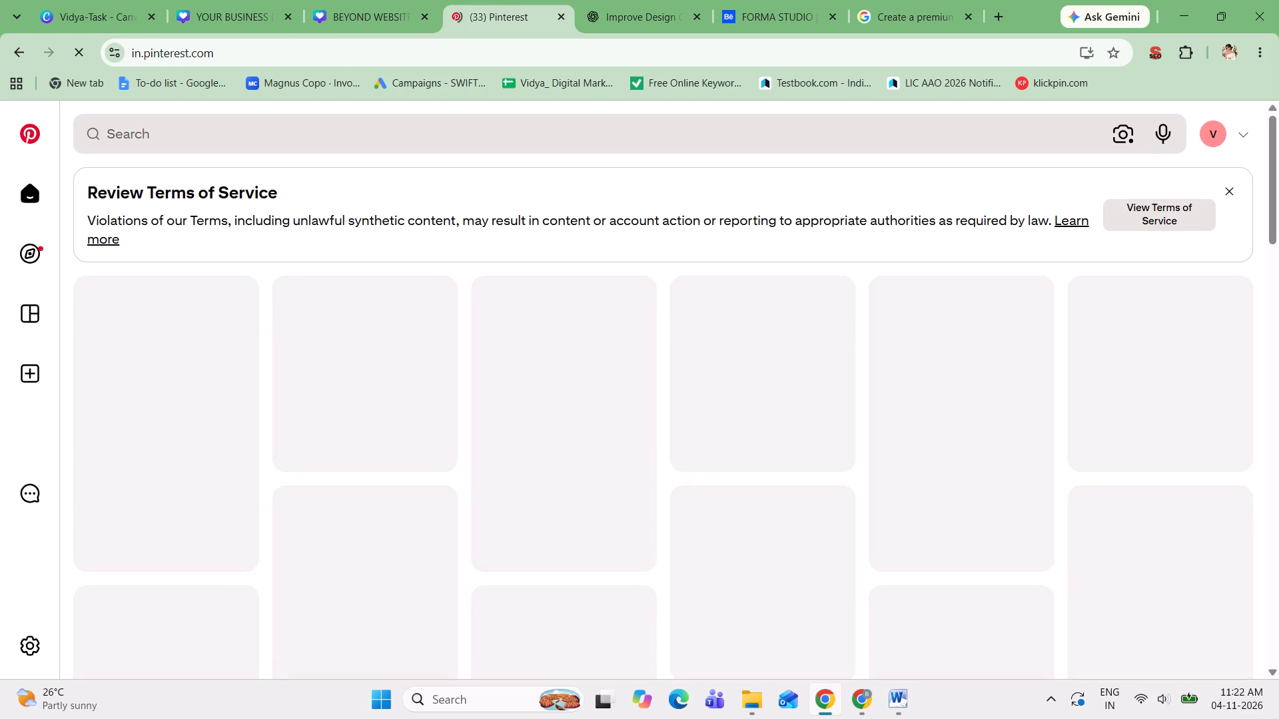
click(268, 136)
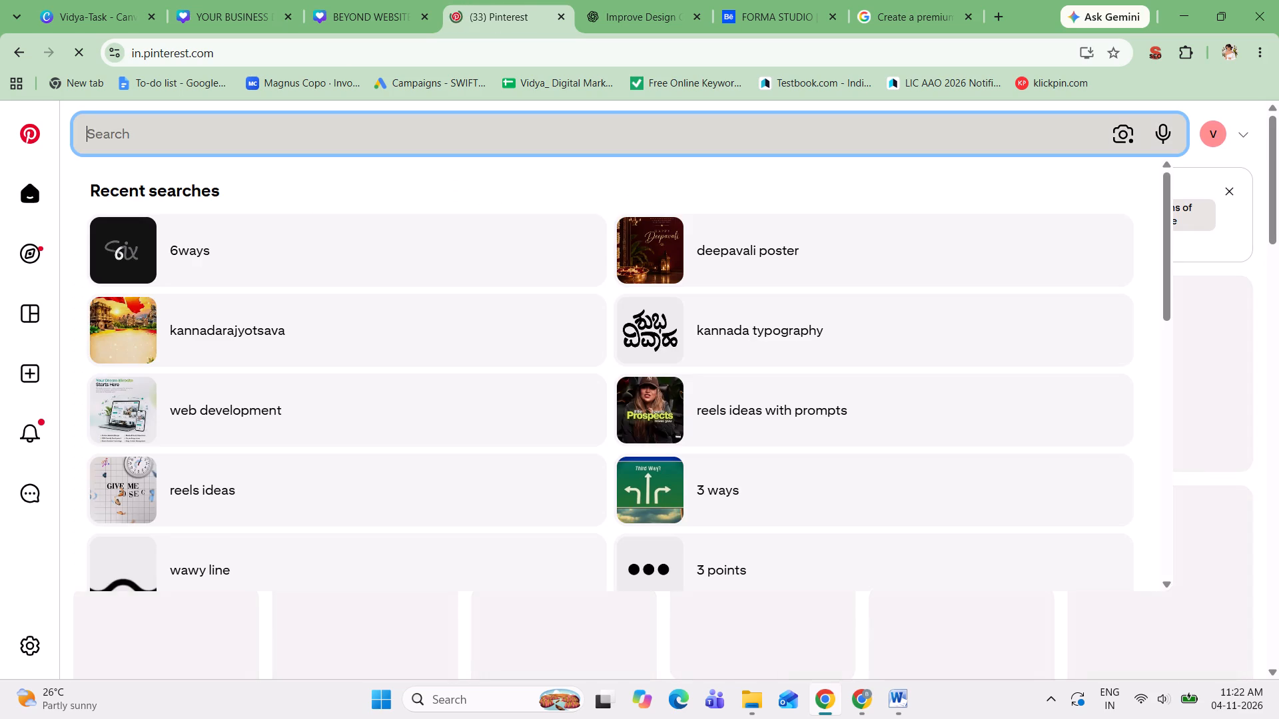
text(office)
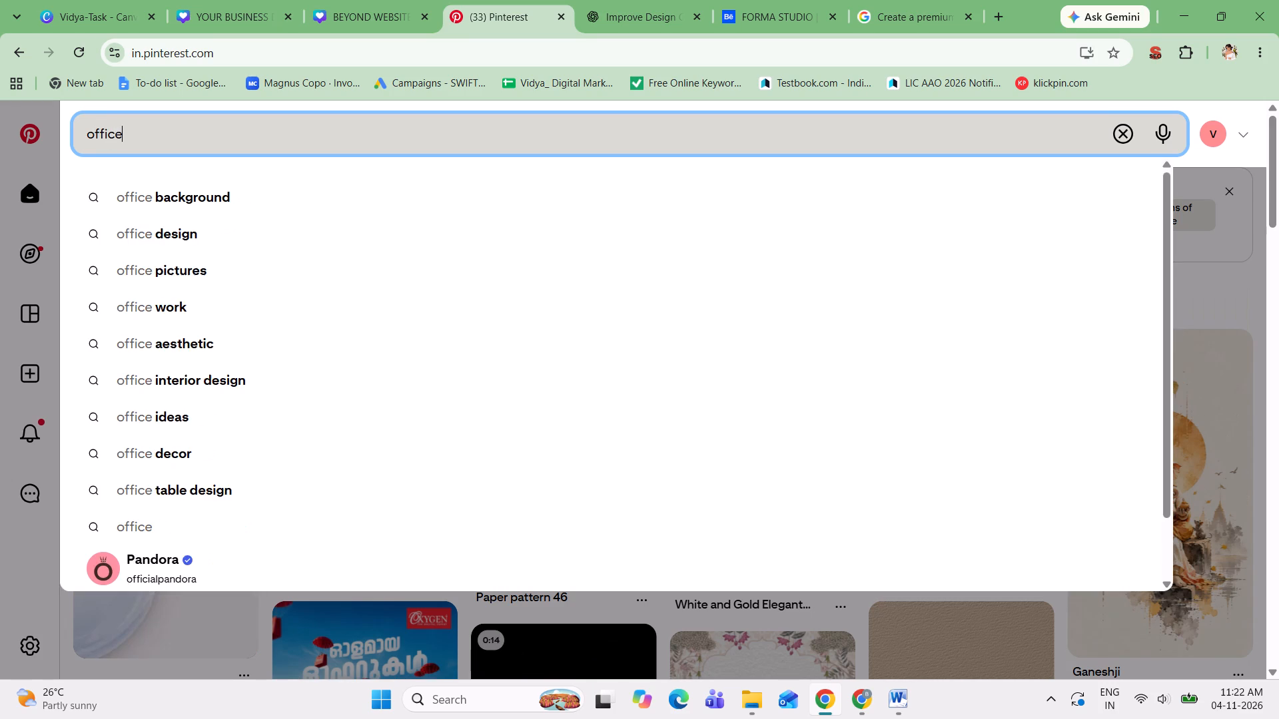
click(216, 188)
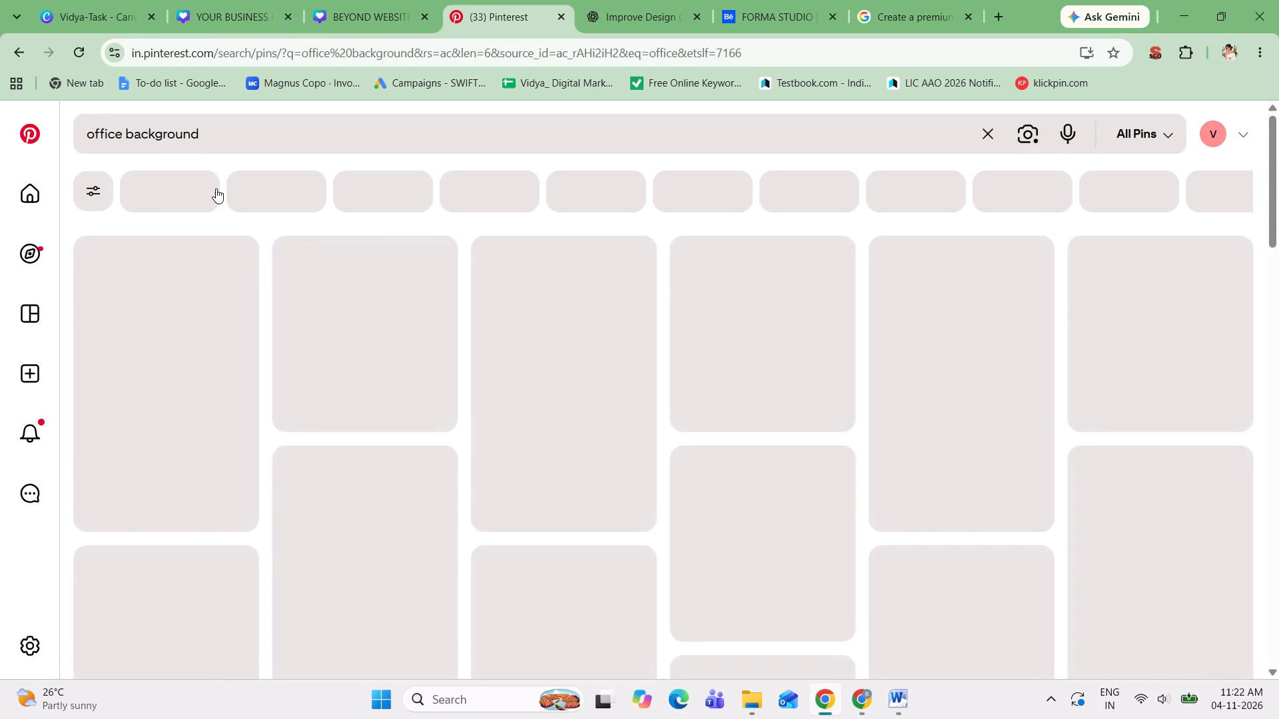
Browse the office background results and open the "Minimalistic setup" pin with the laptop on a white desk.
scroll(522, 438, down, 1)
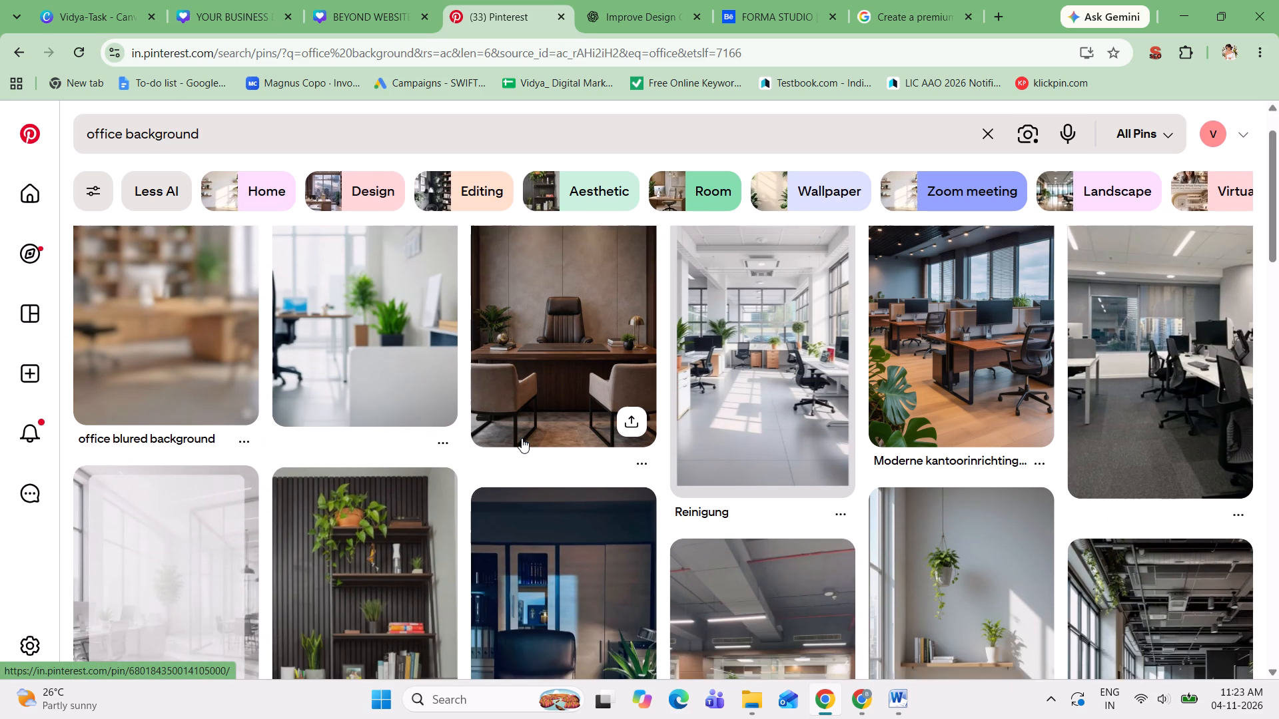
scroll(522, 438, down, 4)
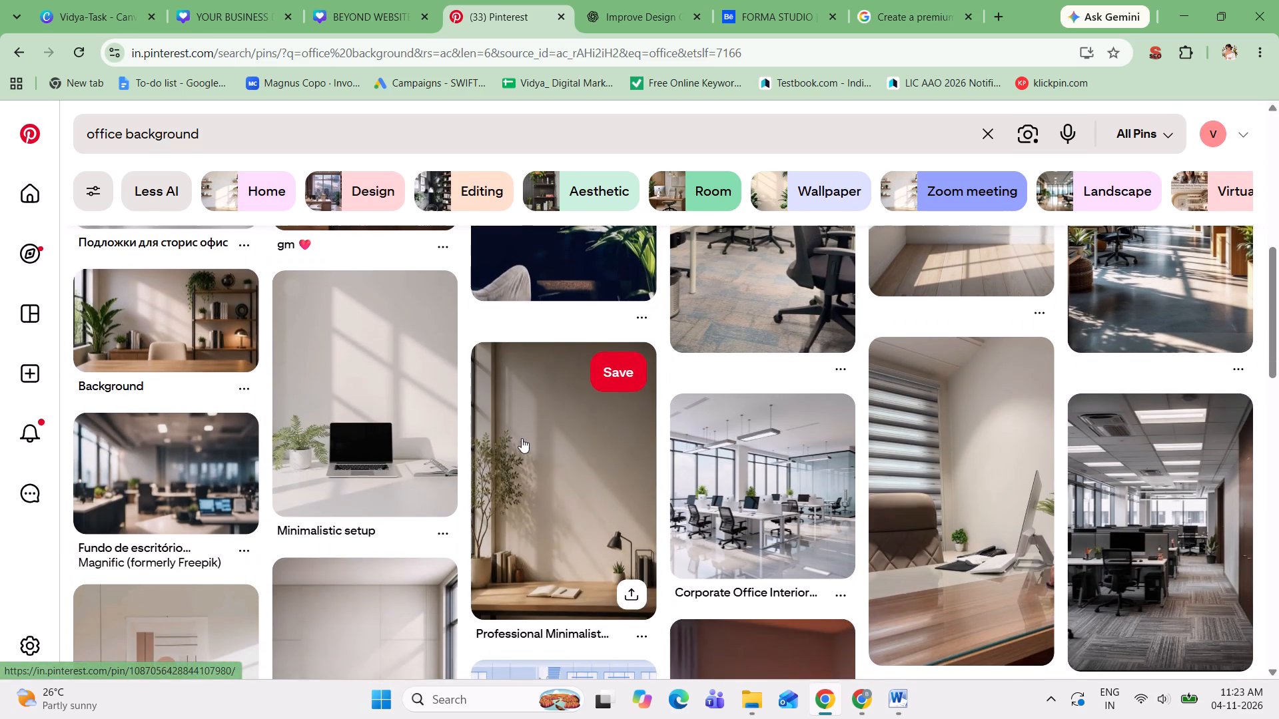
click(383, 440)
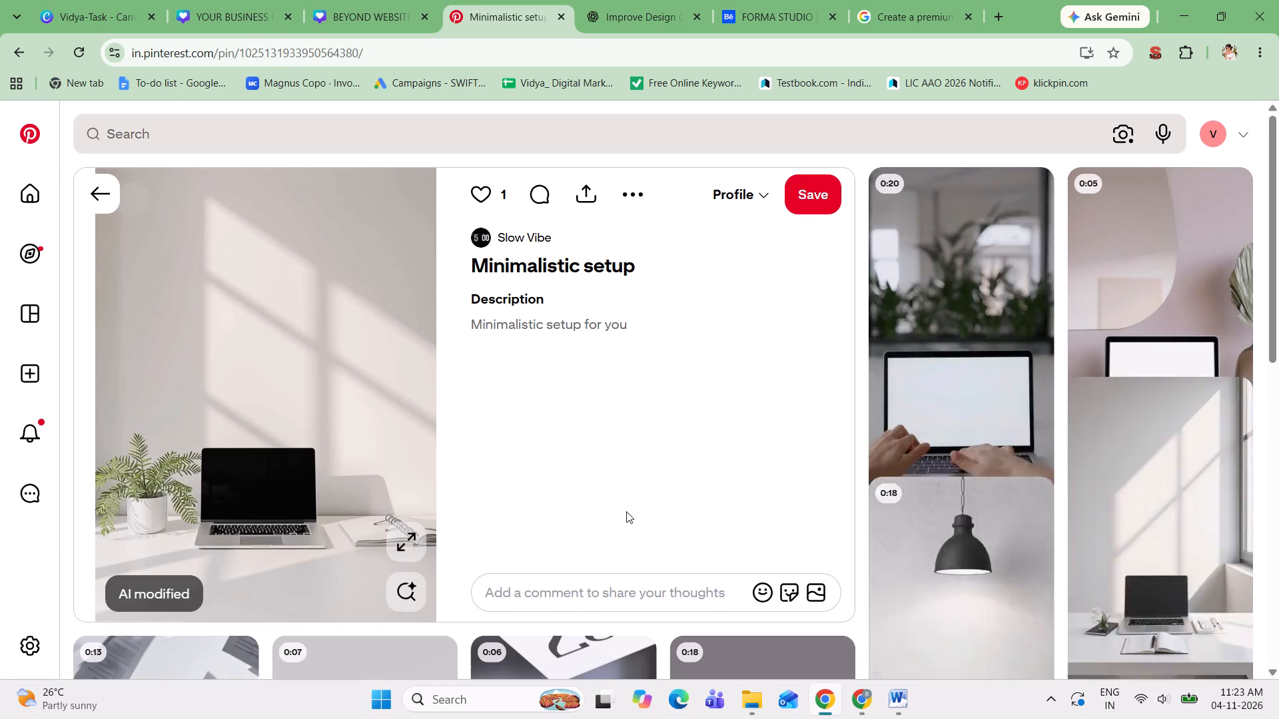
Look through the related pins below "Minimalistic setup" for alternative office and laptop photos.
scroll(626, 511, down, 1)
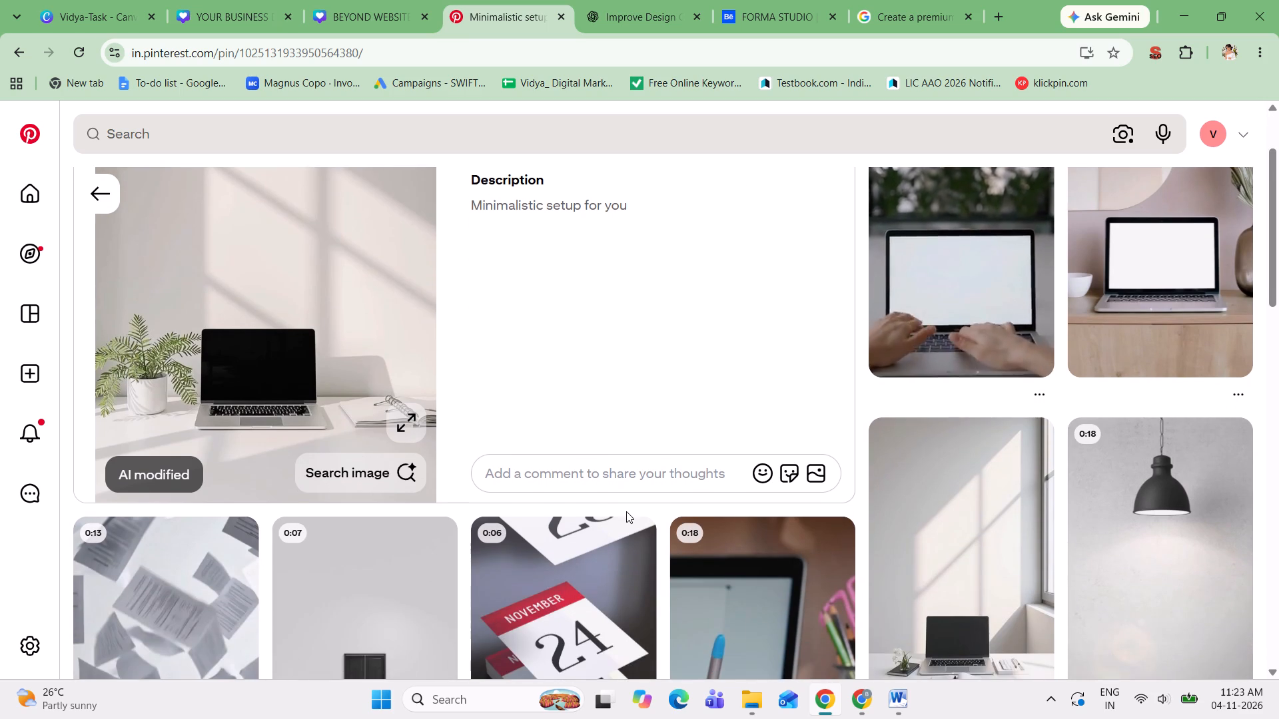
scroll(626, 511, down, 2)
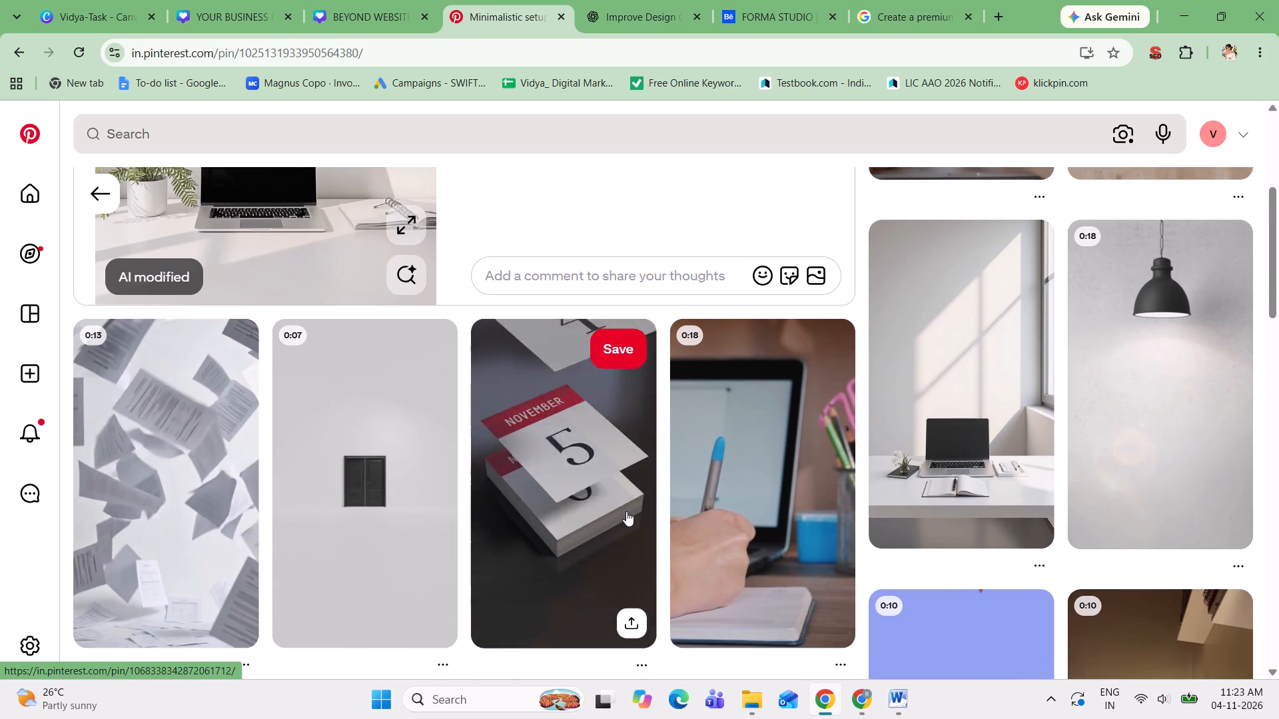
scroll(626, 511, down, 3)
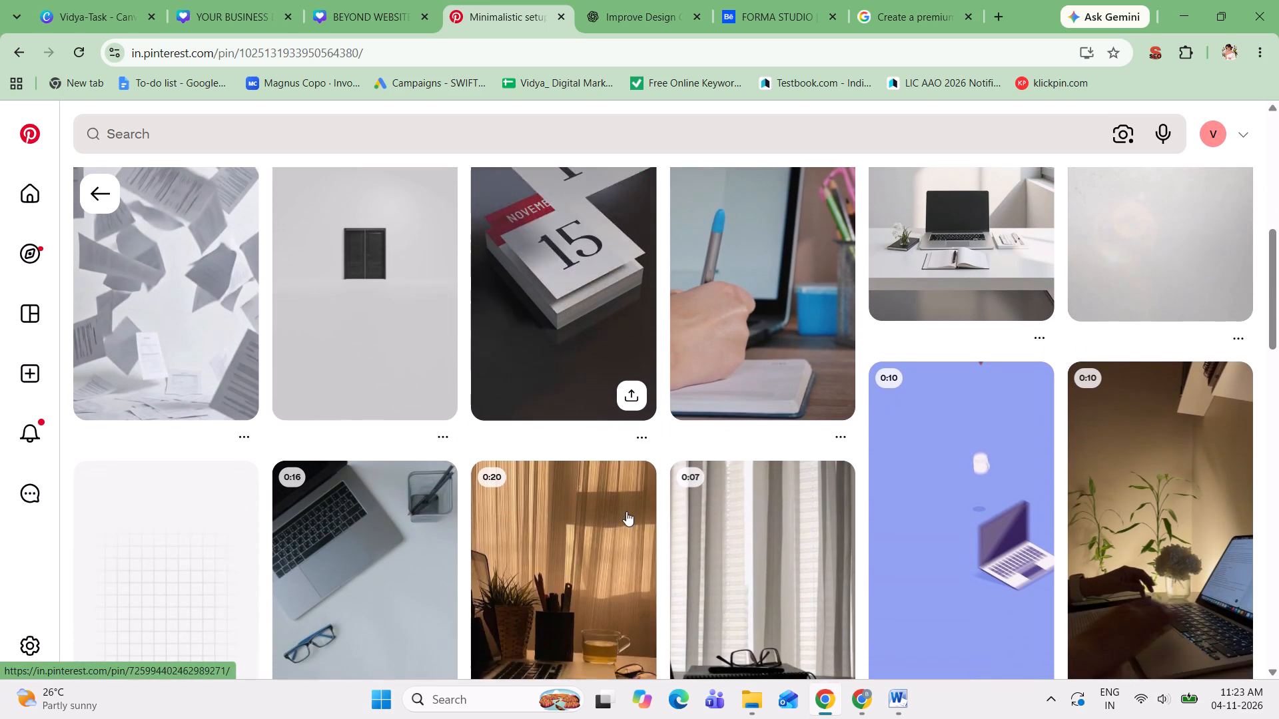
scroll(626, 511, down, 2)
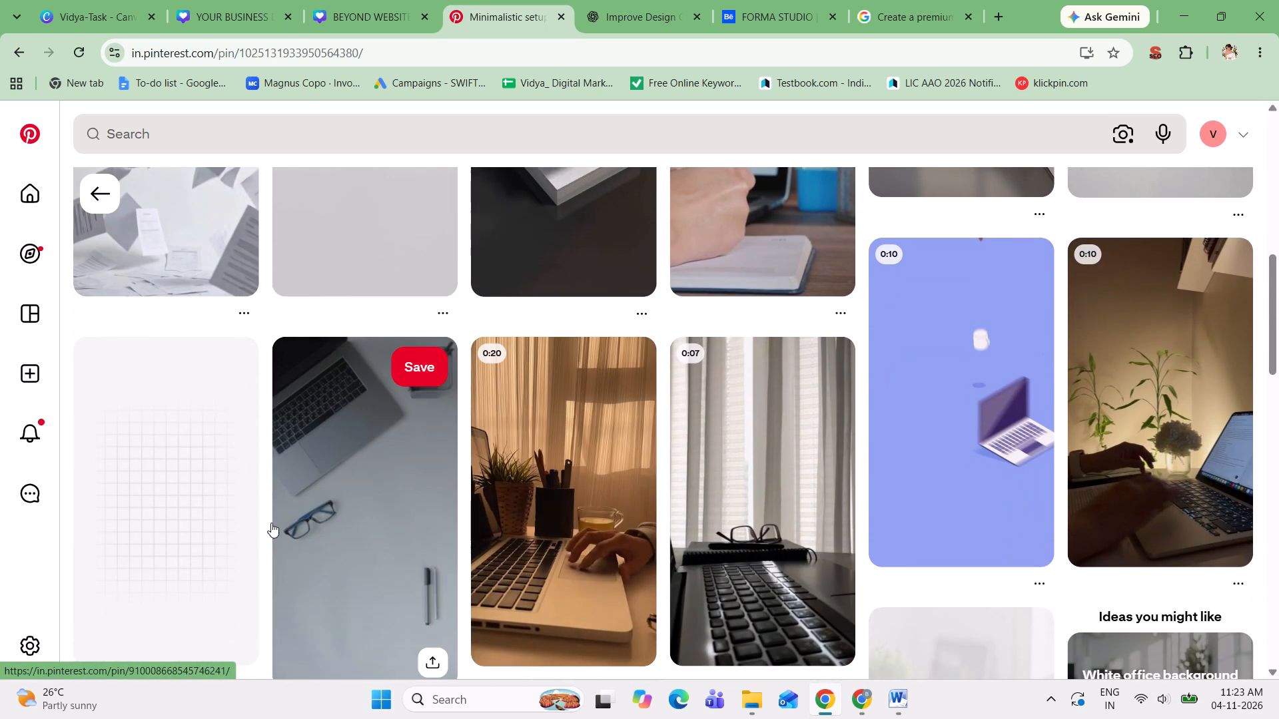
scroll(346, 537, down, 1)
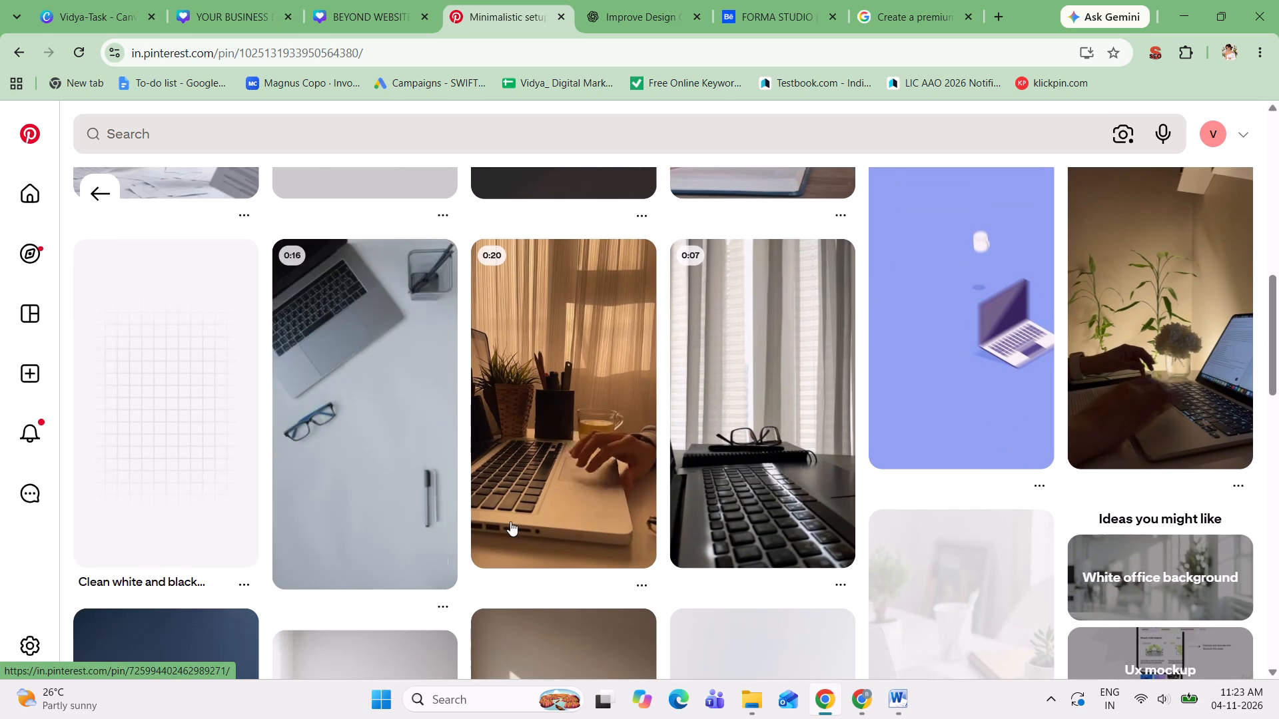
scroll(352, 506, down, 1)
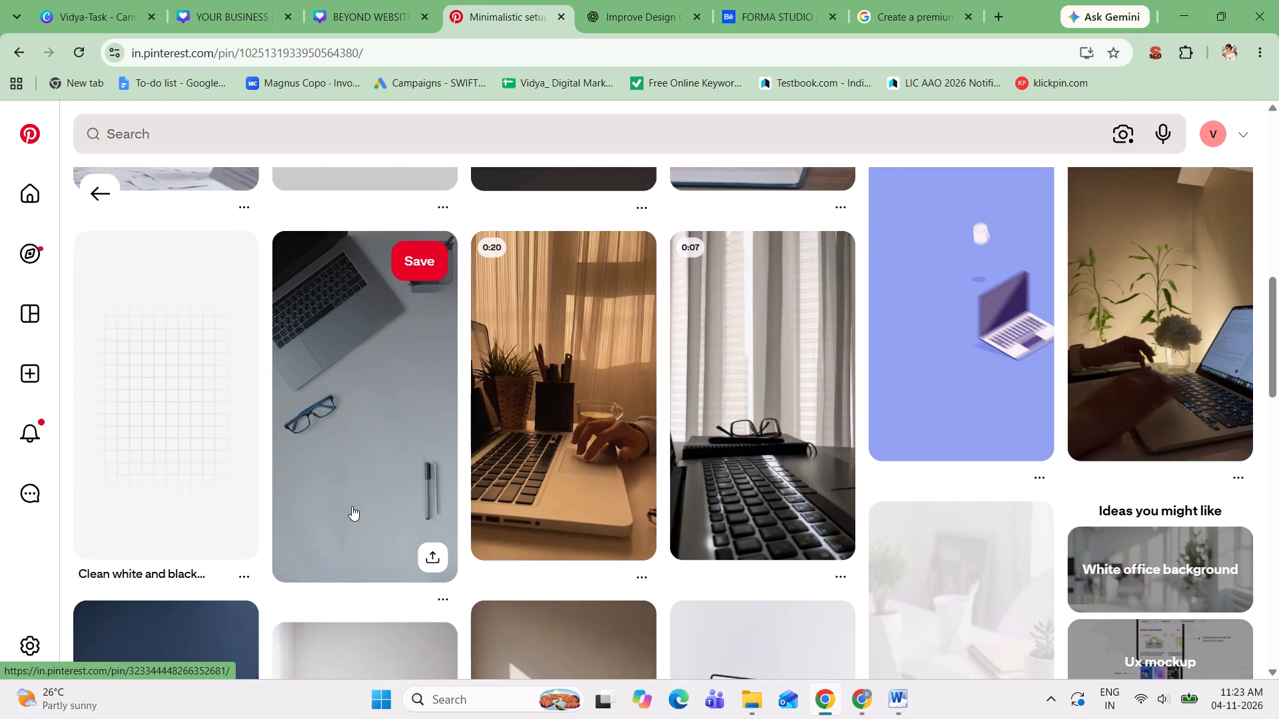
scroll(352, 506, down, 3)
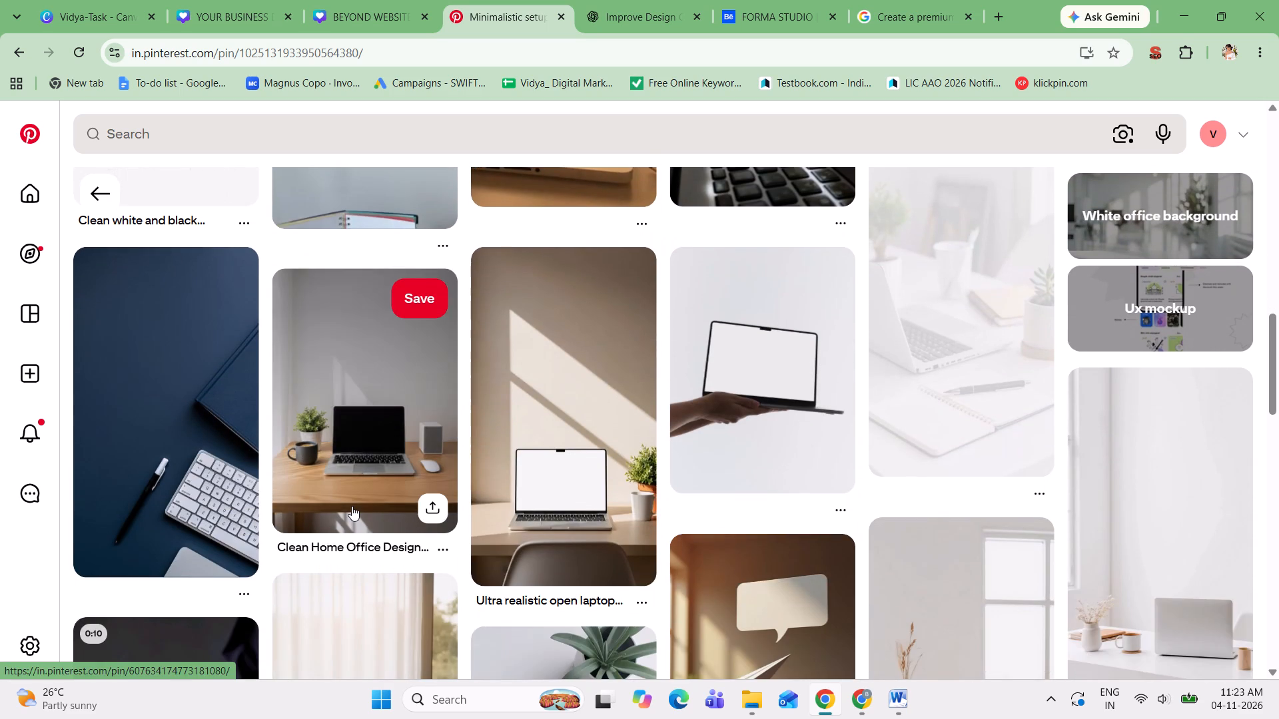
scroll(352, 506, down, 3)
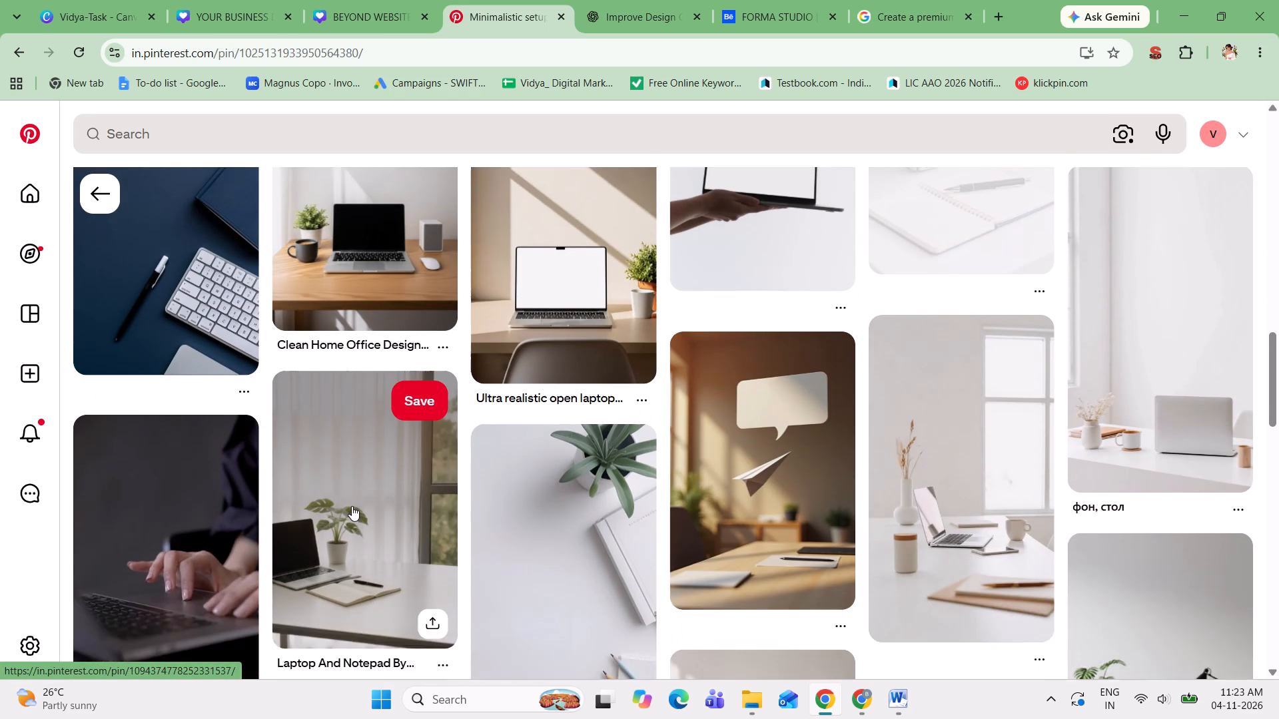
scroll(352, 506, up, 11)
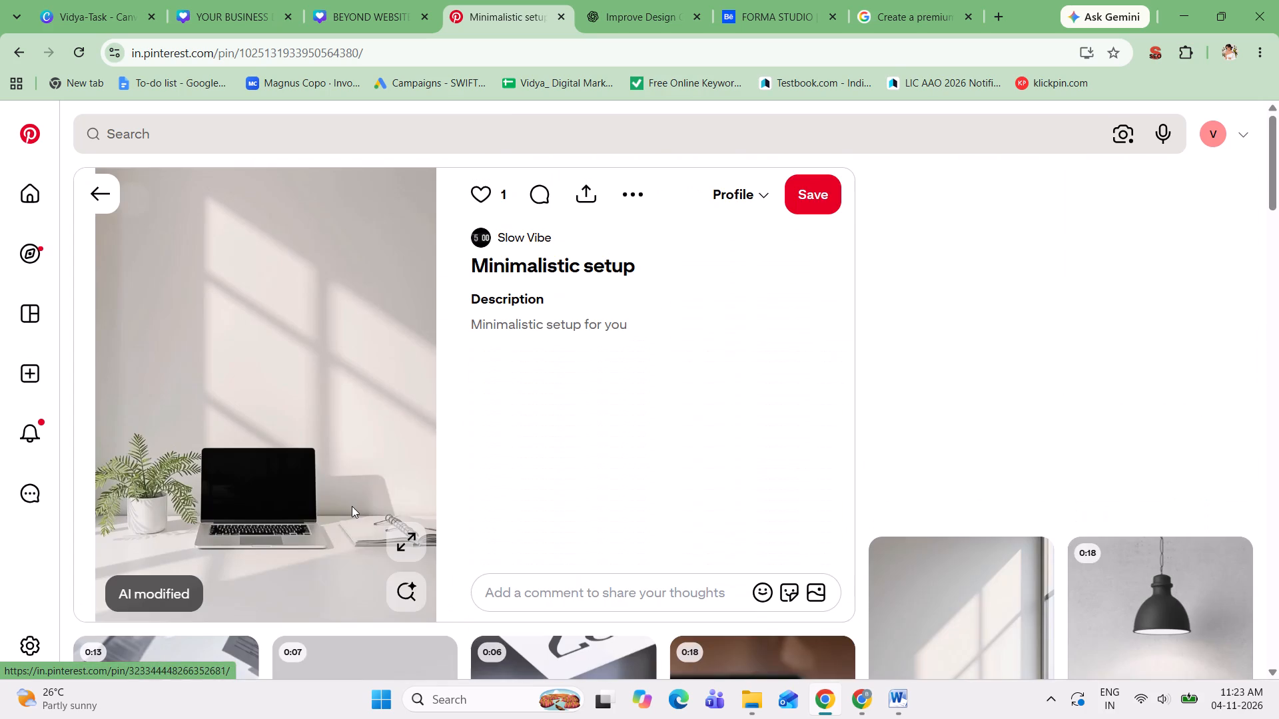
Copy the image of the "Minimalistic setup" pin.
right_click(280, 359)
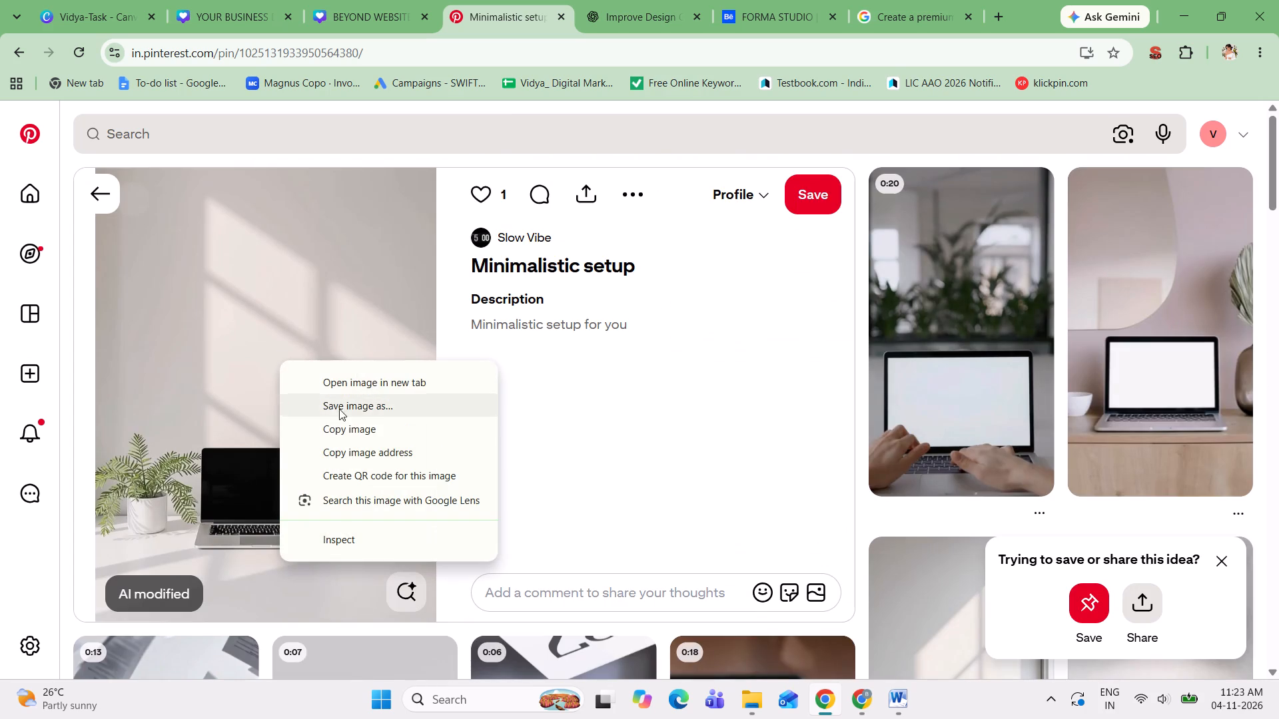
click(356, 433)
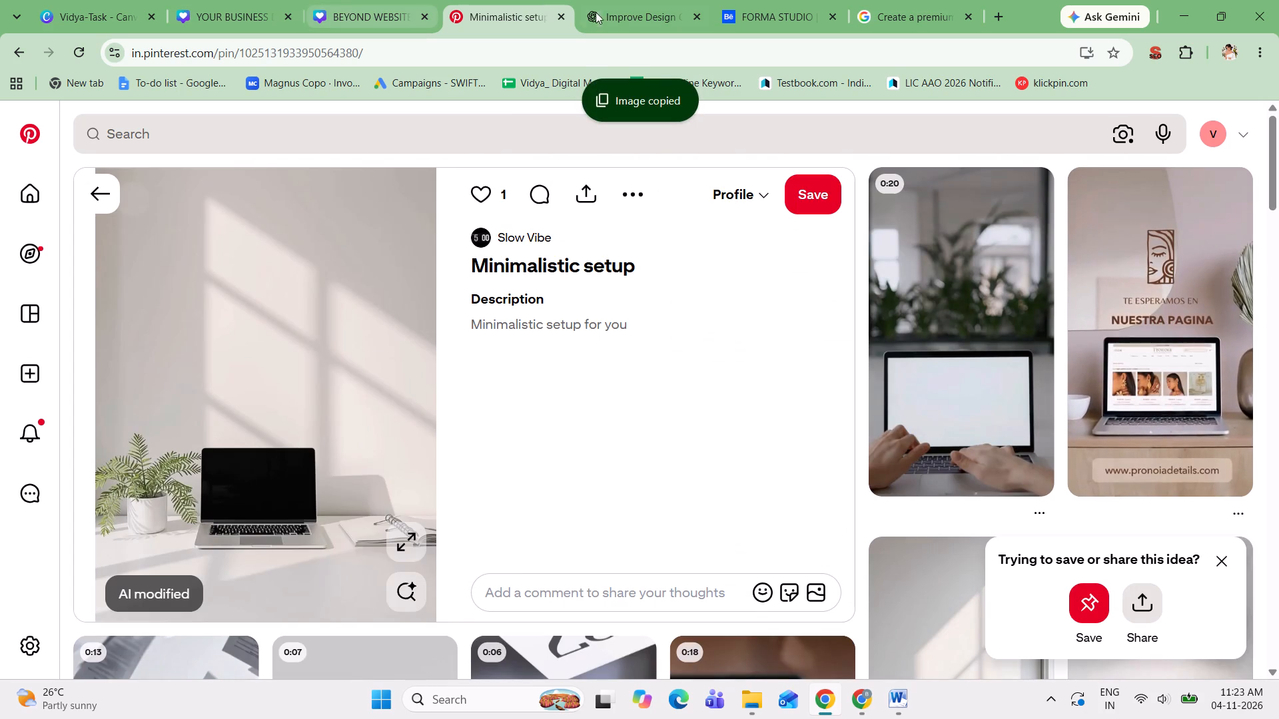
Switch back to the Canva design, unlock page 3's laptop photo and delete the image while keeping its frame.
click(346, 21)
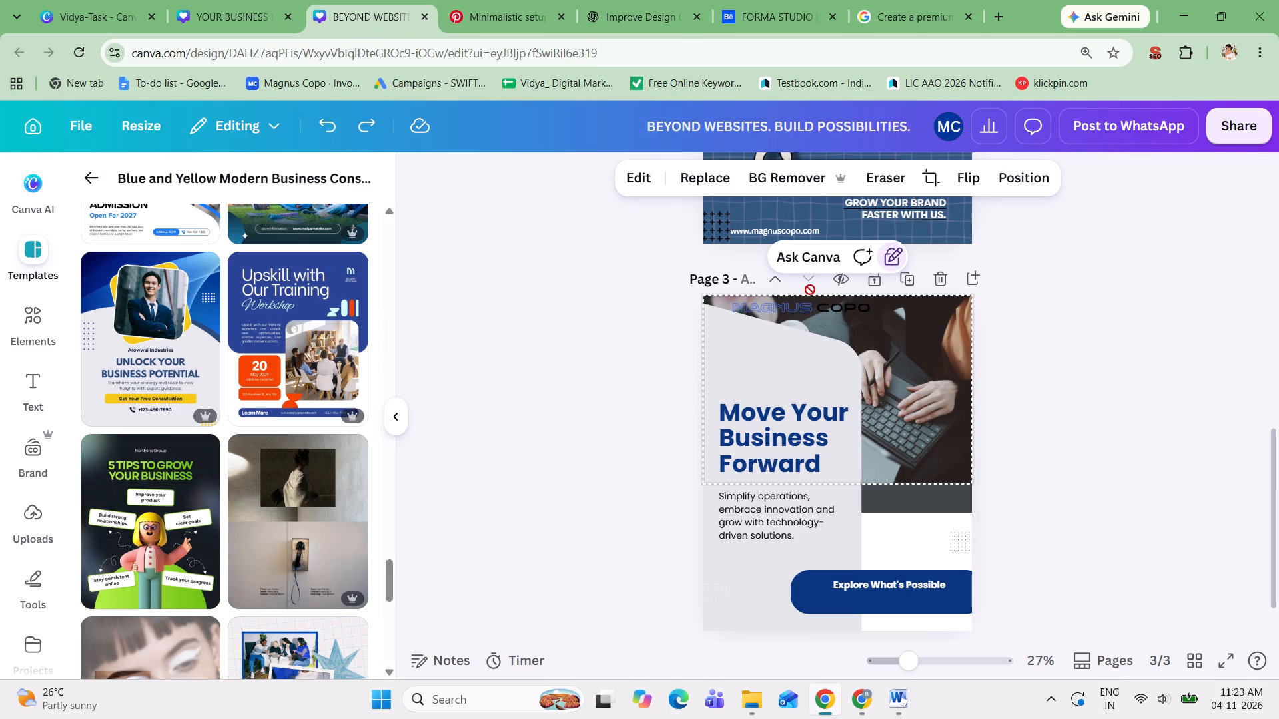
key(Delete)
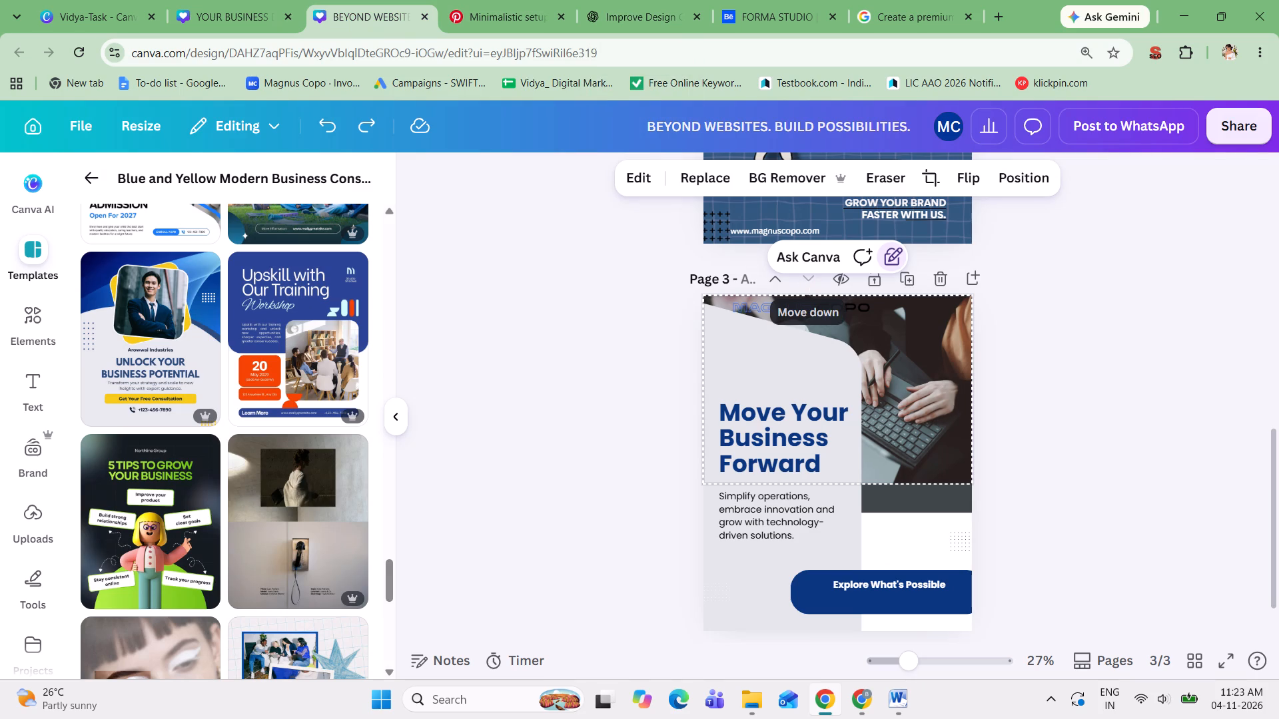
click(893, 387)
click(905, 357)
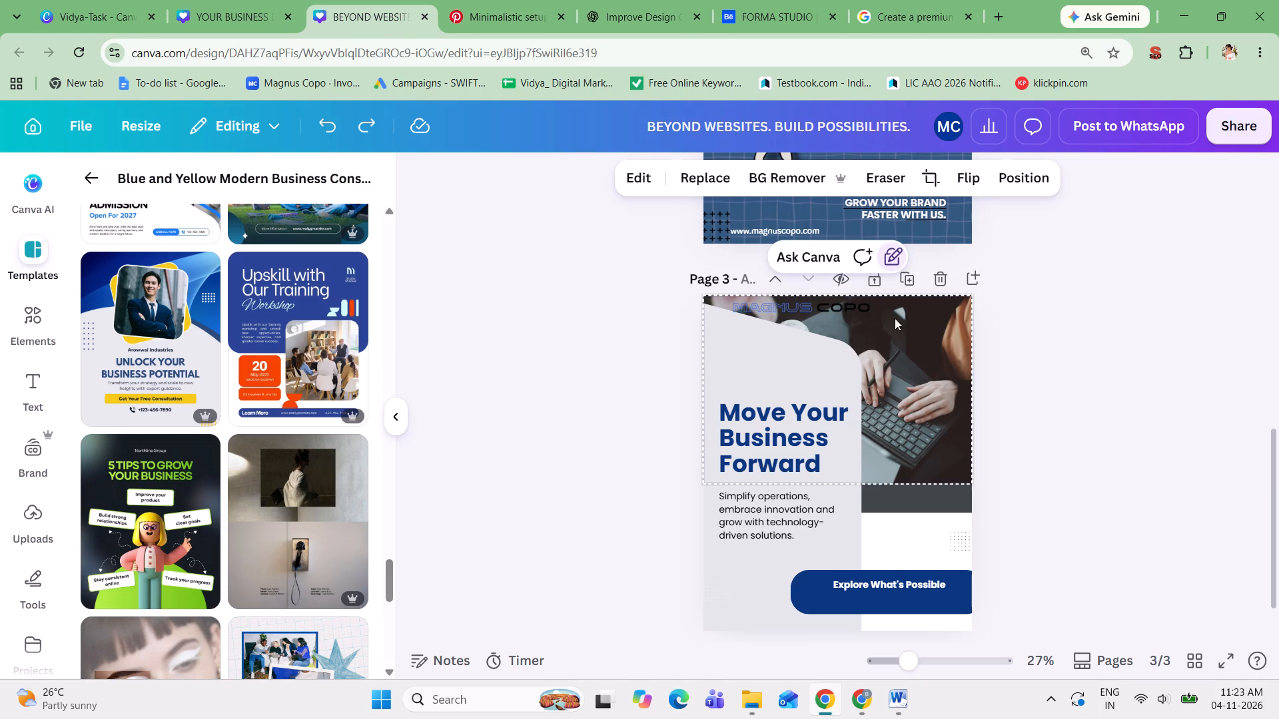
right_click(888, 328)
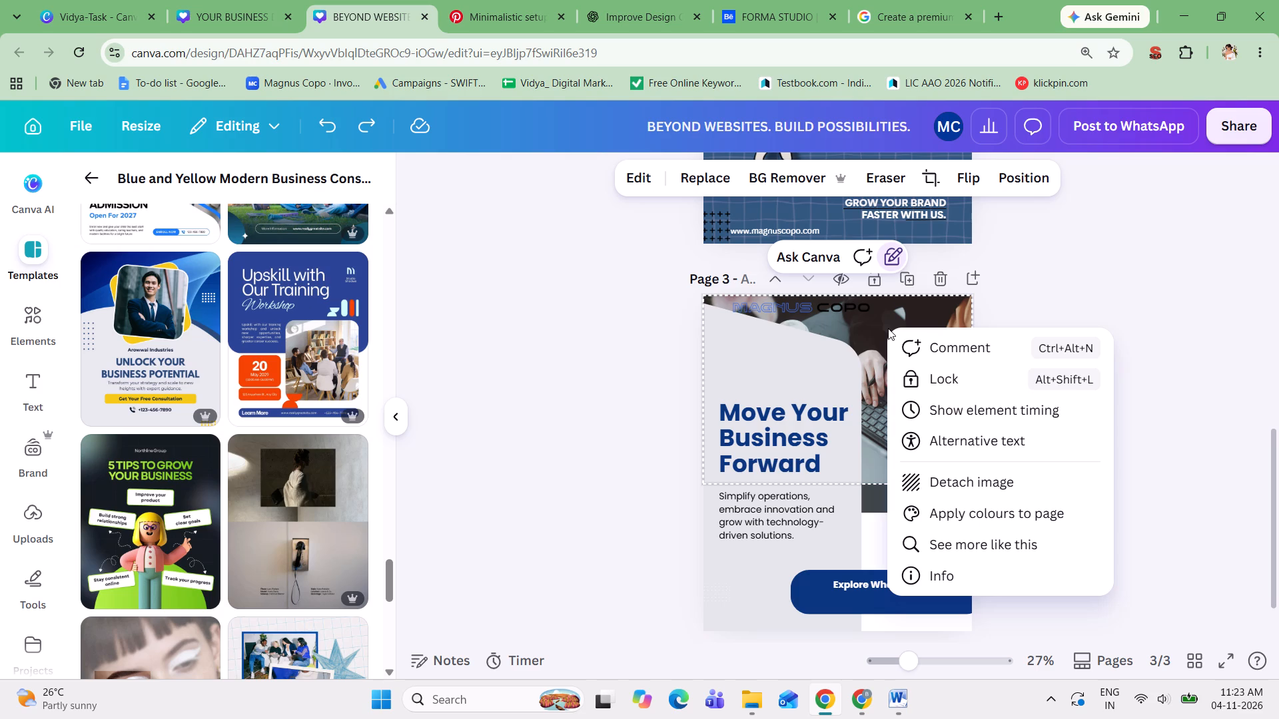
click(931, 379)
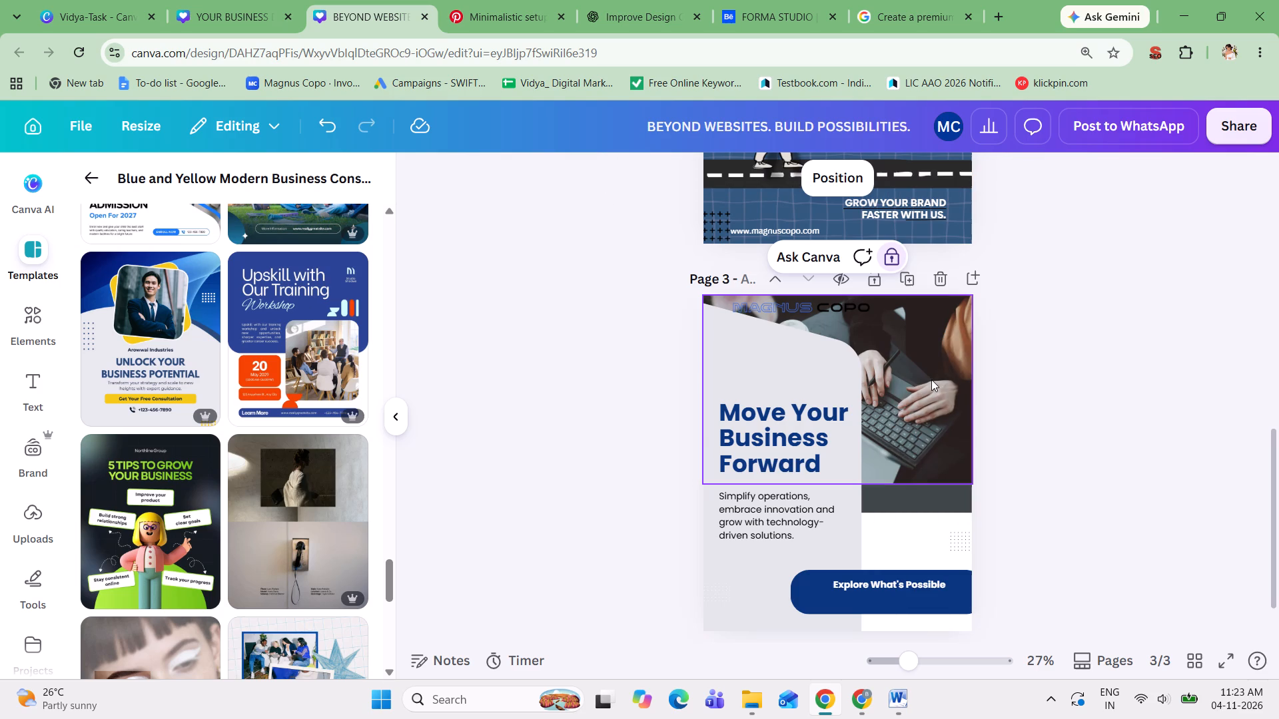
click(893, 262)
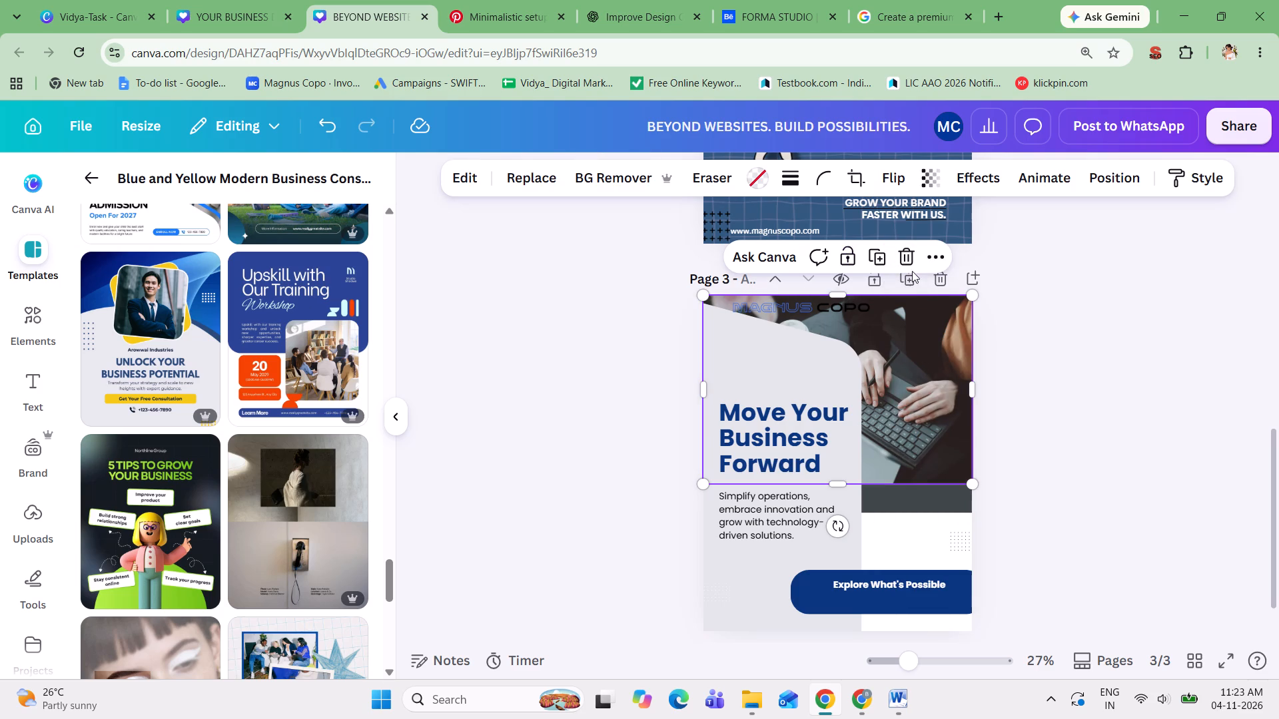
click(907, 256)
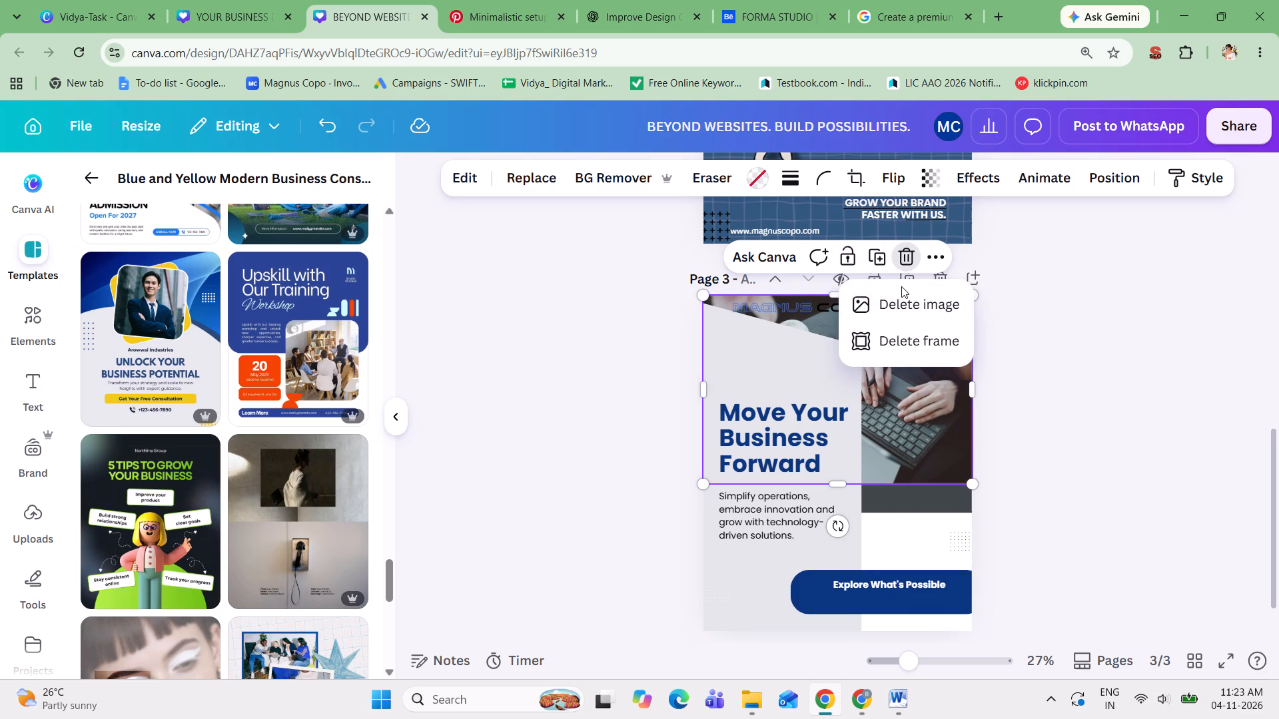
click(901, 305)
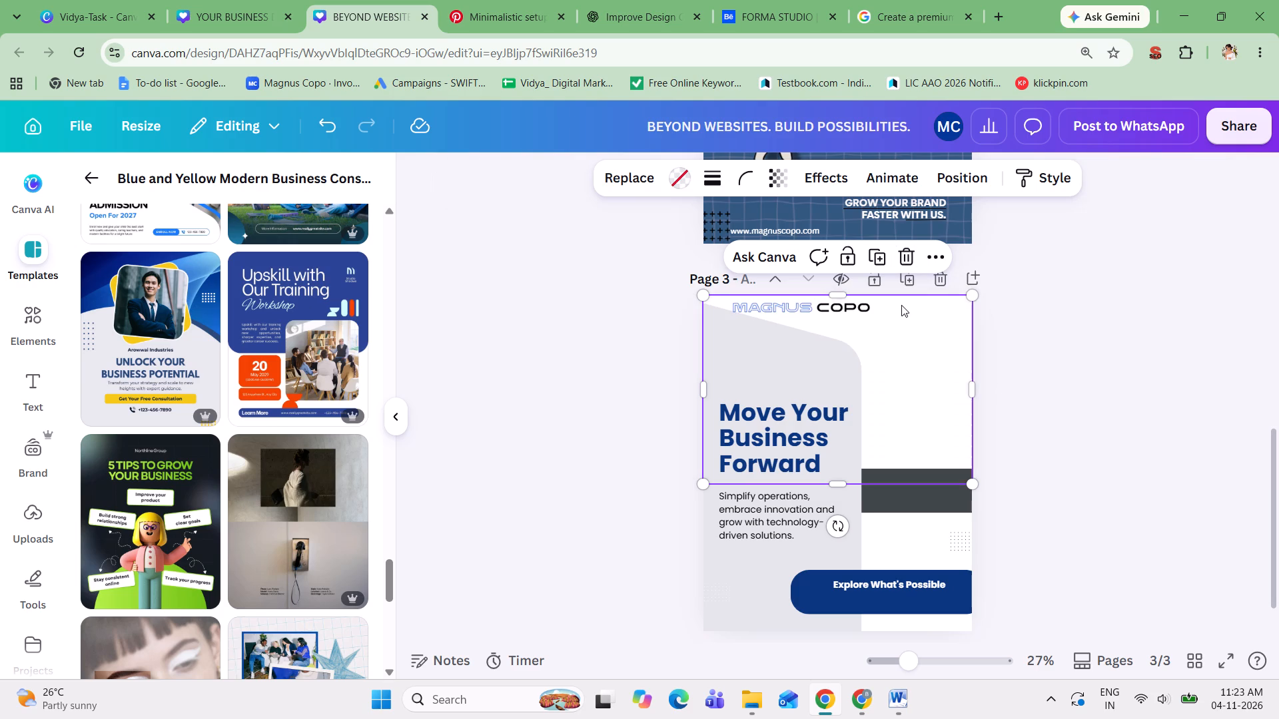
Paste the copied minimalistic laptop image onto page 3.
click(905, 364)
key(ctrl+v)
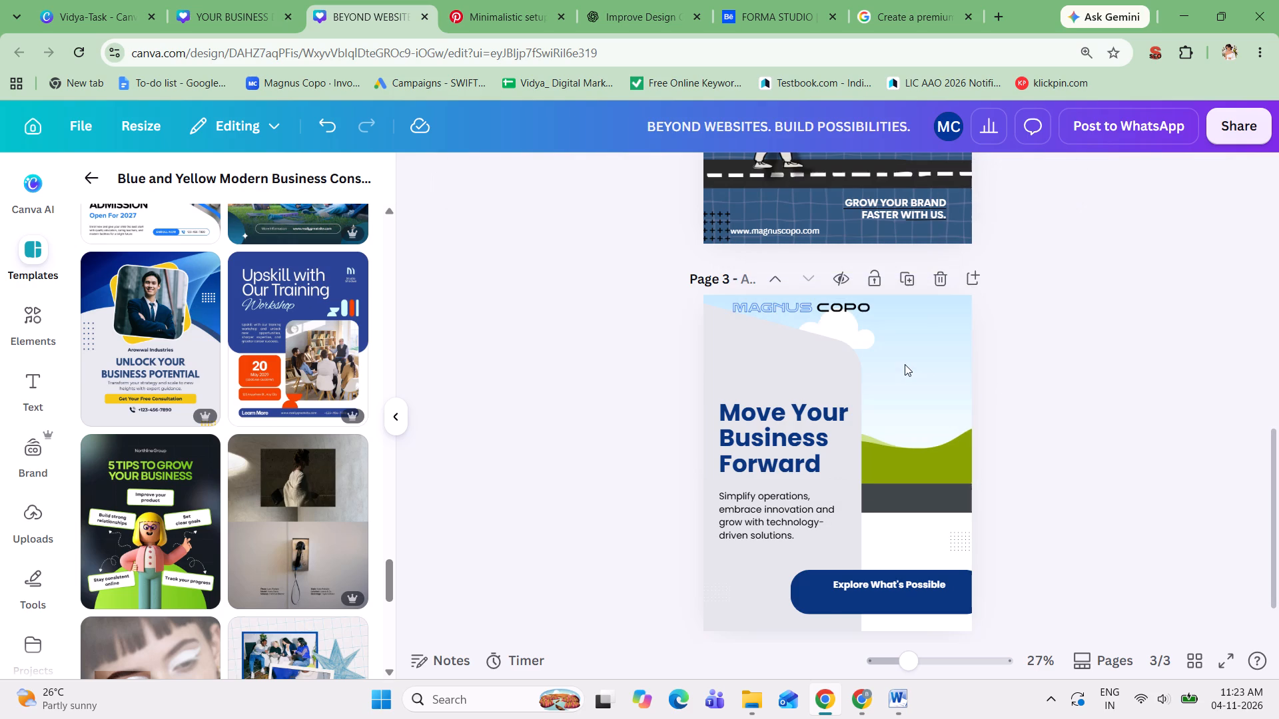
drag(881, 427, 907, 397)
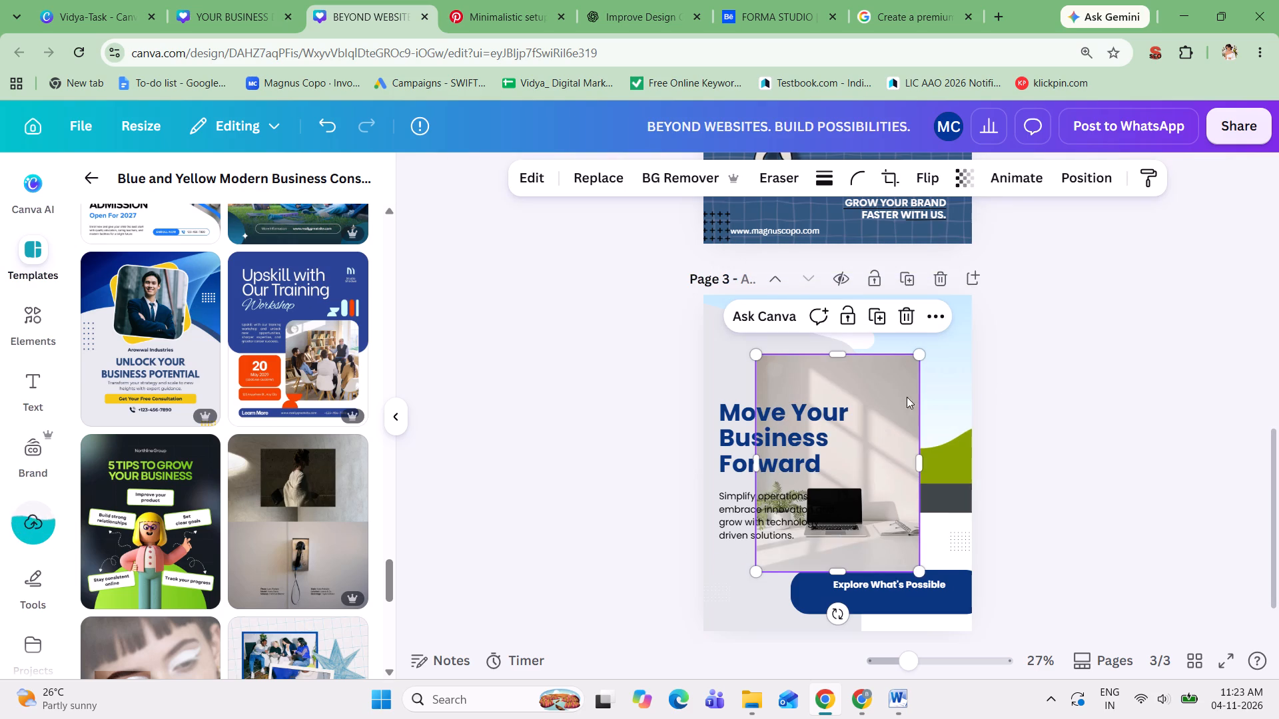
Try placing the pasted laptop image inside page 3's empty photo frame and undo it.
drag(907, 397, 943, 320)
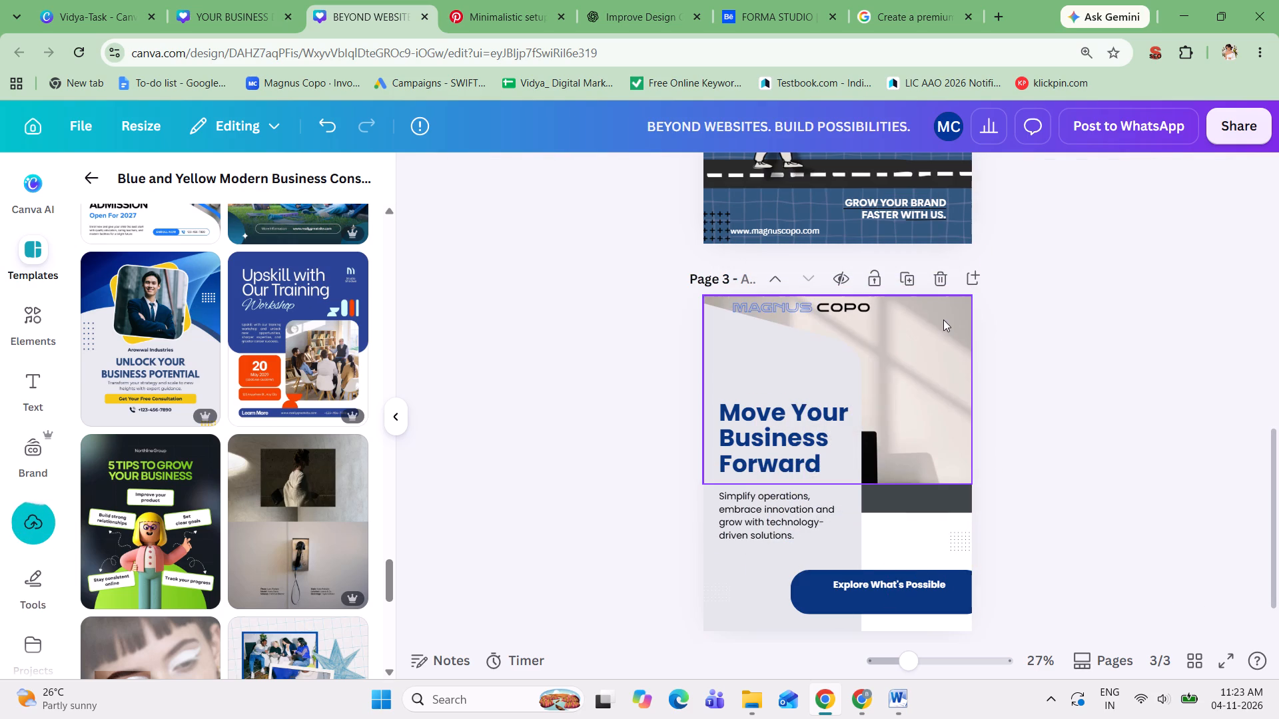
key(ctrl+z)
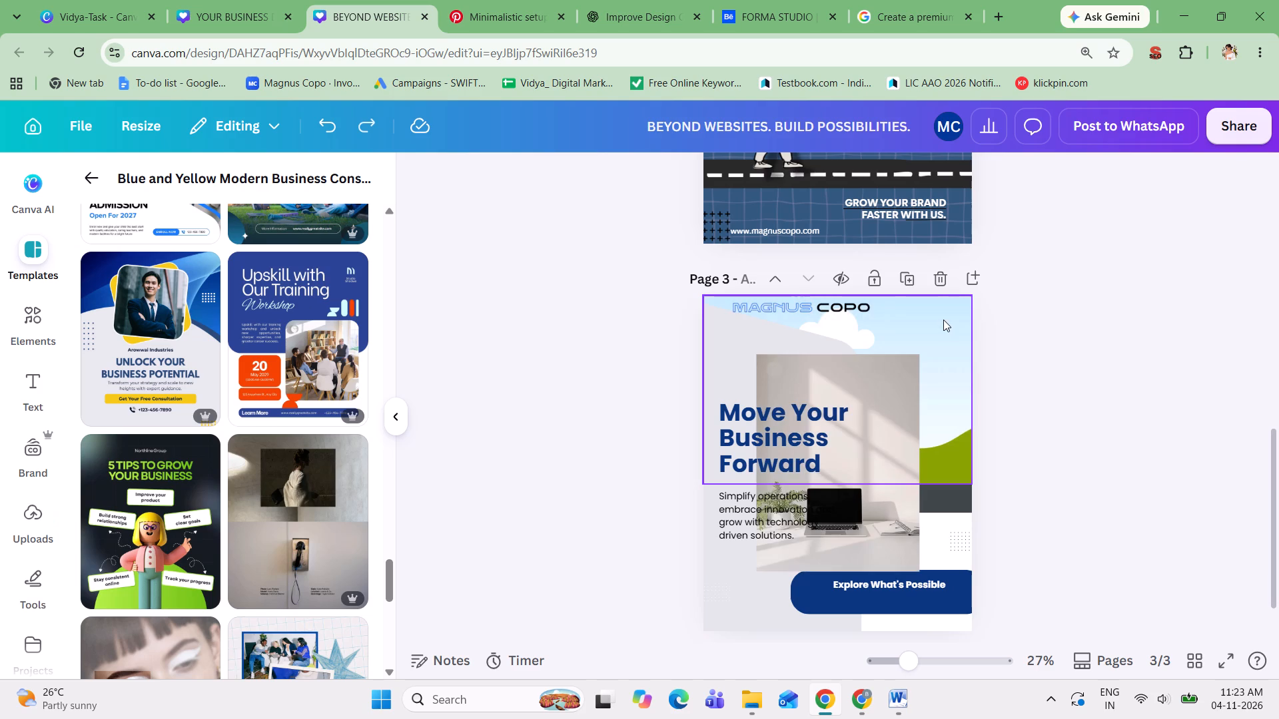
Crop the pasted image's top and bottom edges to a landscape strip around the laptop and desk.
click(868, 389)
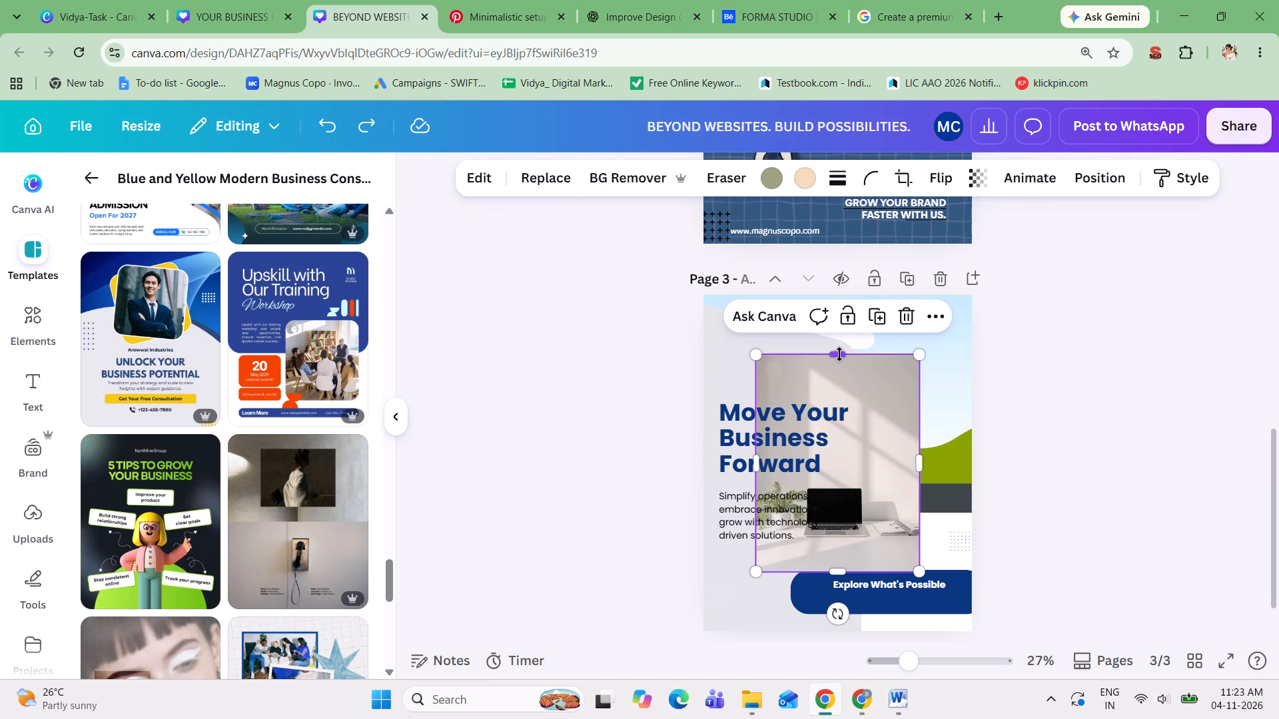
drag(838, 354, 847, 461)
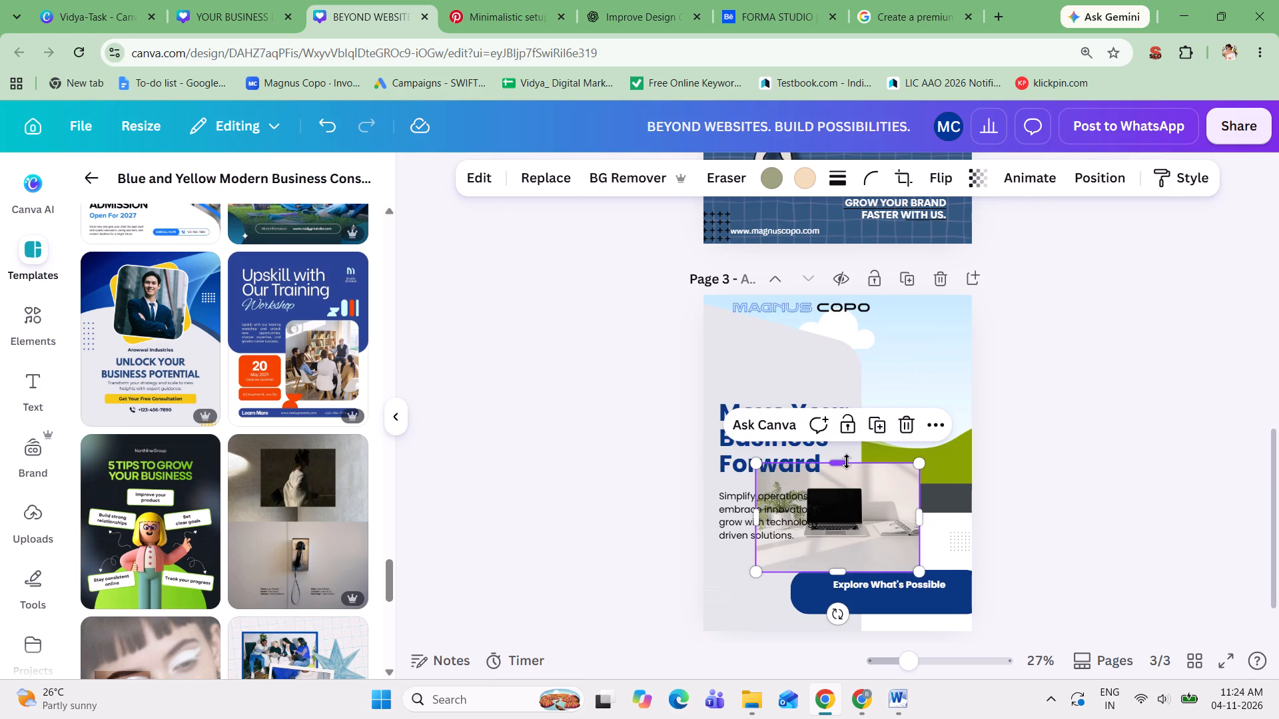
drag(833, 571, 833, 557)
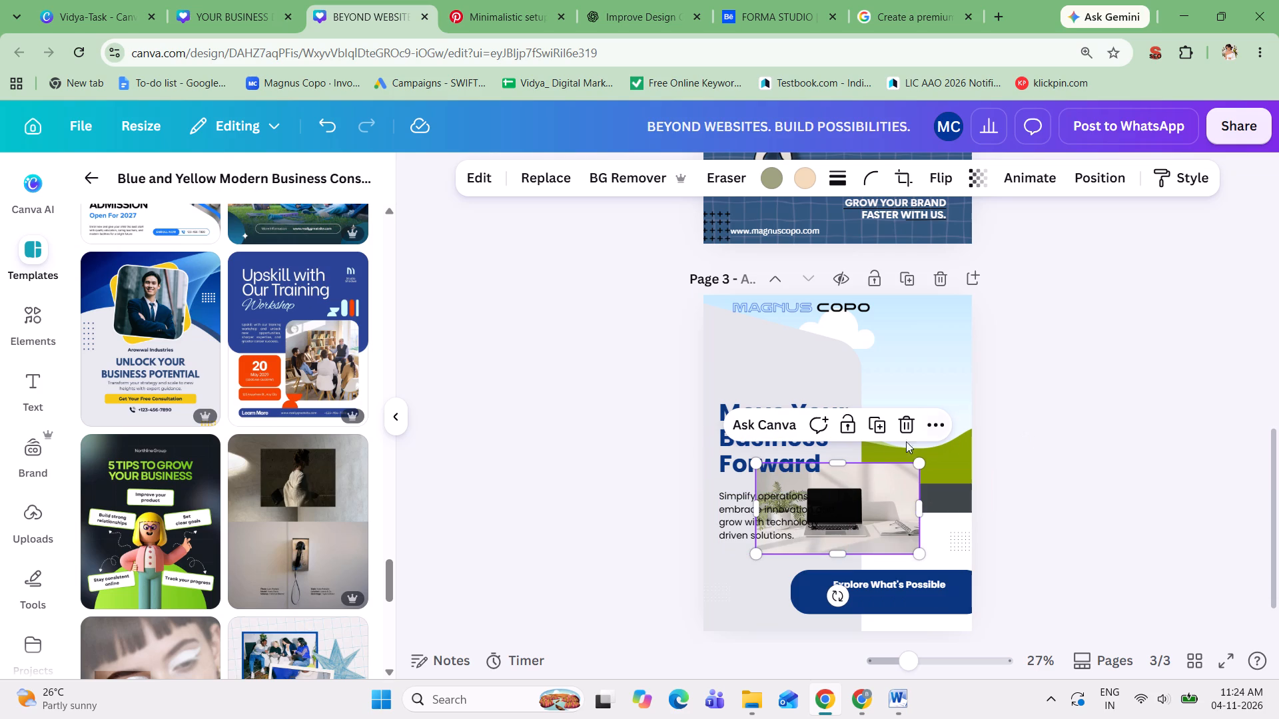
click(1158, 465)
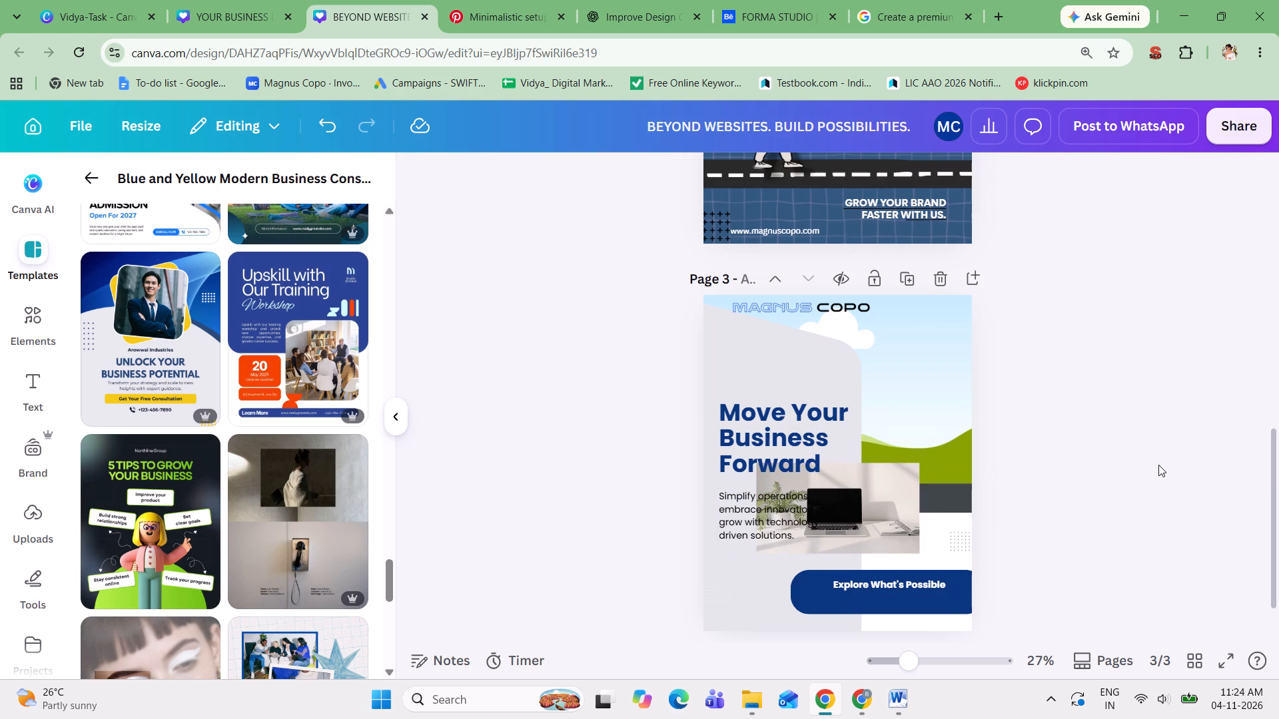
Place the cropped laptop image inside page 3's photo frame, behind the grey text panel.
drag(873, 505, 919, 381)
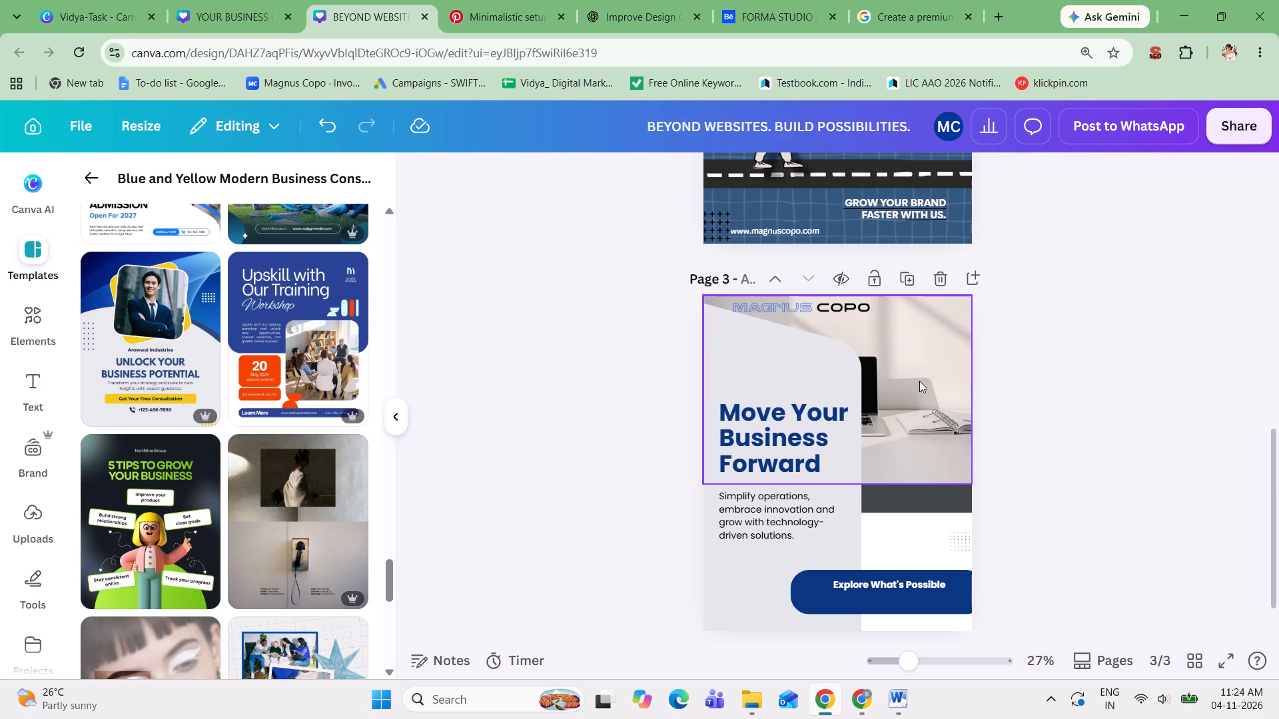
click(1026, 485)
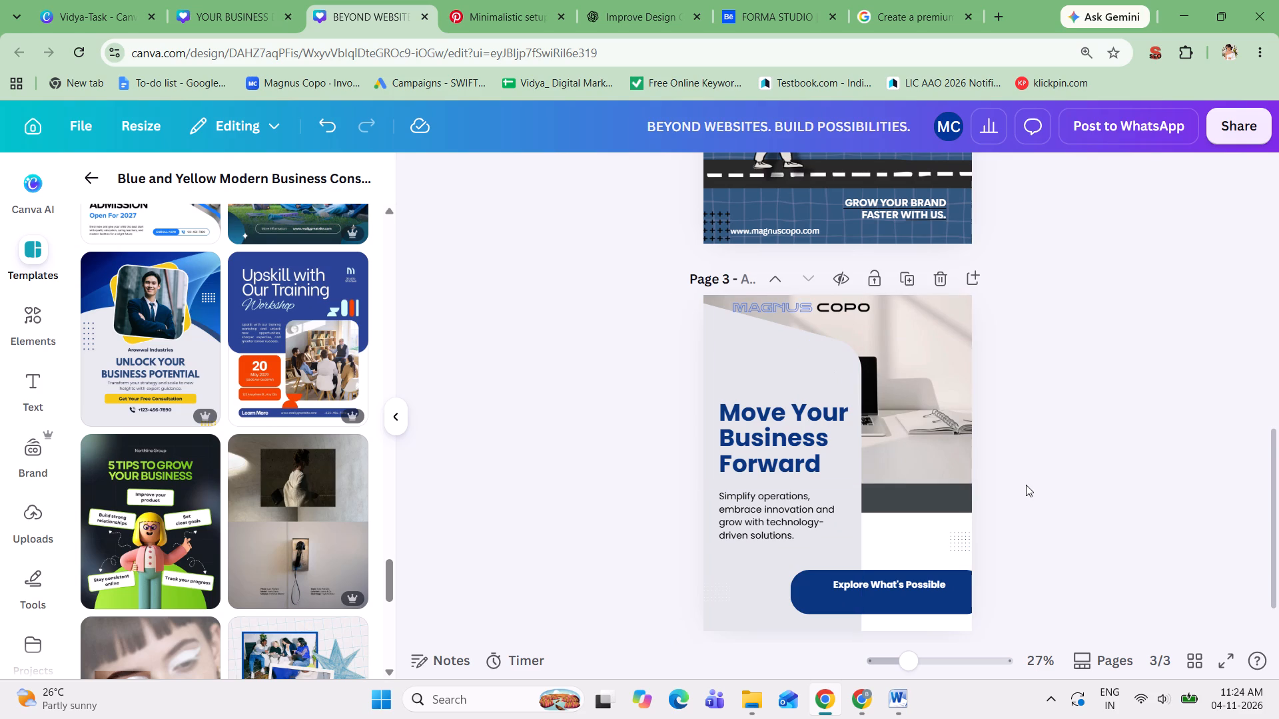
scroll(1026, 485, down, 1)
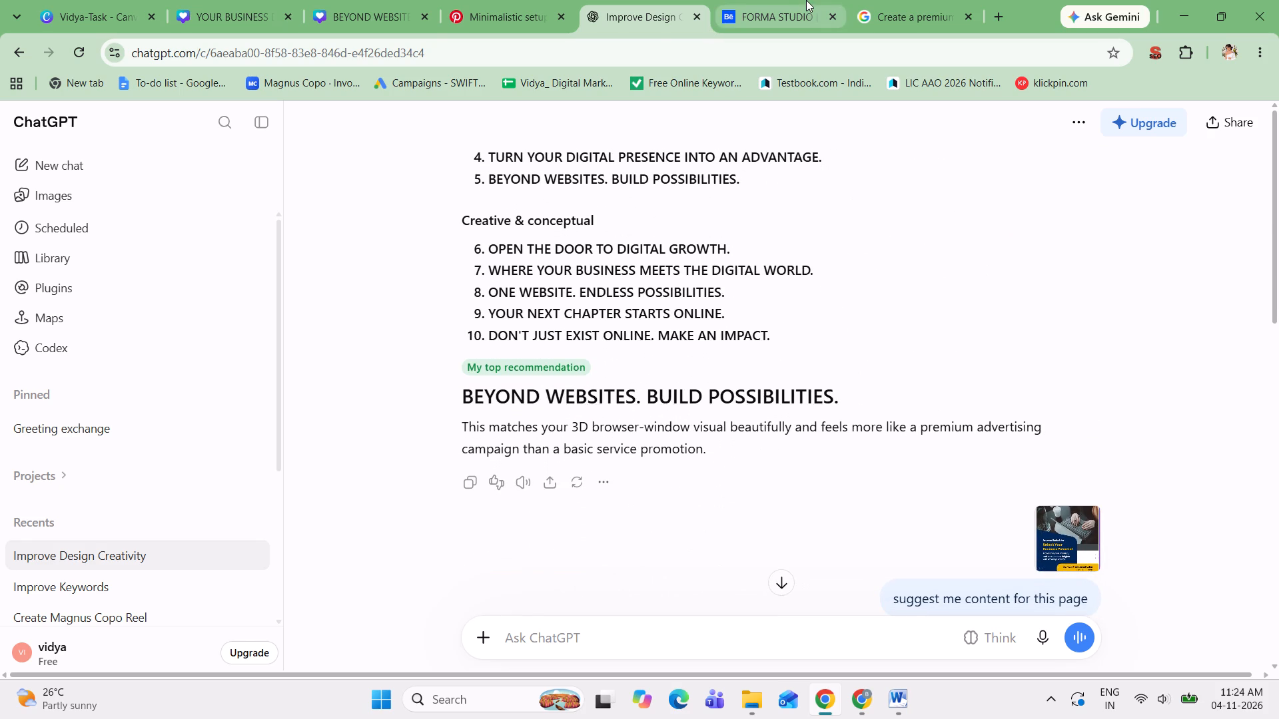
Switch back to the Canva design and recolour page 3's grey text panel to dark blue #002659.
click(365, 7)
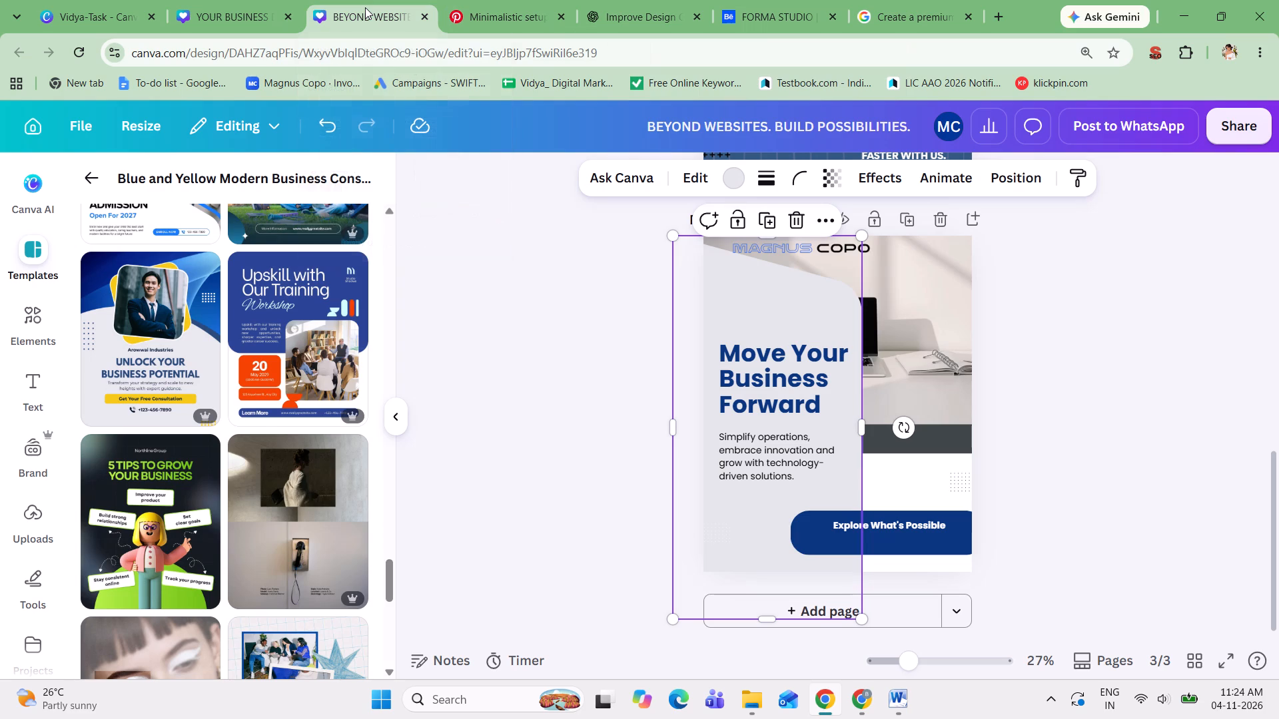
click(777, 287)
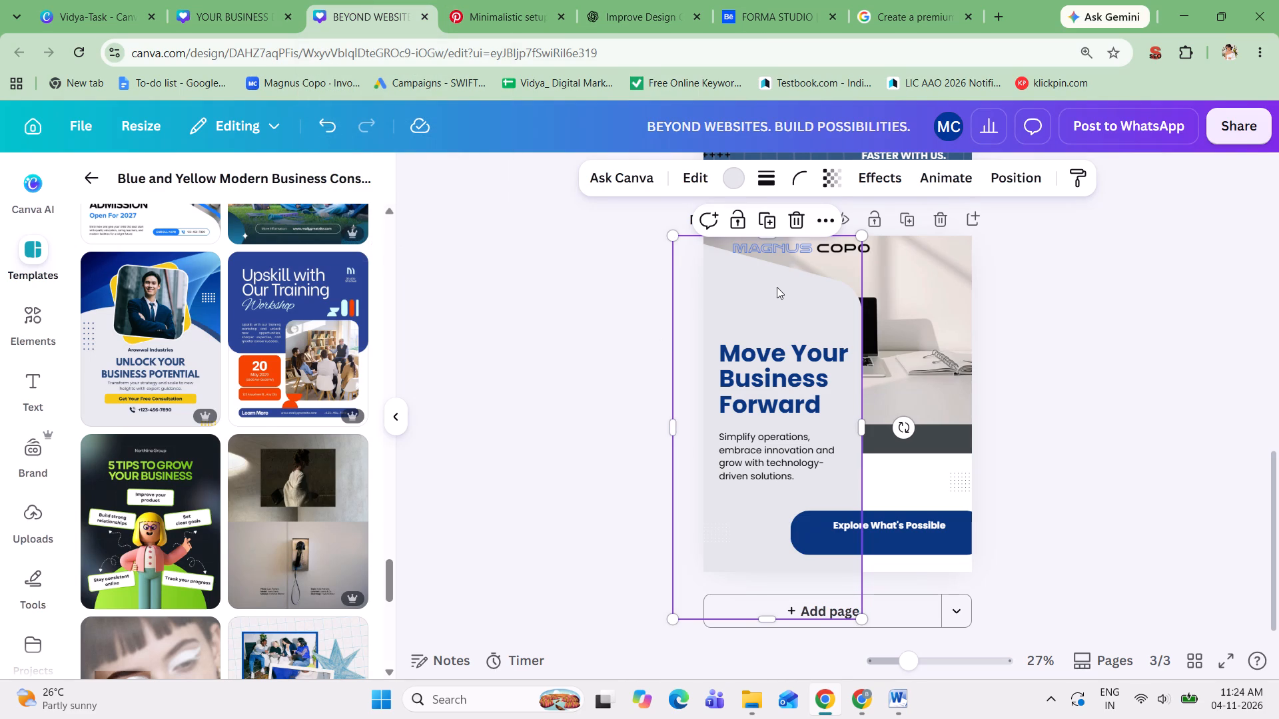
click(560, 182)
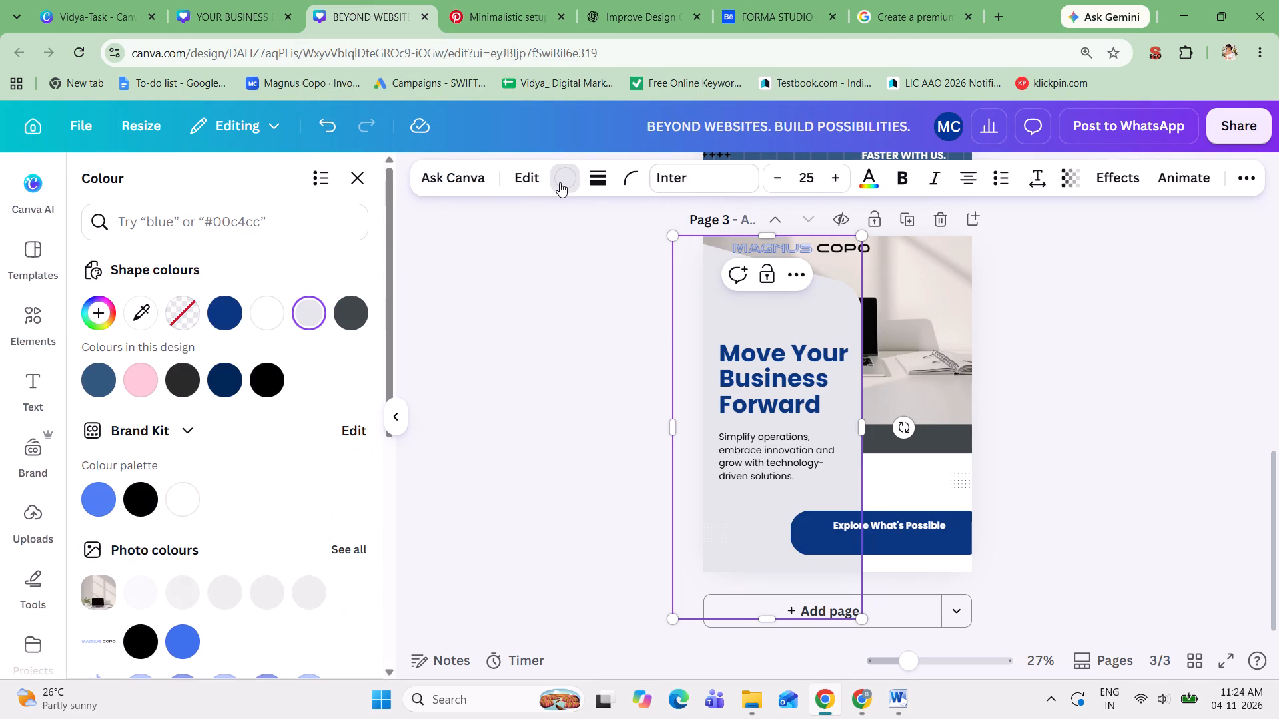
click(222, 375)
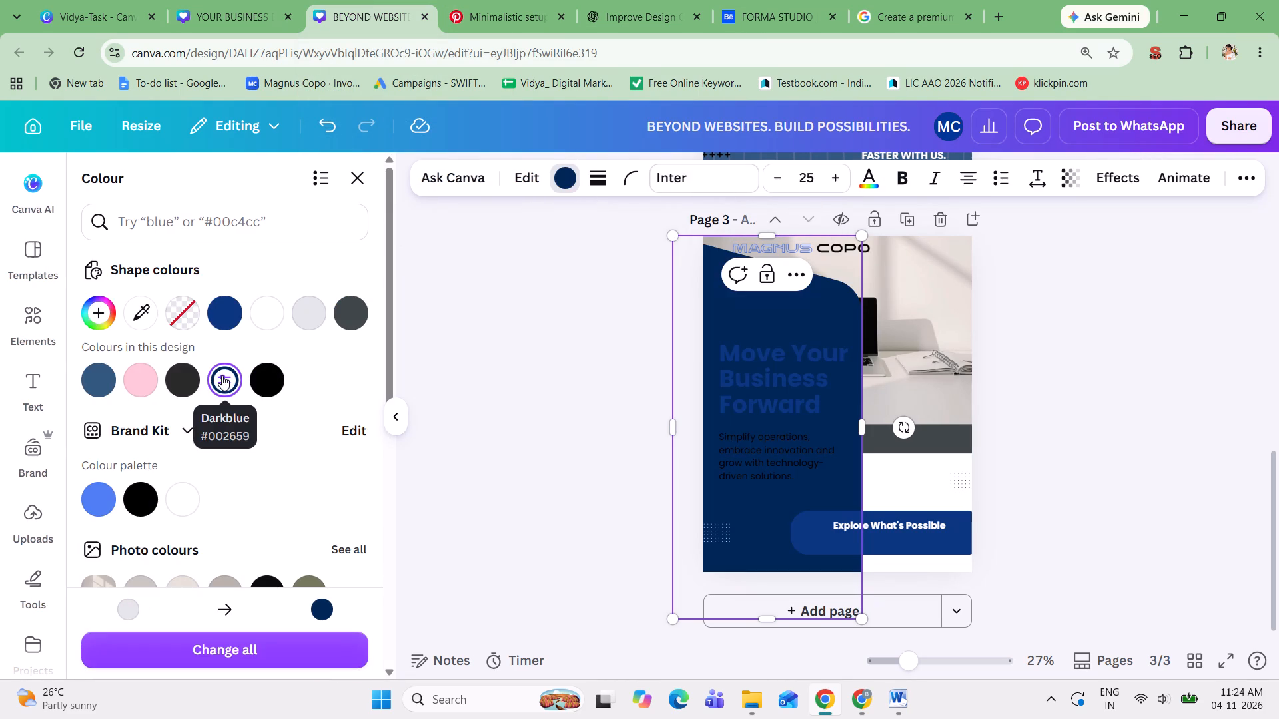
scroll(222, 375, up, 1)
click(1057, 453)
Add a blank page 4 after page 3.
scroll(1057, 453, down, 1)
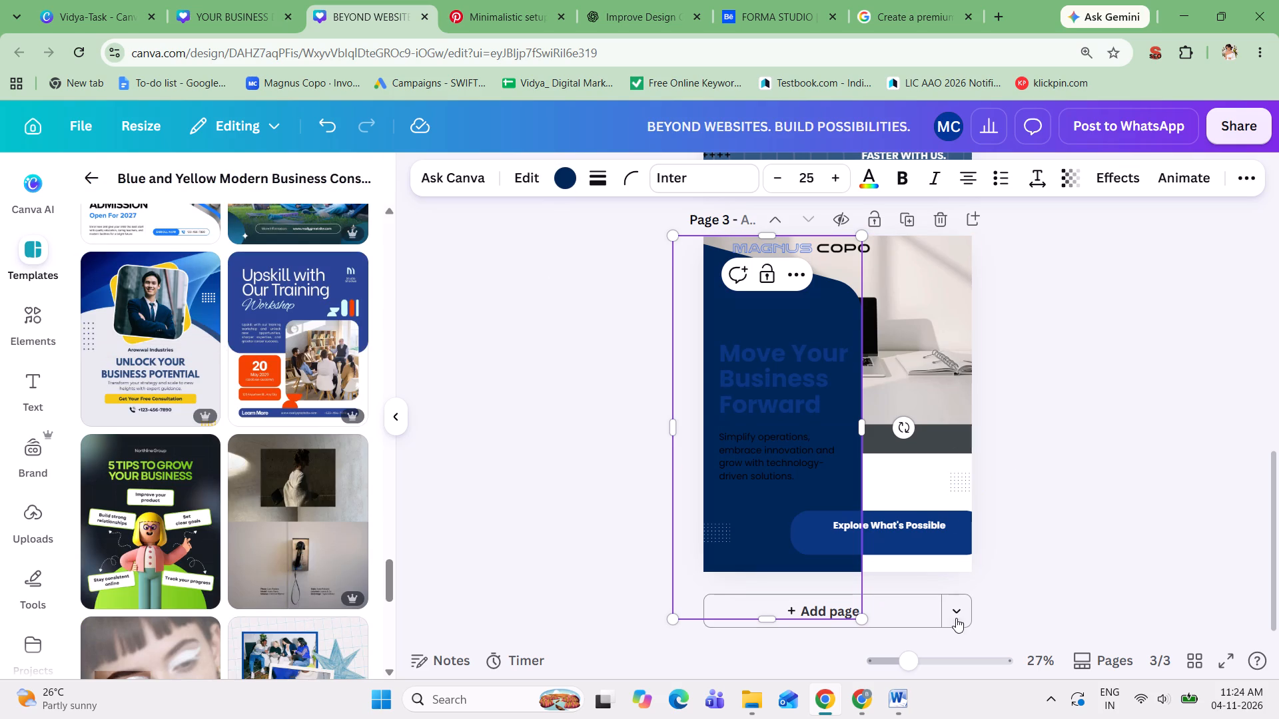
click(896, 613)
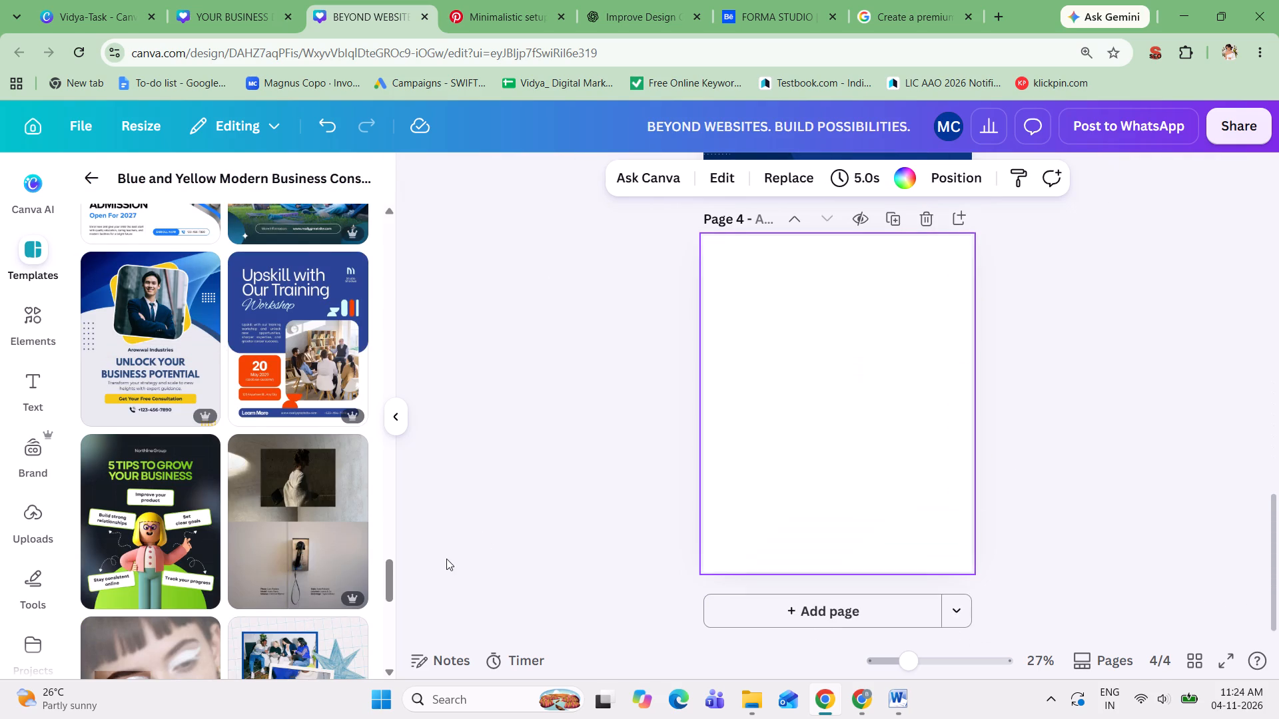
Browse the templates related to the blue and yellow business consultancy design for a layout to use on page 4.
scroll(196, 449, up, 20)
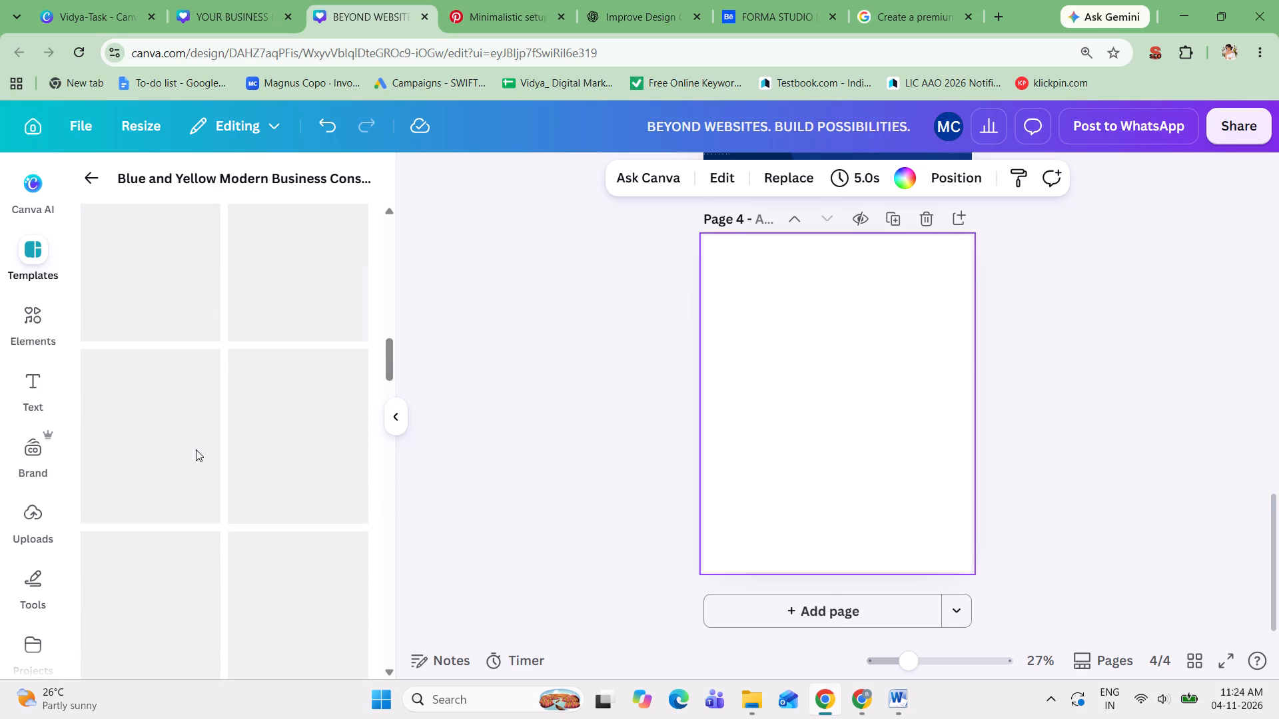
scroll(196, 449, down, 6)
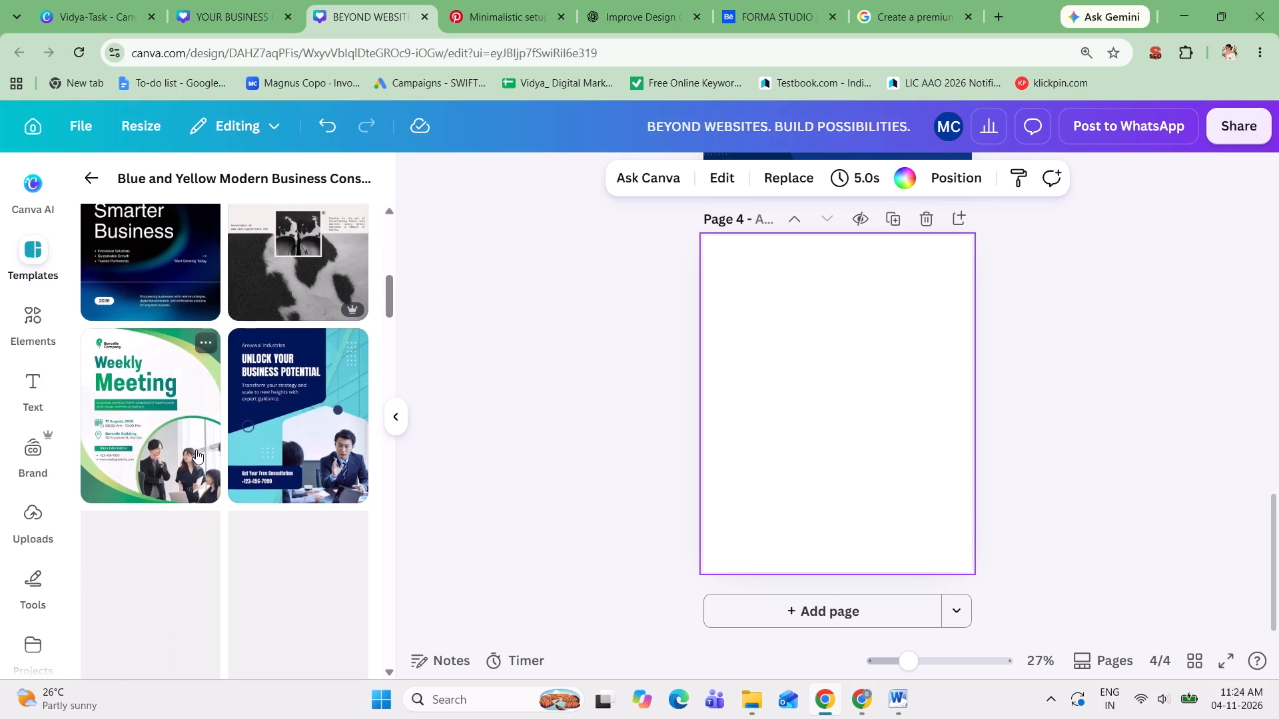
scroll(196, 449, down, 6)
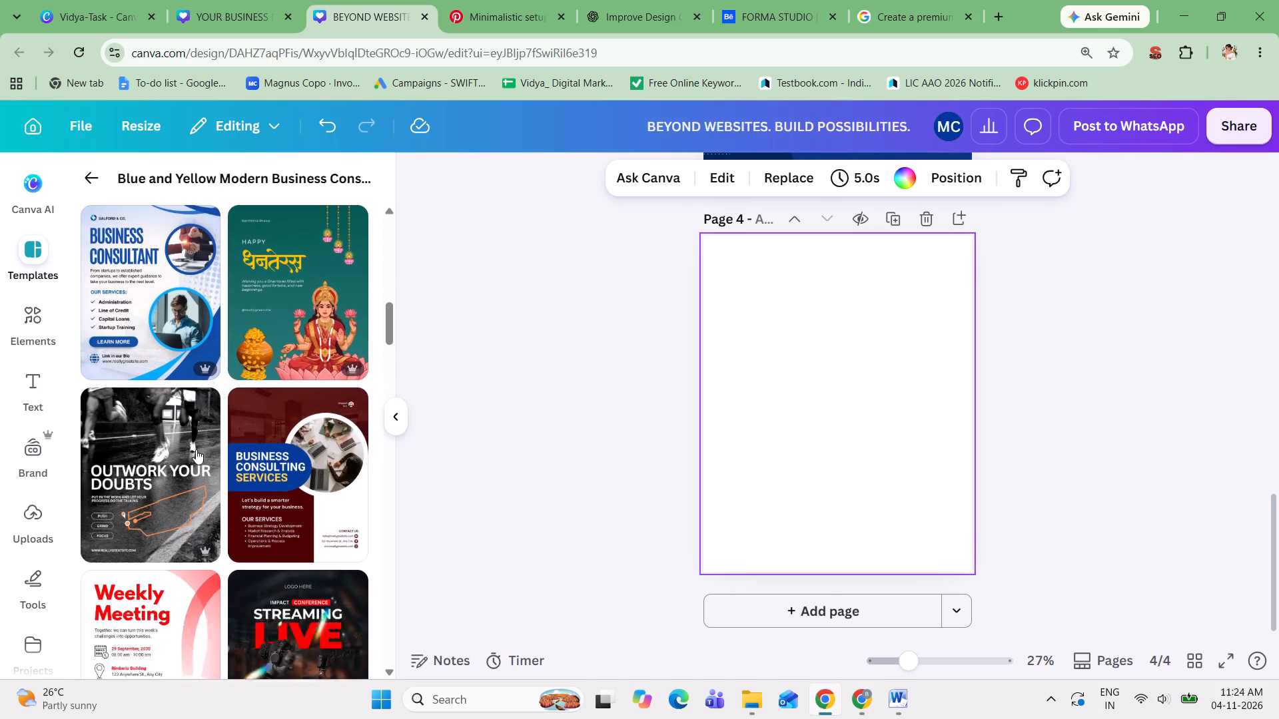
scroll(196, 449, down, 3)
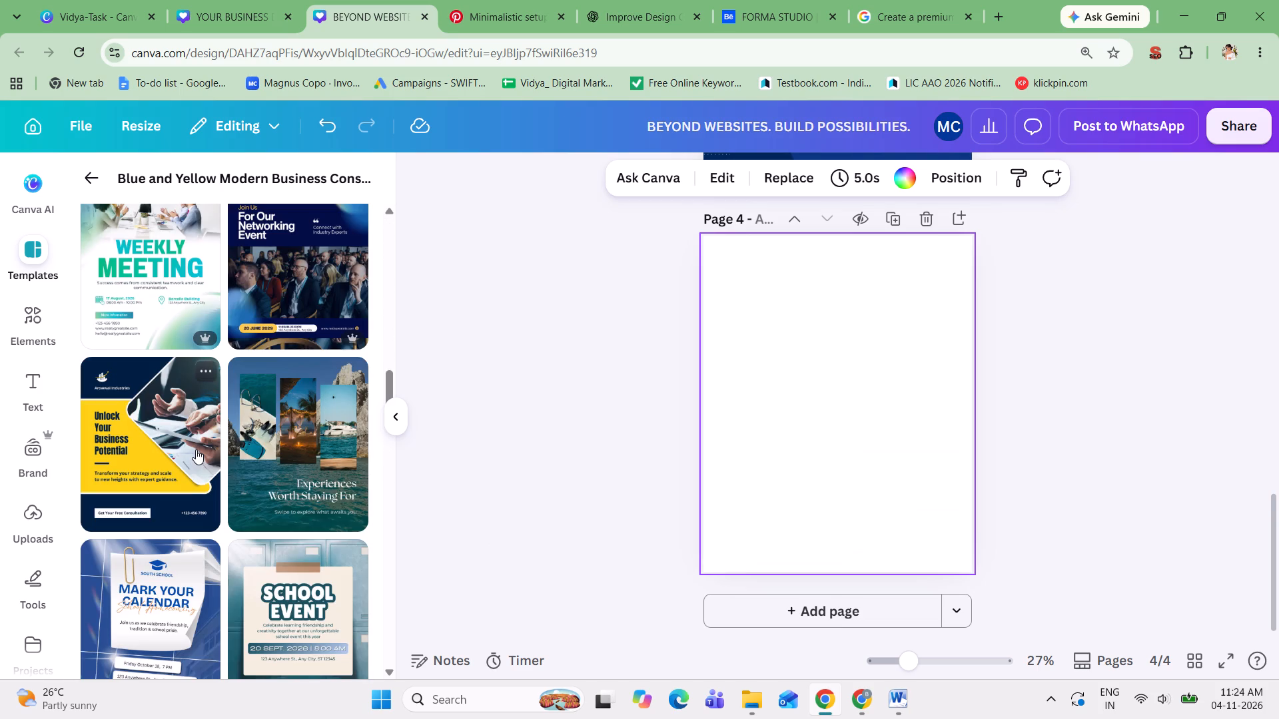
scroll(196, 449, down, 3)
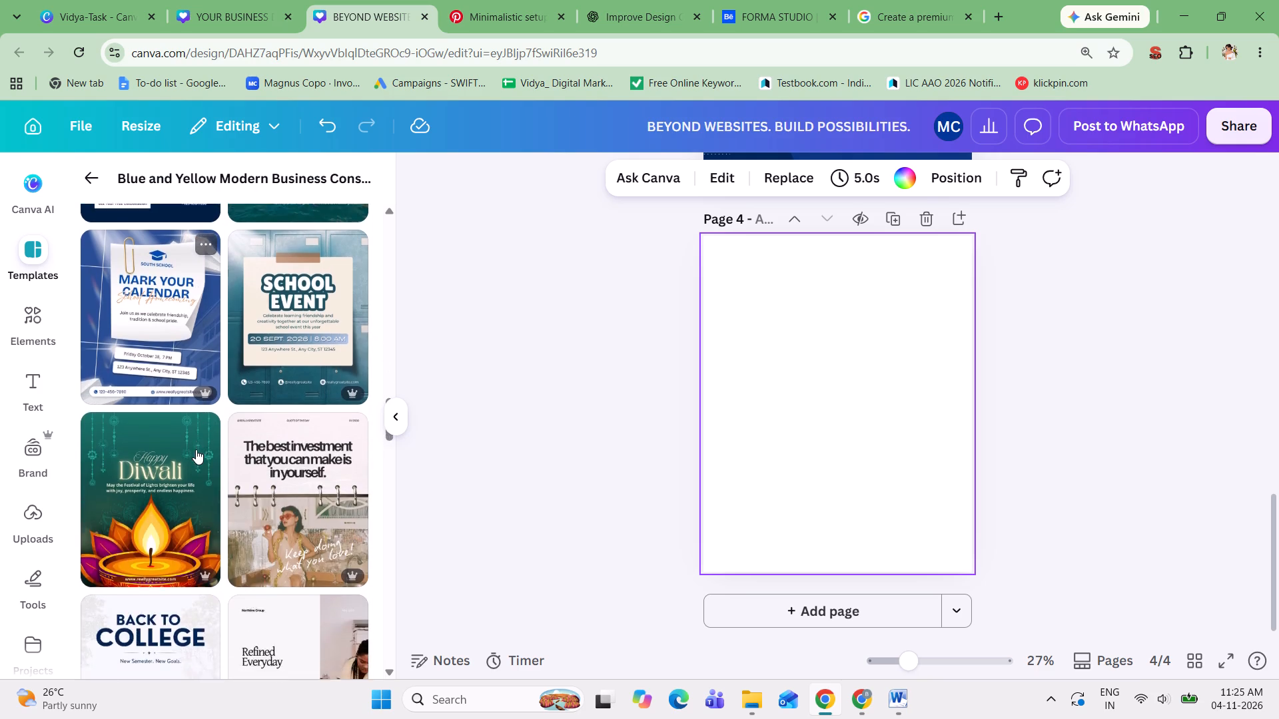
scroll(196, 449, down, 2)
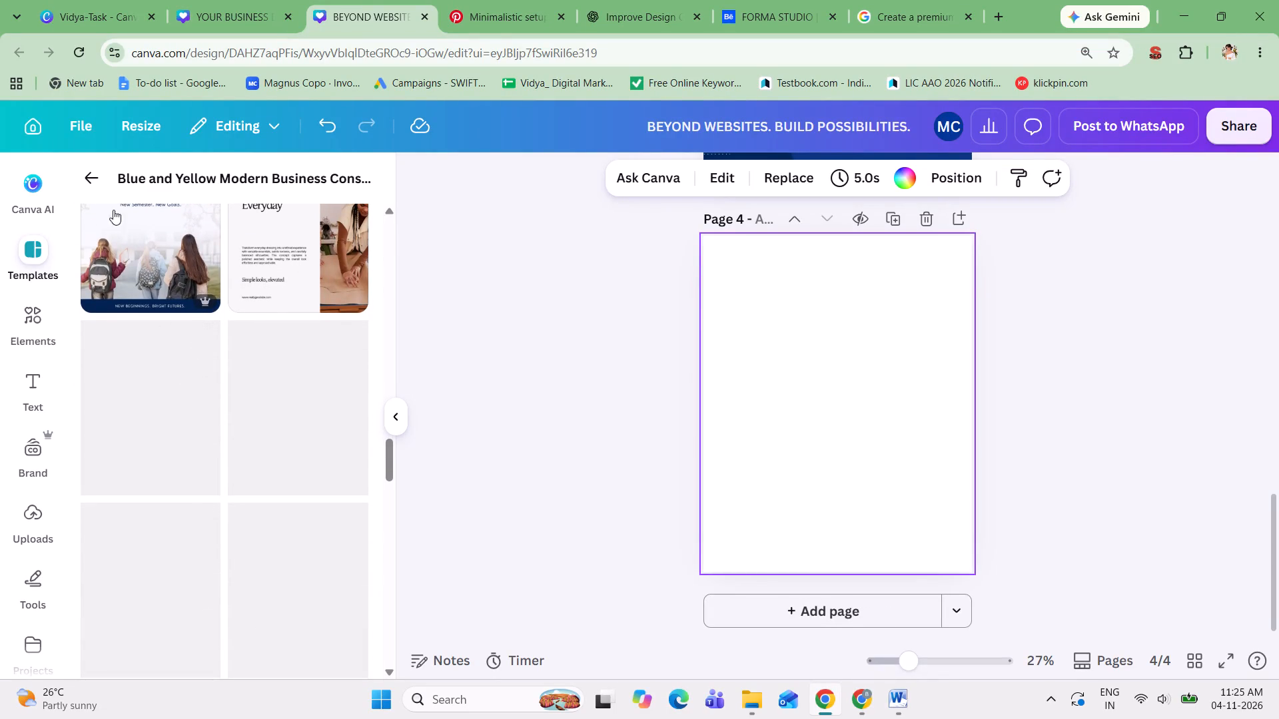
Return to the "seo" template search results and browse them for a suitable layout.
click(94, 182)
scroll(254, 444, down, 2)
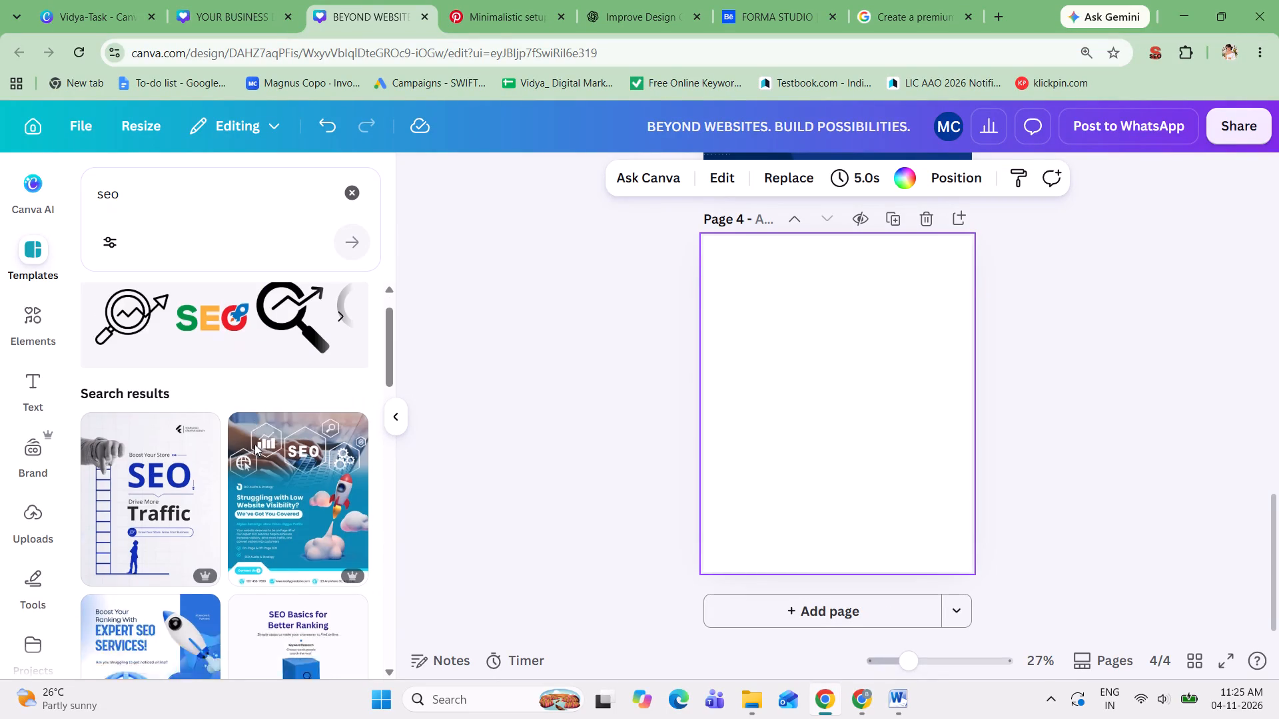
scroll(254, 444, down, 4)
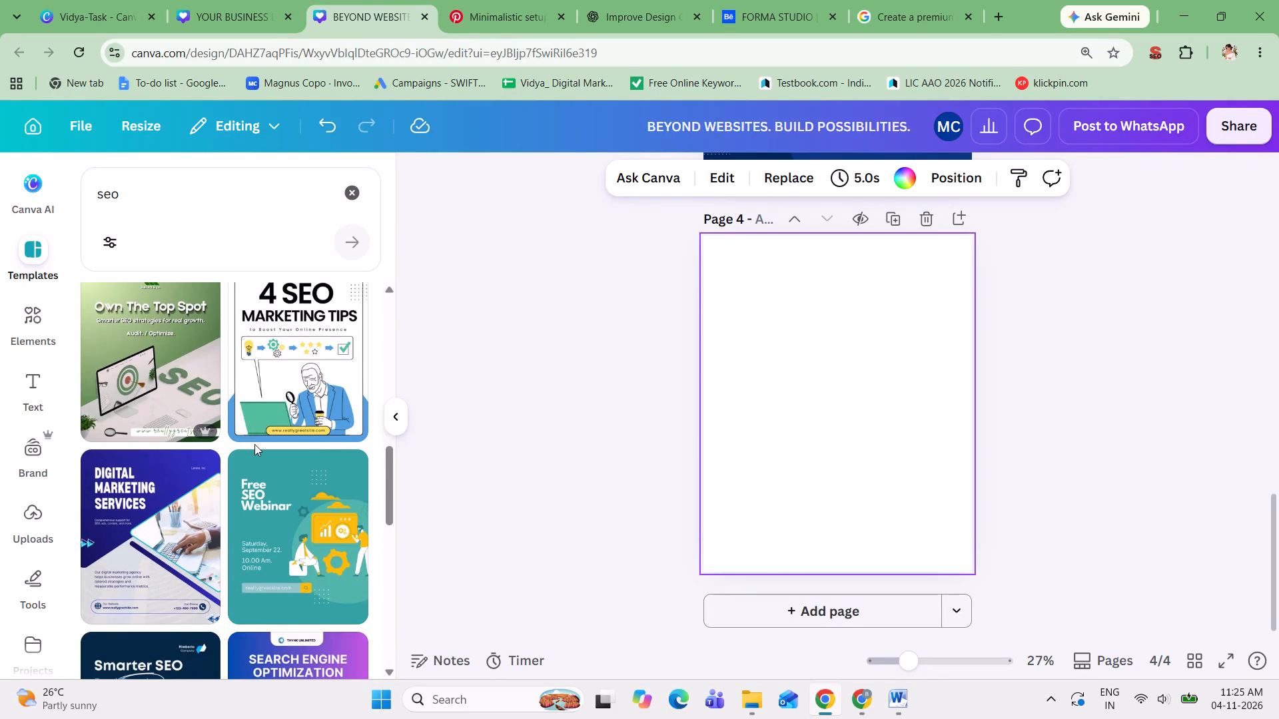
scroll(254, 444, down, 5)
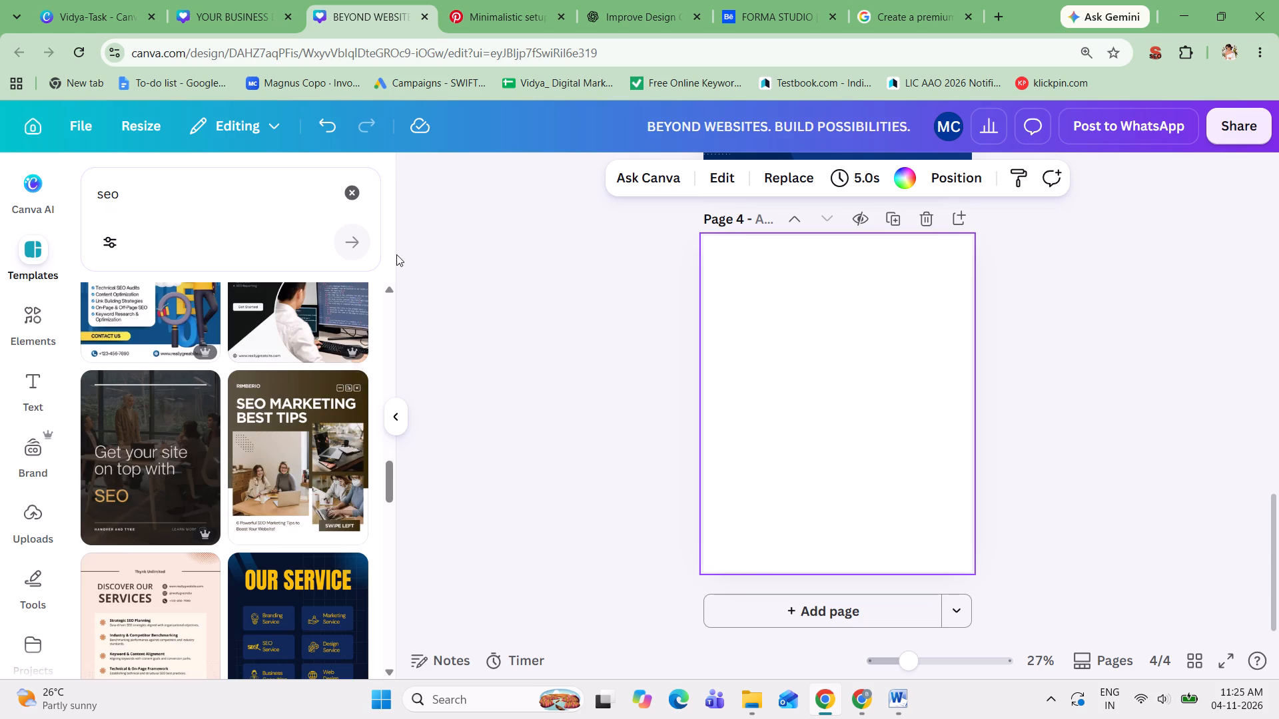
Undo the page 4 addition, page 3's panel recolour, the laptop photo replacement and the Magnus Copo logo.
triple_click(322, 124)
triple_click(322, 124)
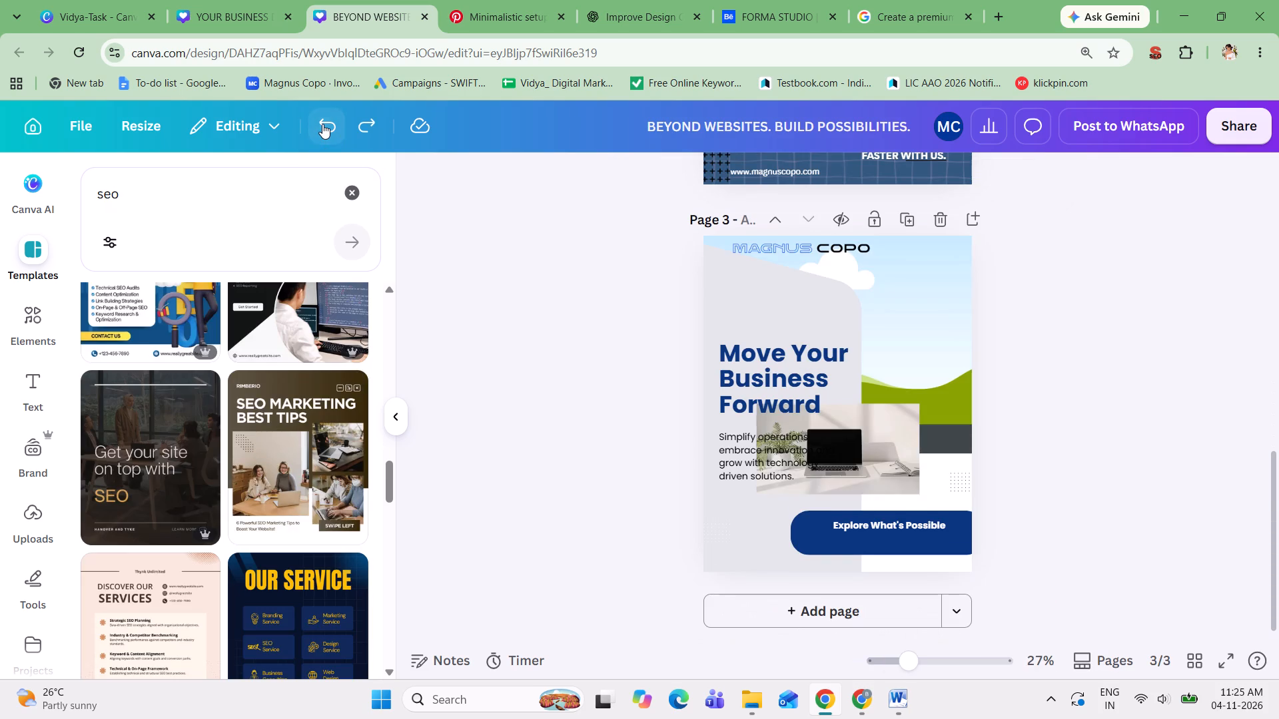
triple_click(322, 124)
triple_click(322, 124)
triple_click(322, 124)
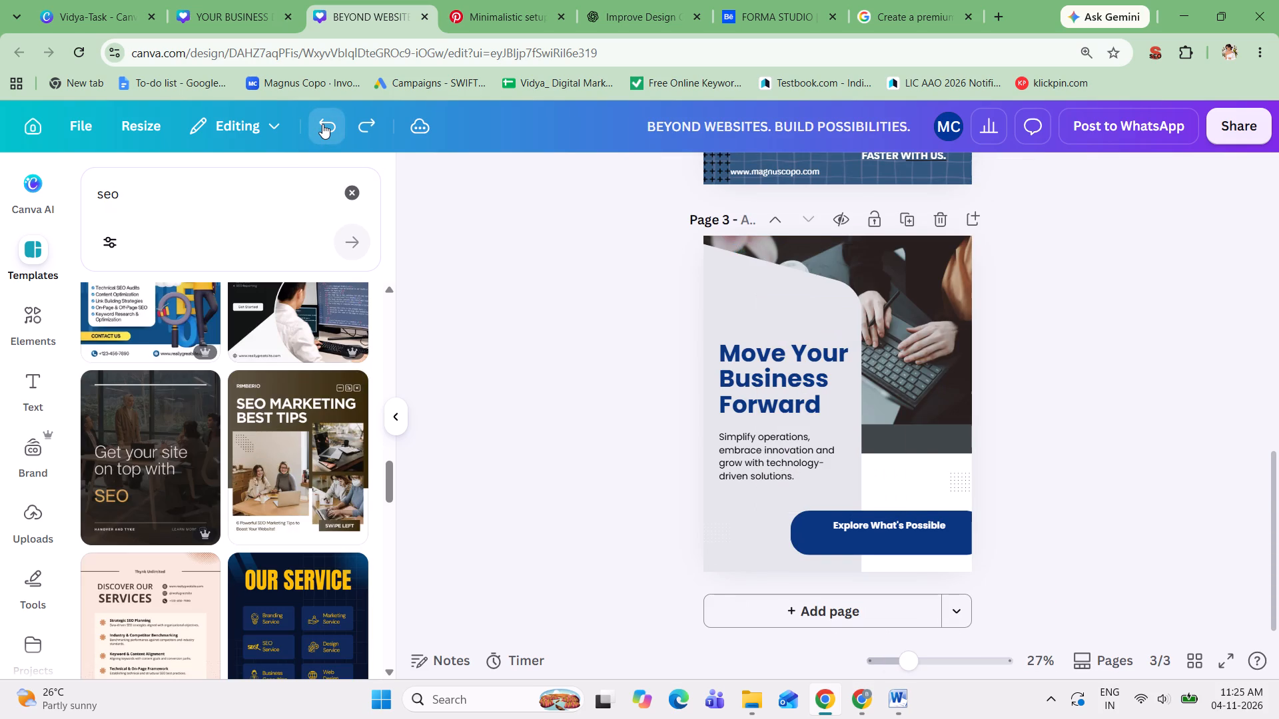
Undo page 3's heading colour, size and position changes and the body text move, back to the small yellow heading.
triple_click(322, 124)
triple_click(322, 124)
triple_click(322, 124)
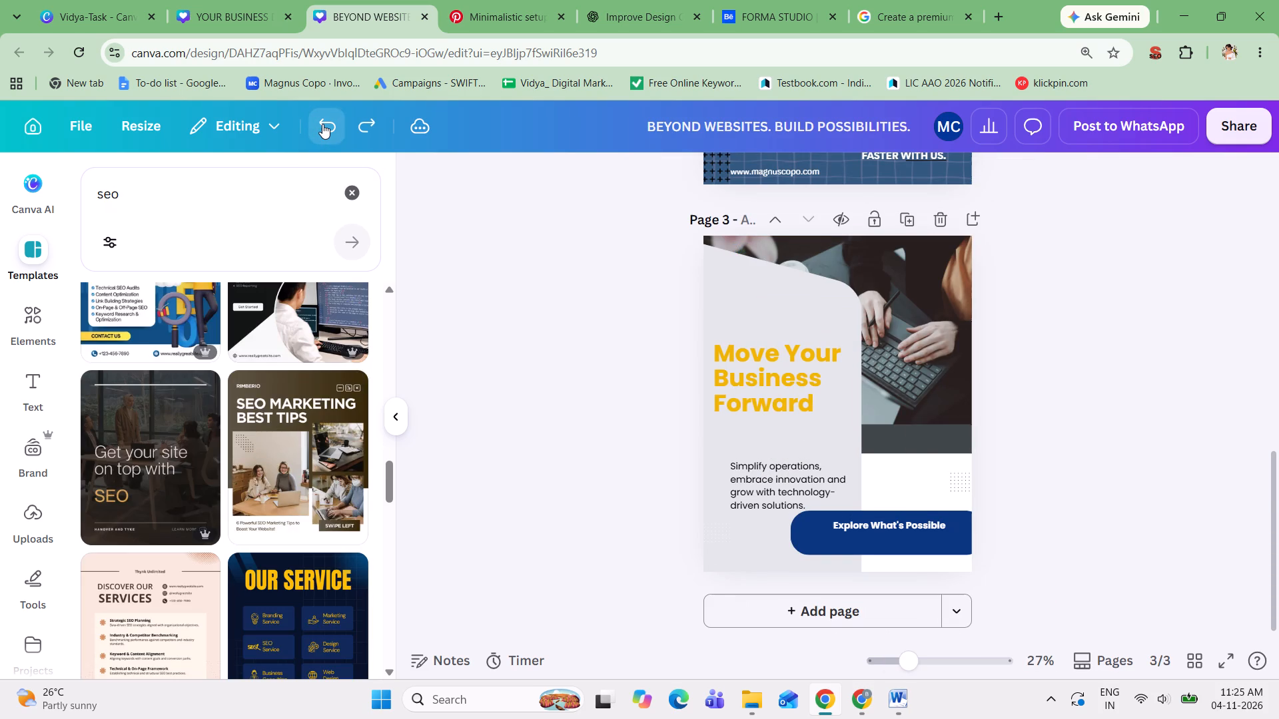
triple_click(322, 124)
triple_click(322, 124)
triple_click(322, 124)
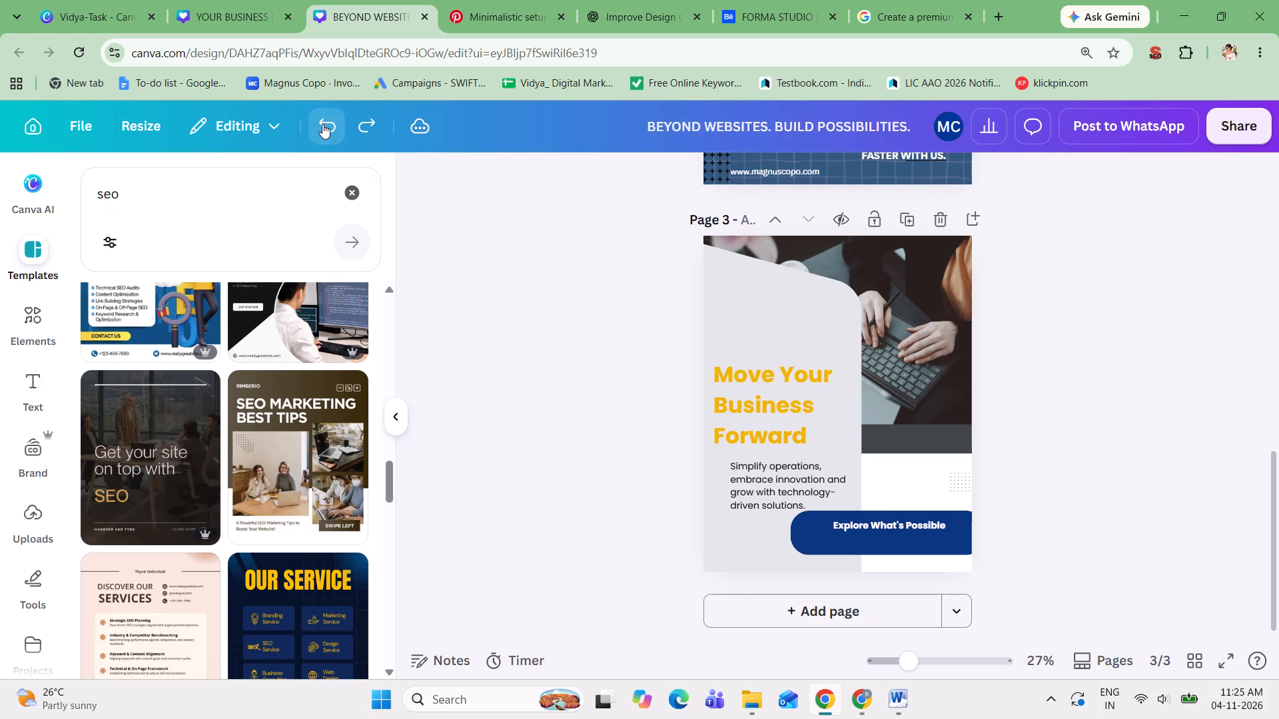
triple_click(322, 124)
triple_click(322, 124)
triple_click(322, 124)
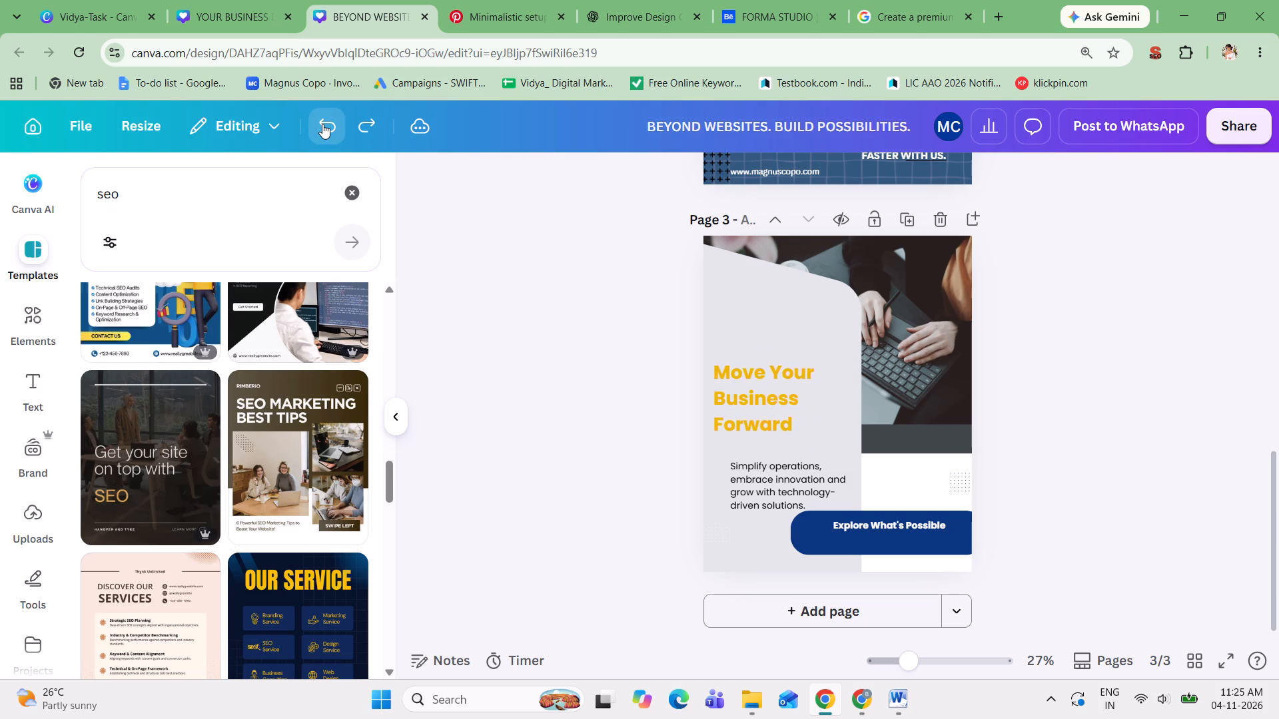
triple_click(322, 124)
triple_click(322, 124)
triple_click(322, 124)
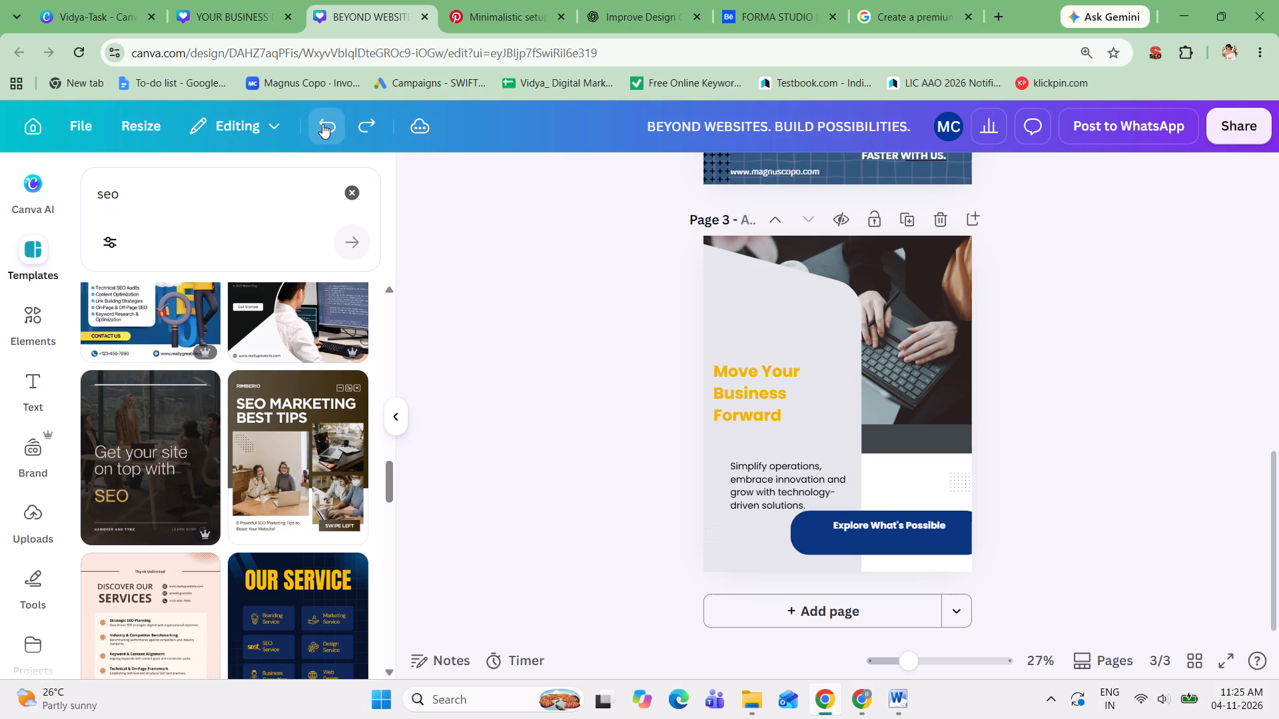
triple_click(322, 124)
triple_click(322, 124)
triple_click(322, 124)
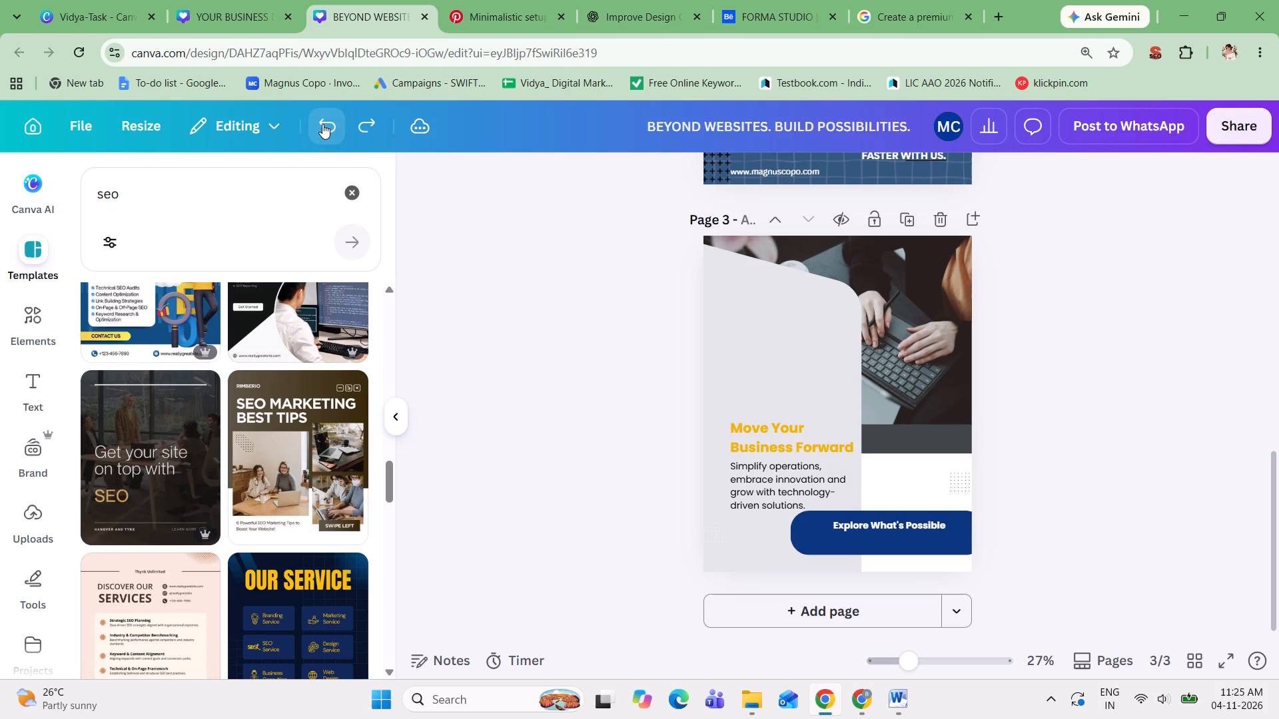
Undo page 3's panel and button recolouring, company name removal, panel reshaping and button wording, back to "Get Your Free Consultation".
triple_click(322, 124)
triple_click(322, 124)
click(322, 124)
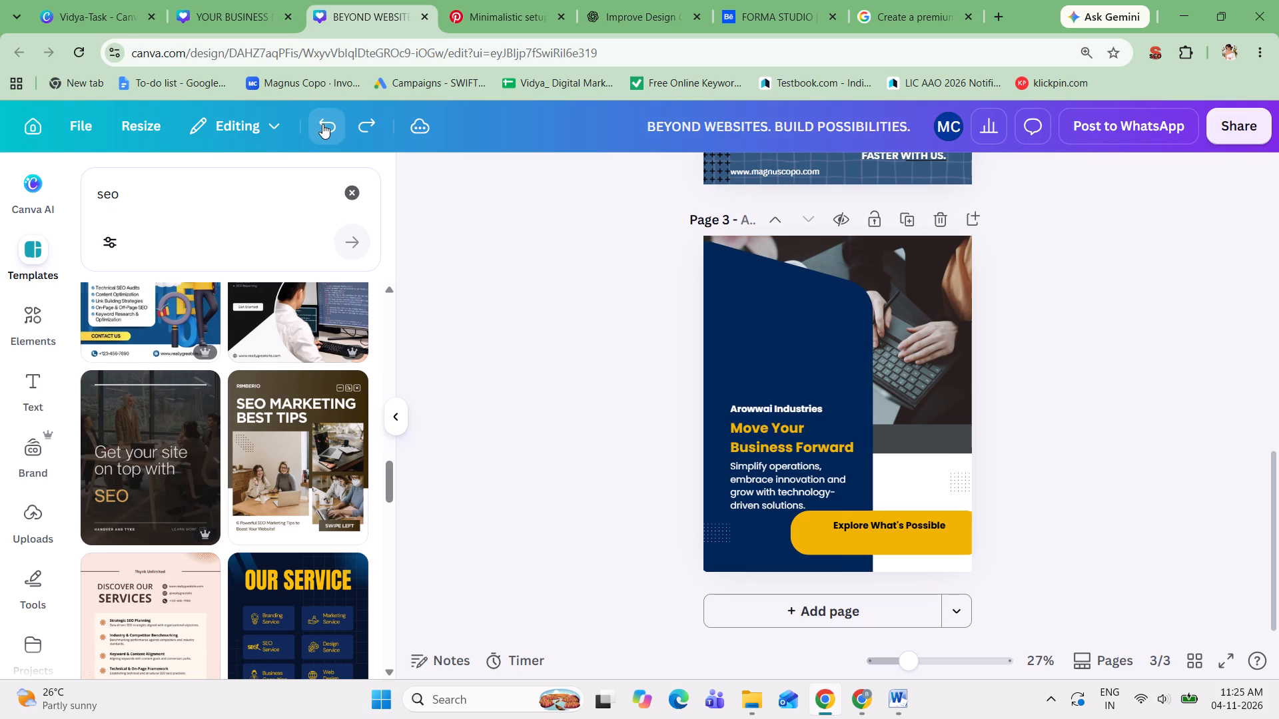
double_click(322, 124)
click(322, 124)
double_click(322, 124)
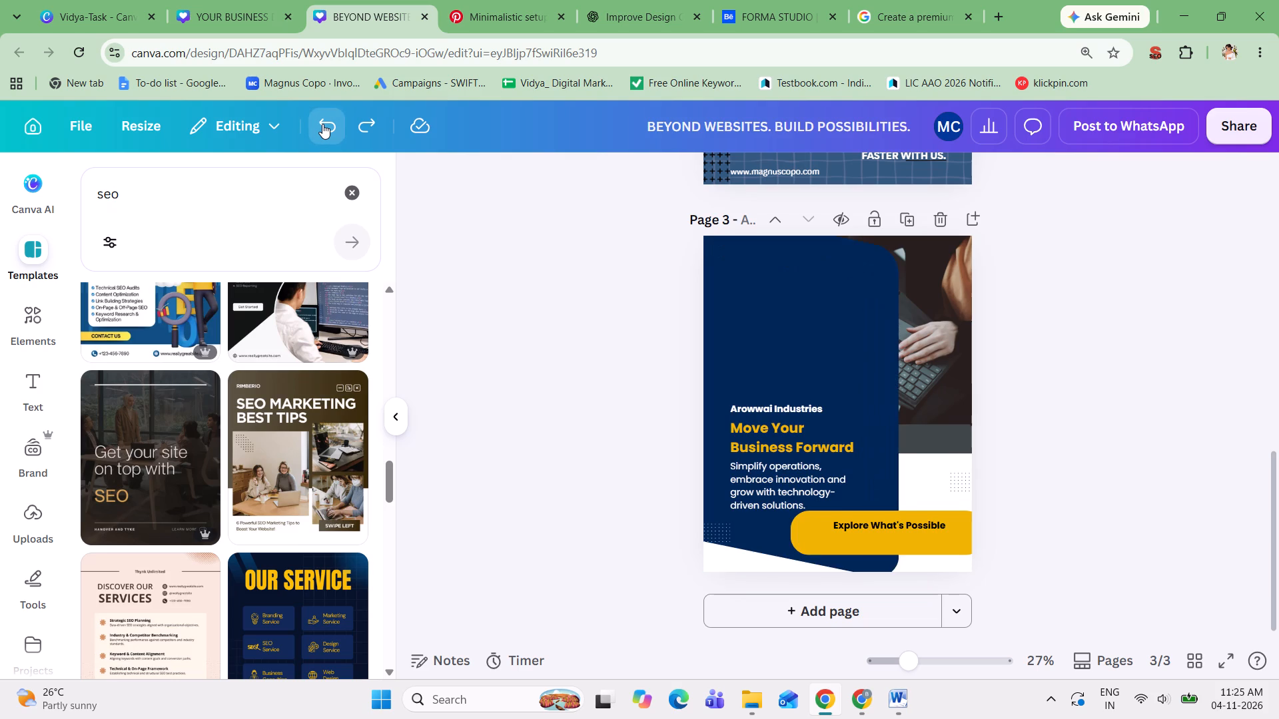
double_click(322, 124)
double_click(322, 124)
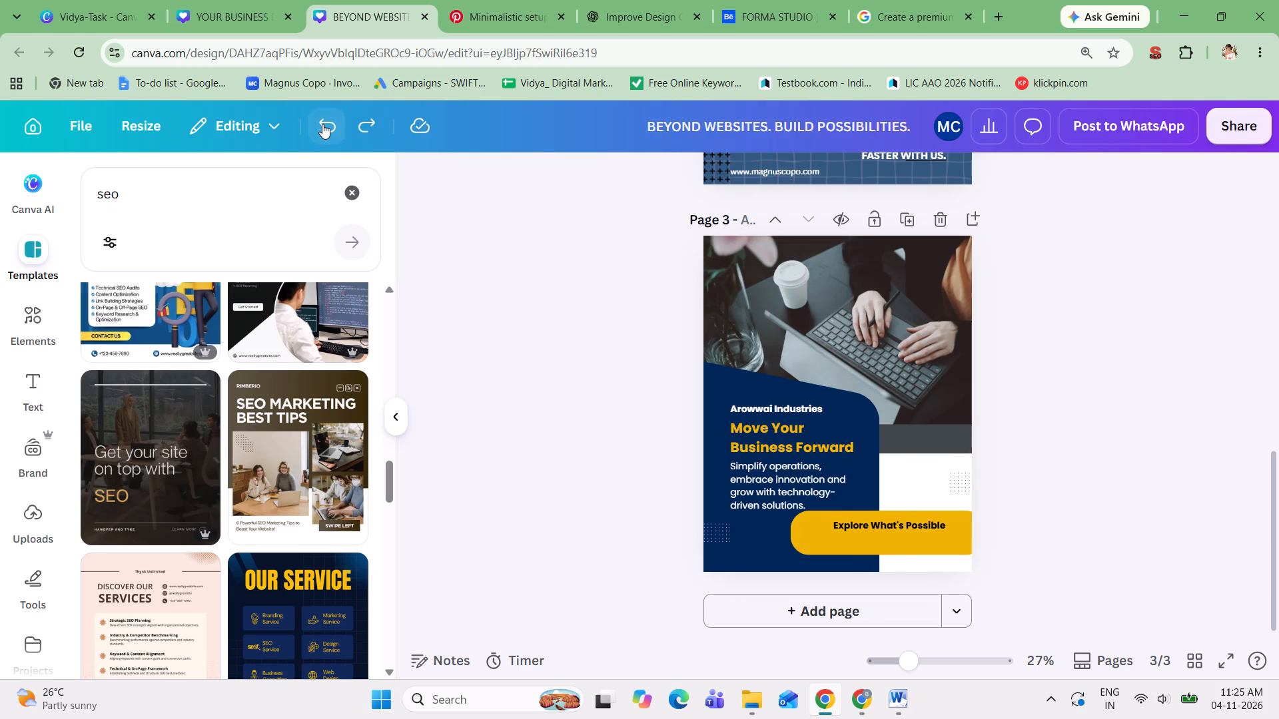
click(322, 124)
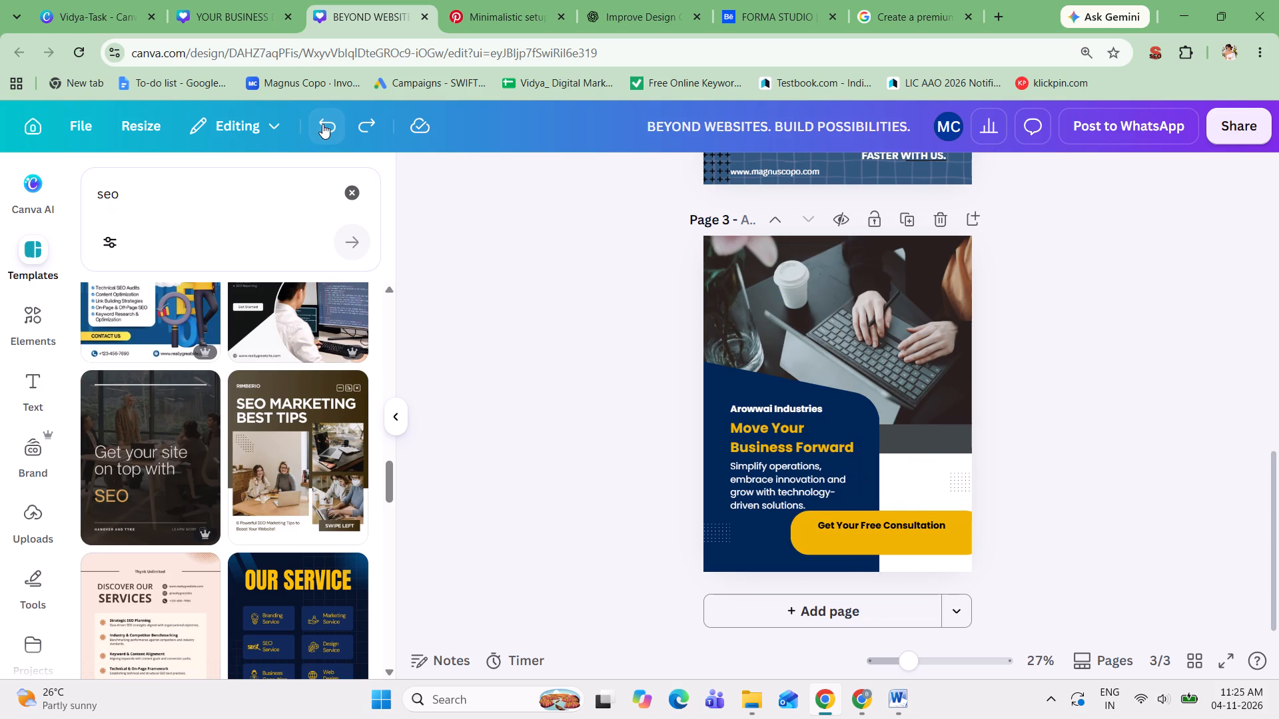
Paste the copied laptop and plant photo onto page 3, crop off its upper part and place it in the top photo frame.
click(885, 308)
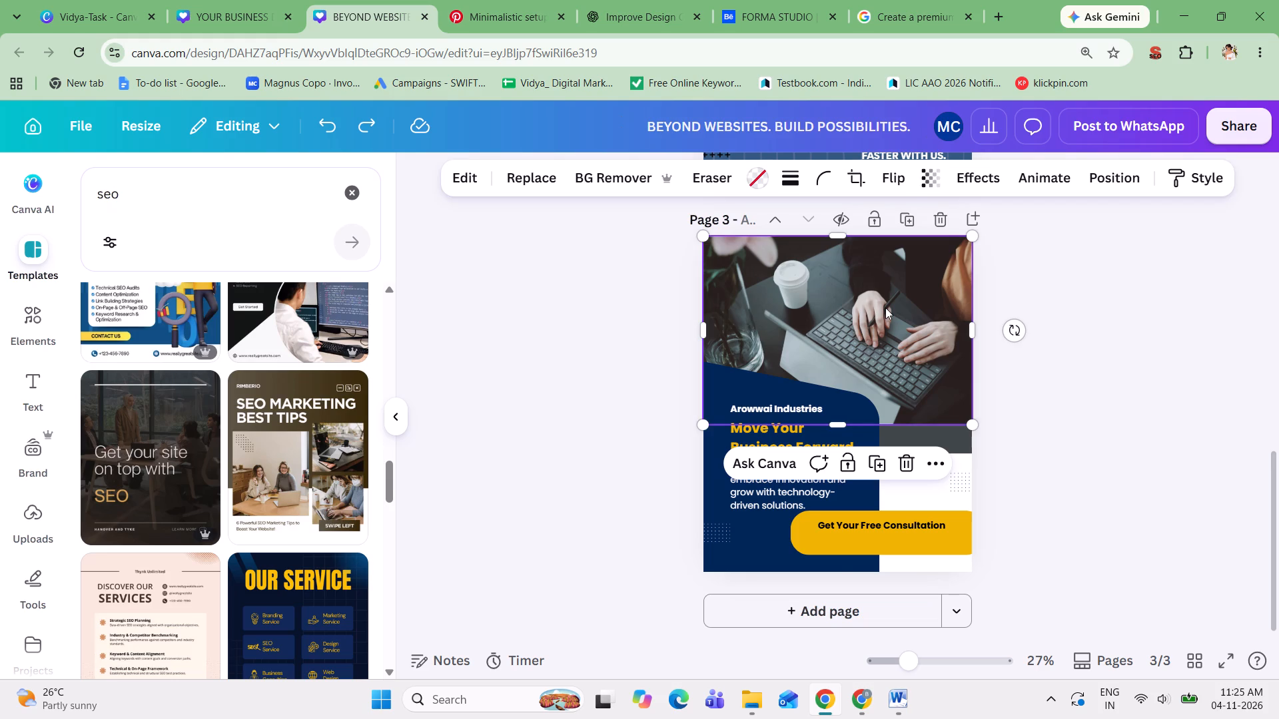
key(ctrl+v)
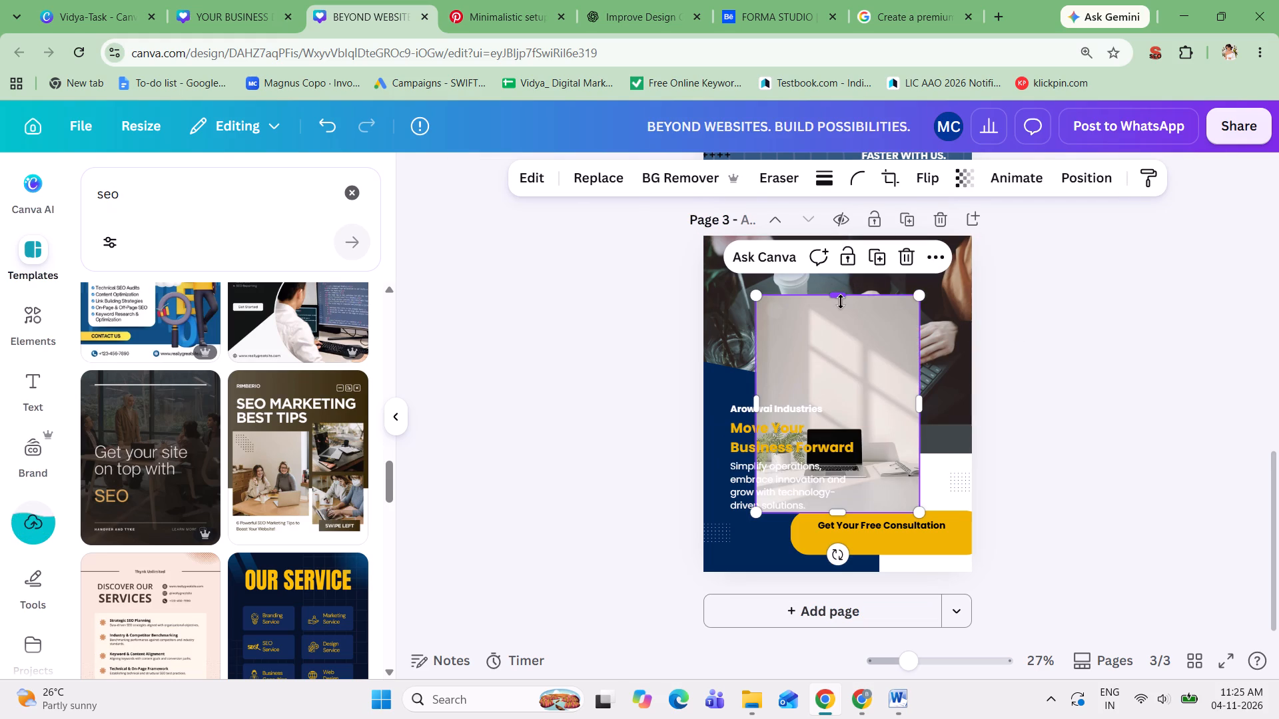
drag(835, 299, 853, 417)
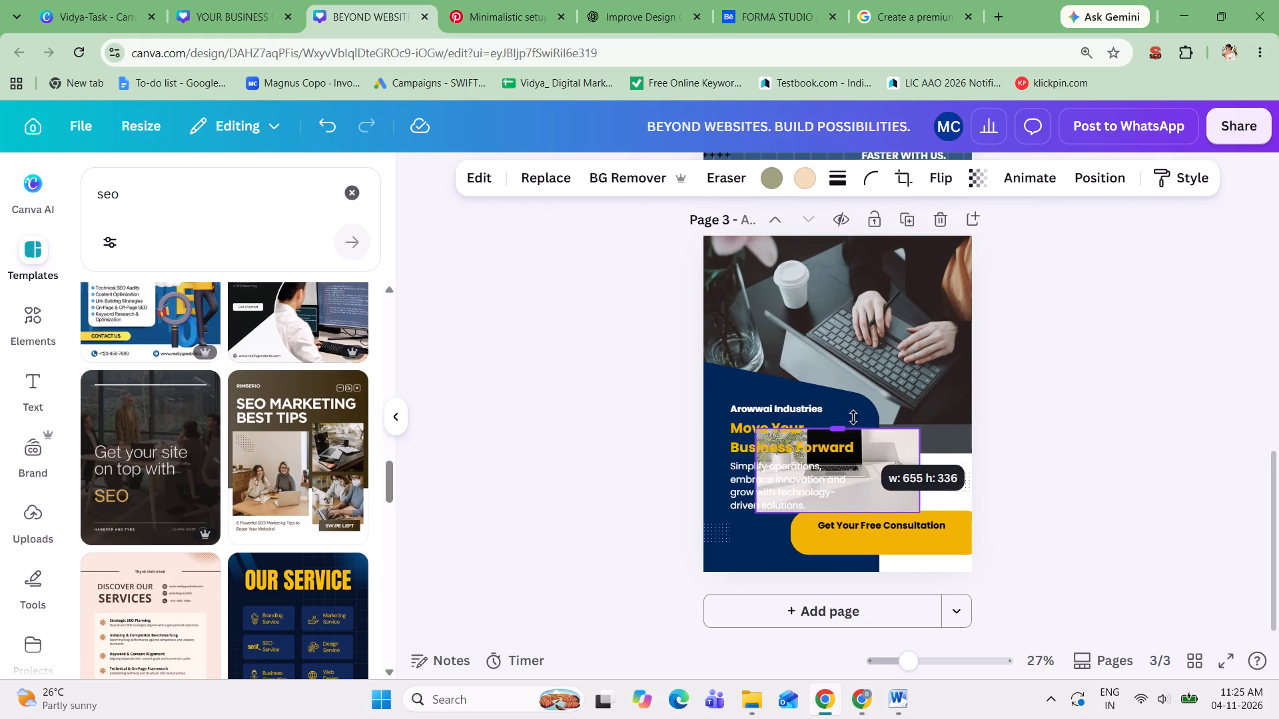
drag(853, 417, 854, 399)
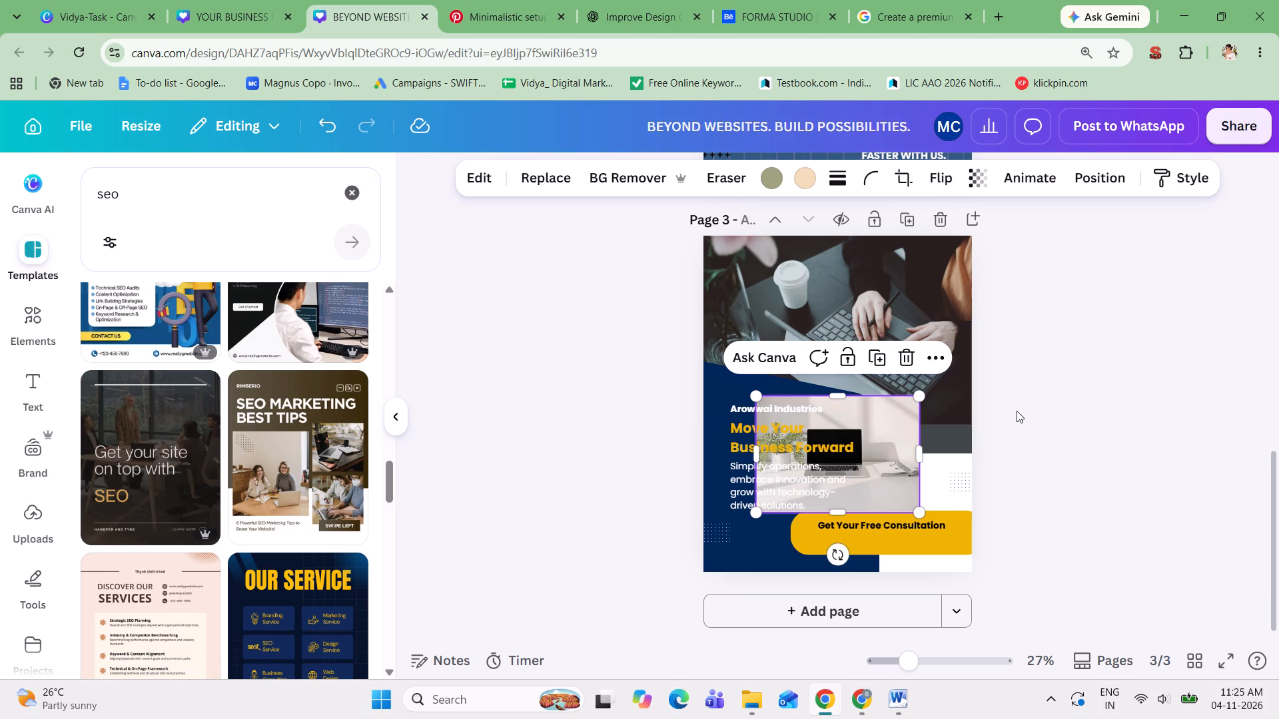
click(1017, 411)
drag(906, 424, 914, 338)
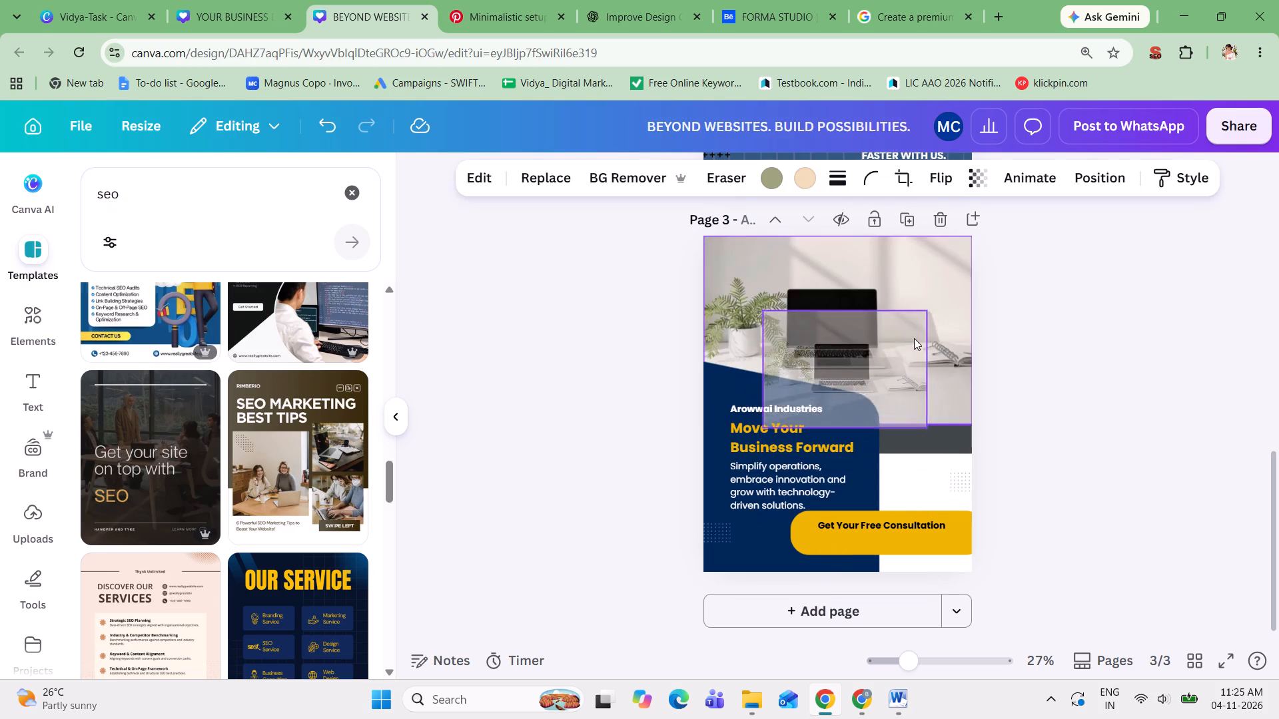
click(1127, 343)
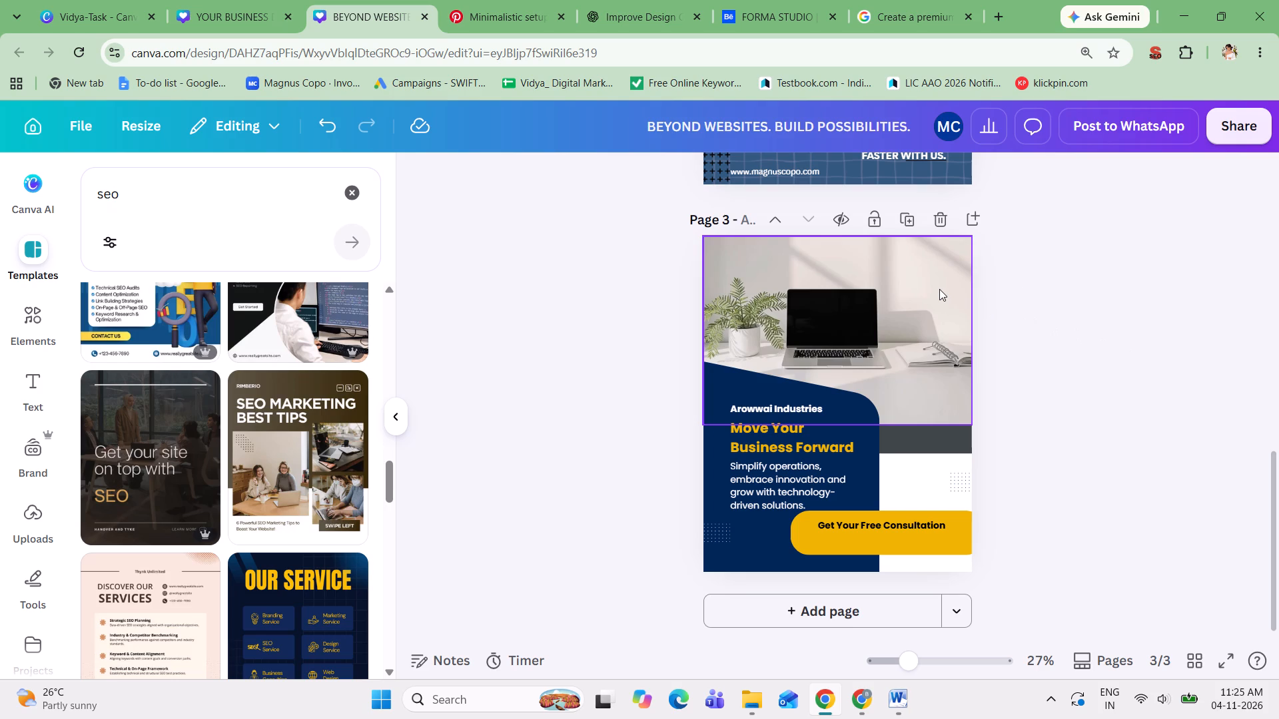
click(1112, 351)
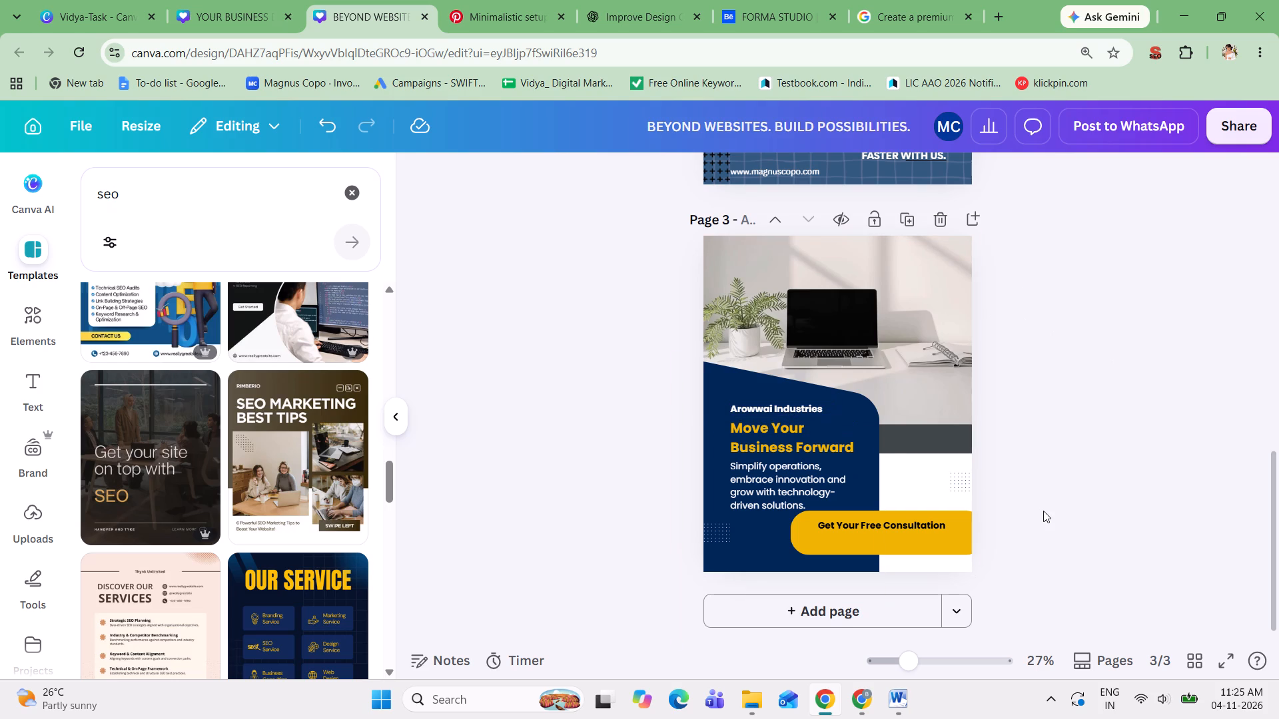
Set page 3's background to the warm grey taken from the laptop photo's colours.
click(931, 485)
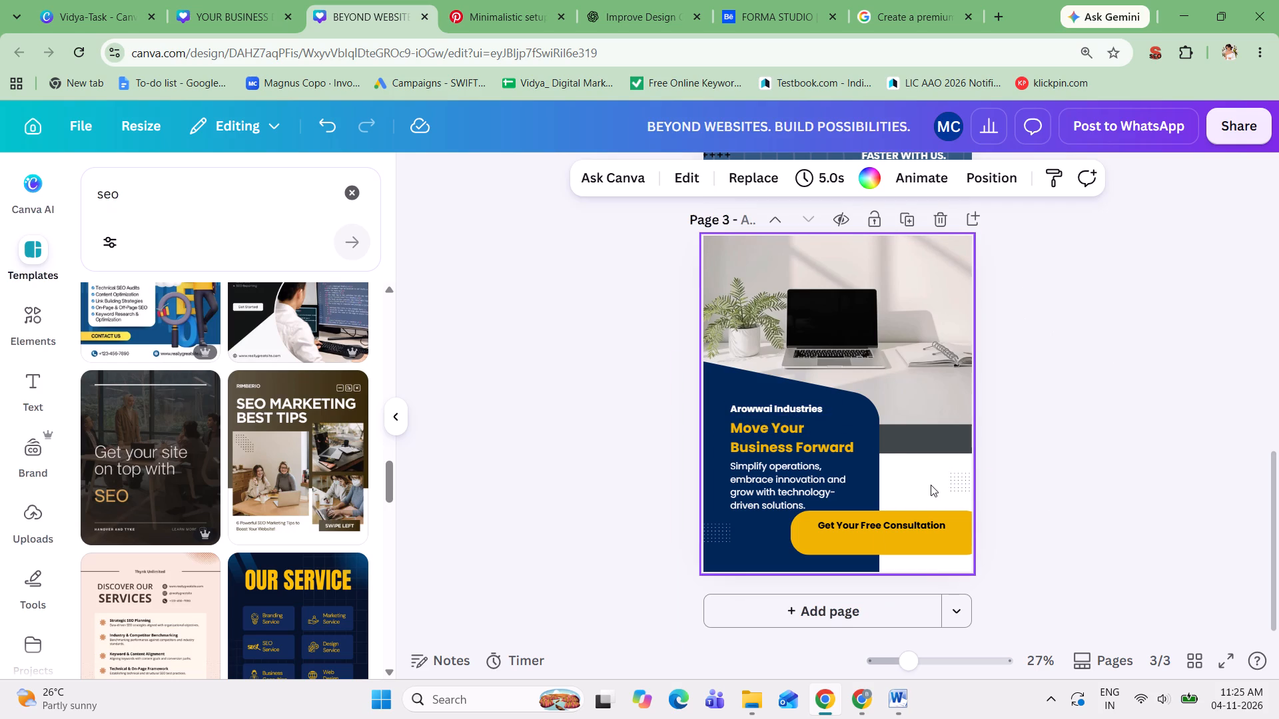
click(931, 485)
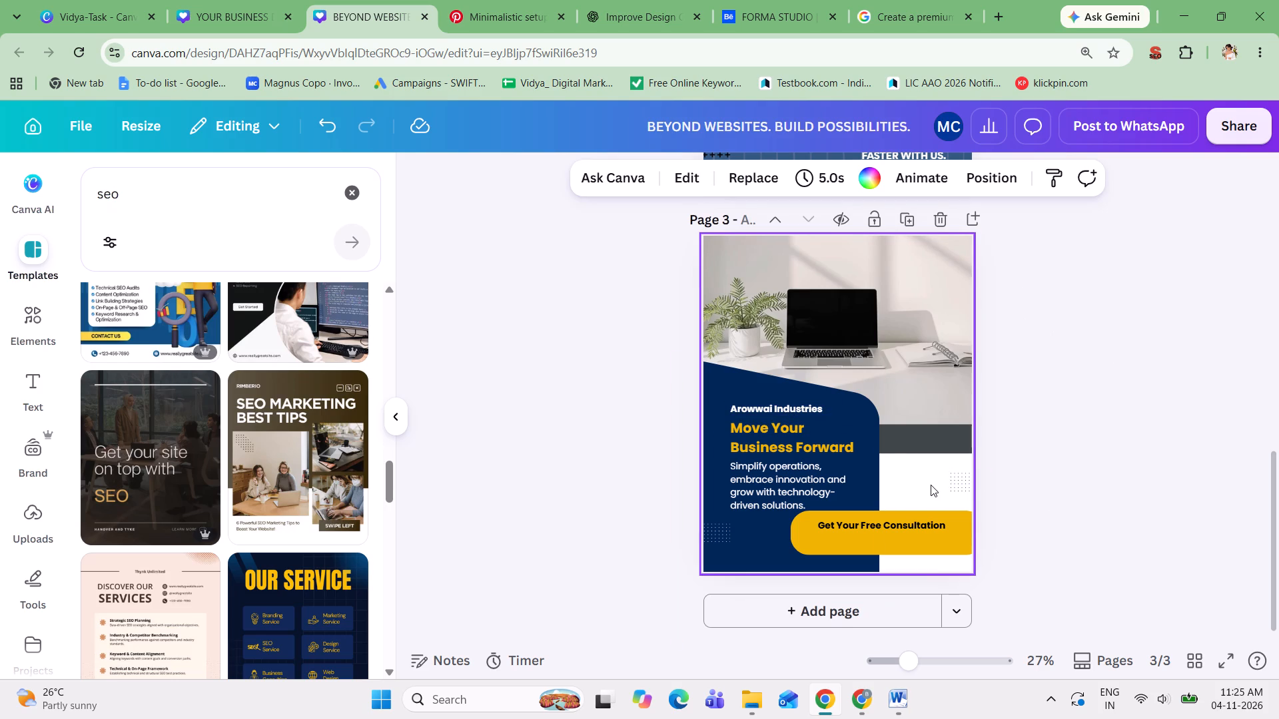
click(931, 485)
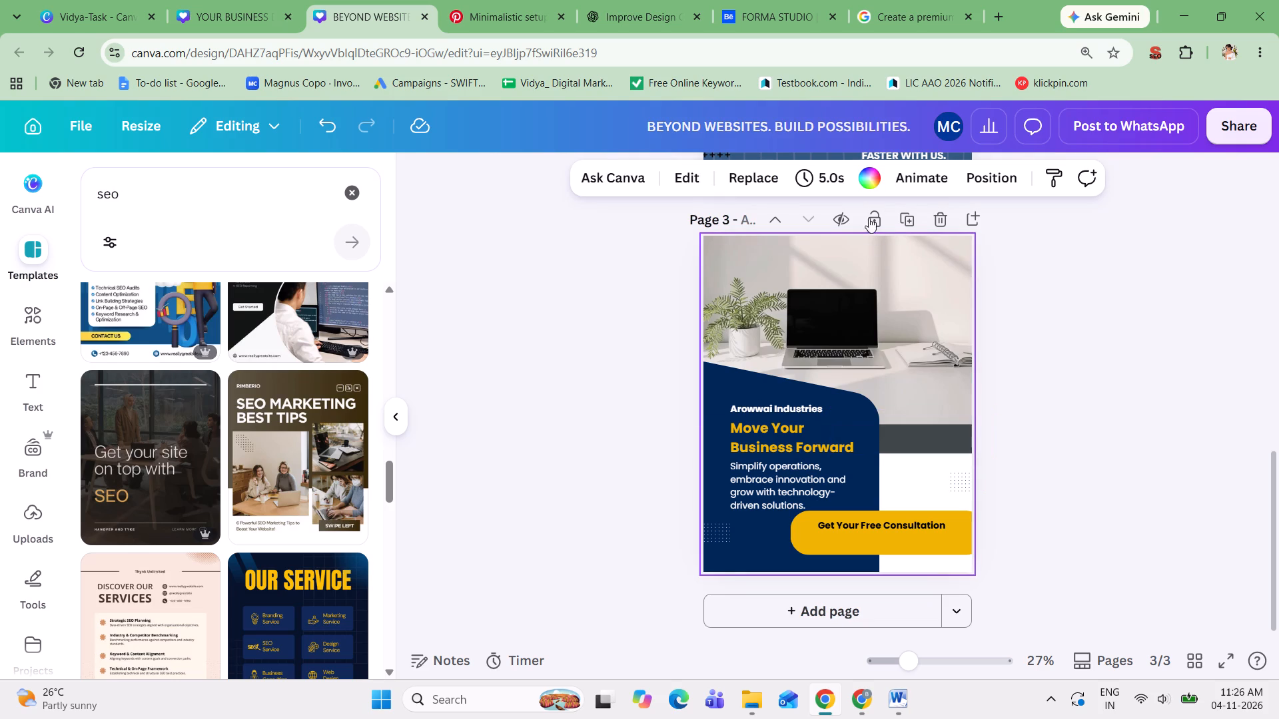
click(871, 175)
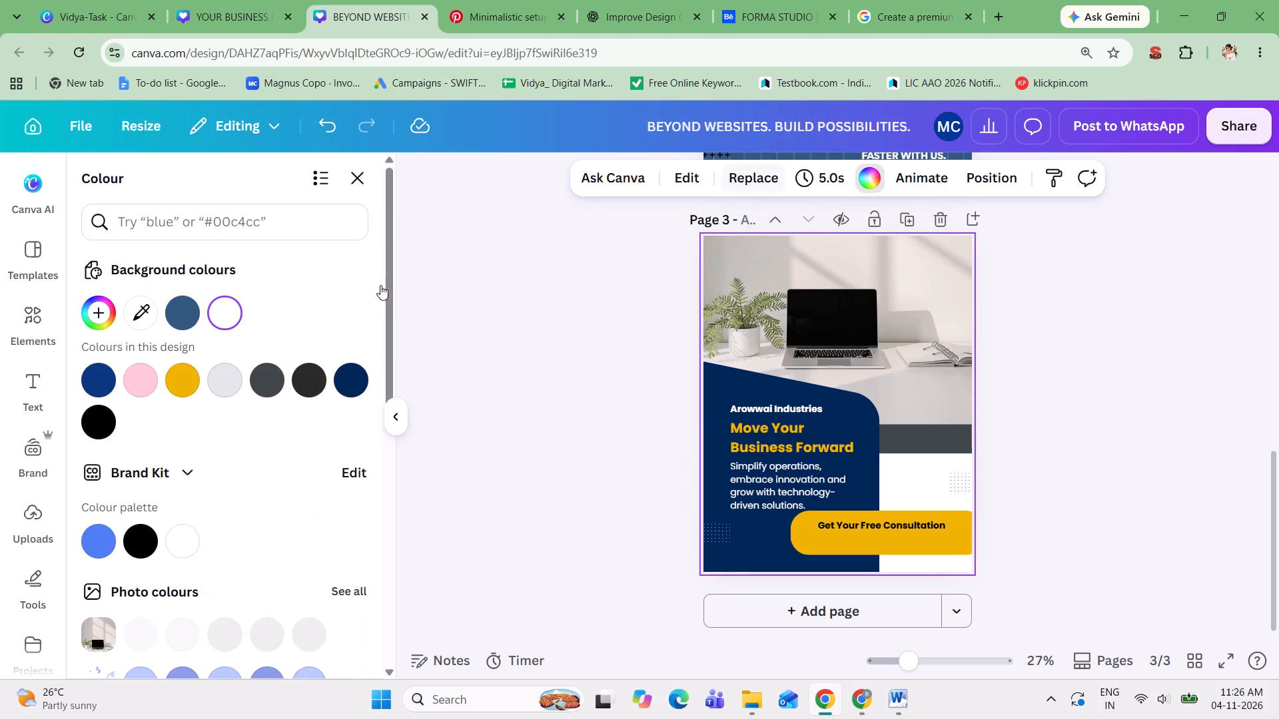
click(227, 367)
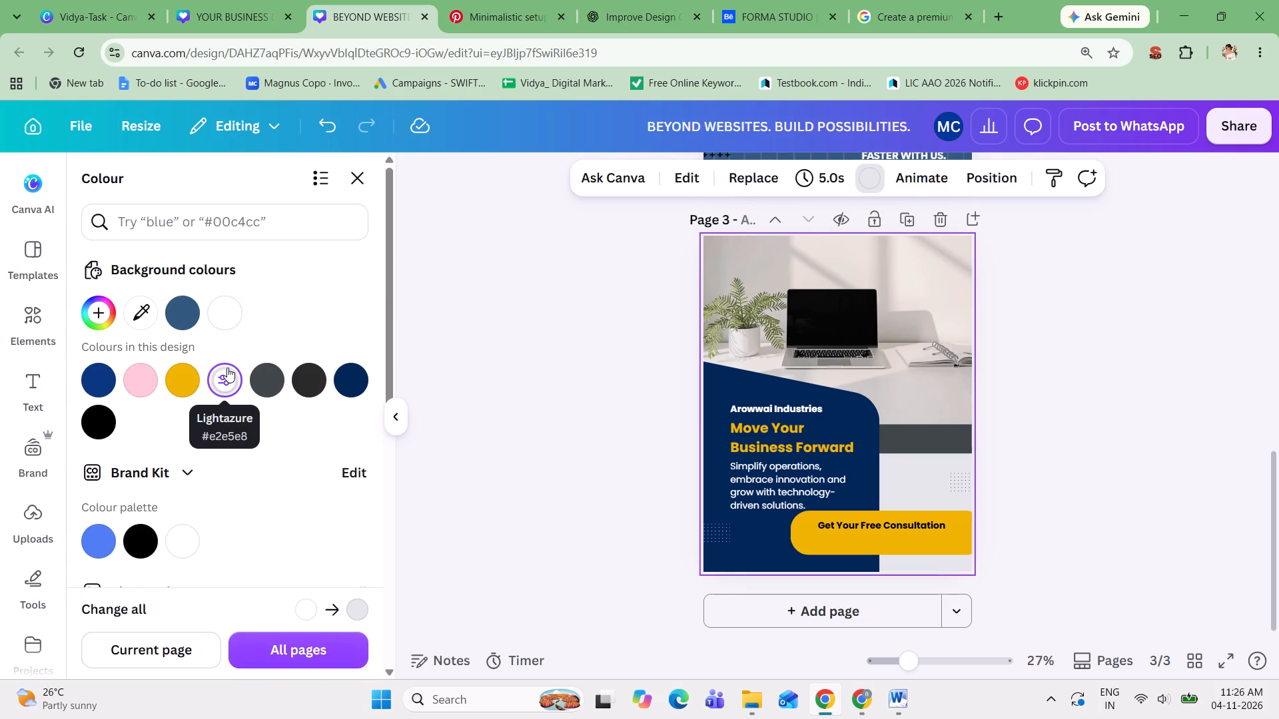
scroll(236, 467, down, 1)
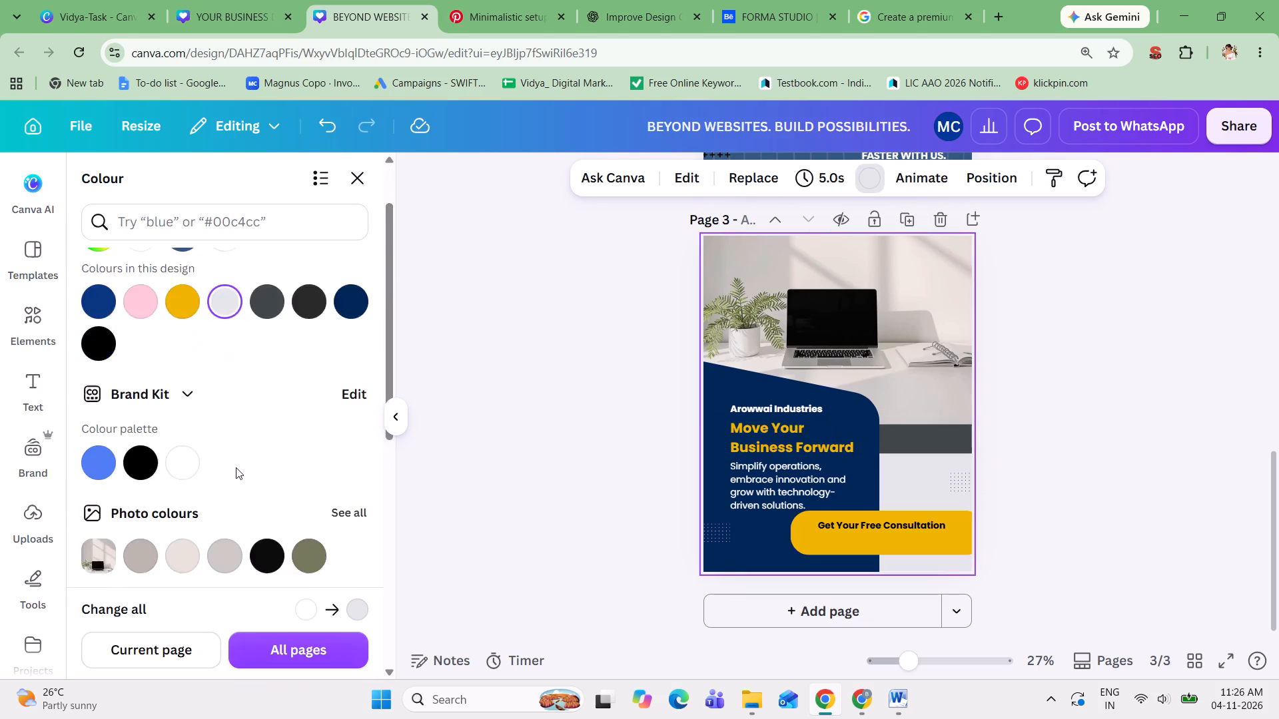
scroll(236, 467, down, 1)
click(141, 447)
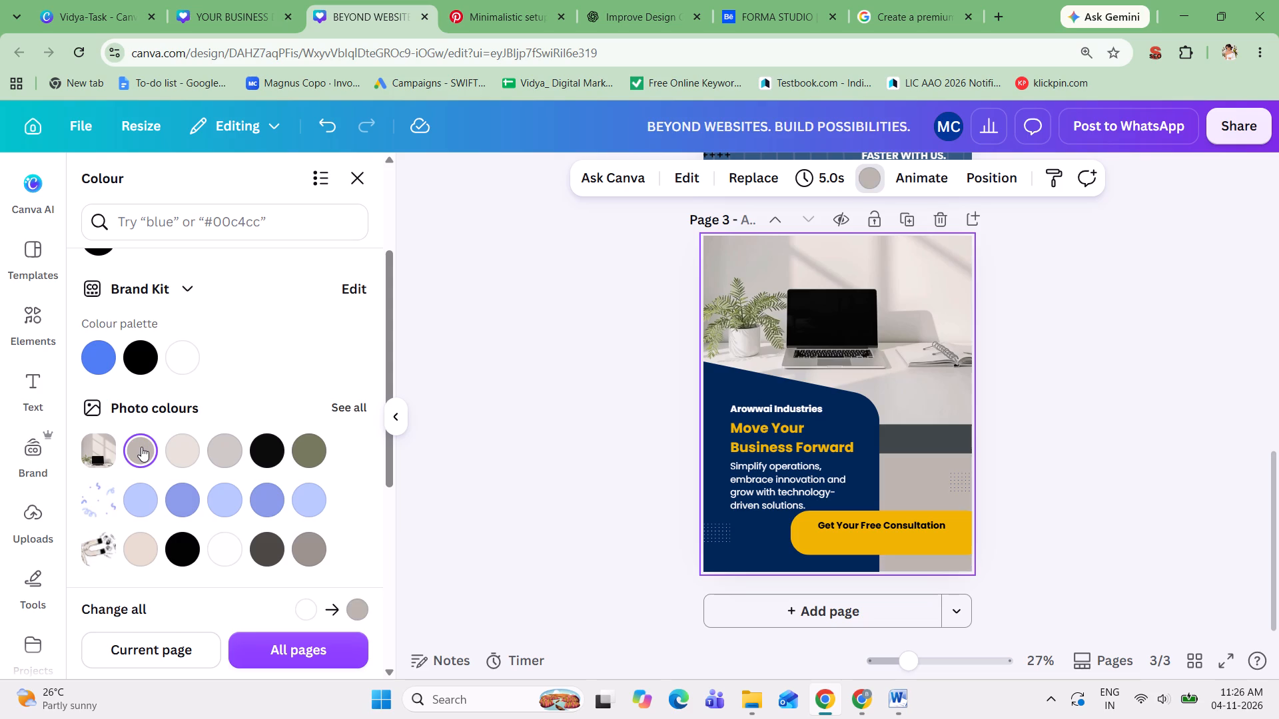
click(186, 448)
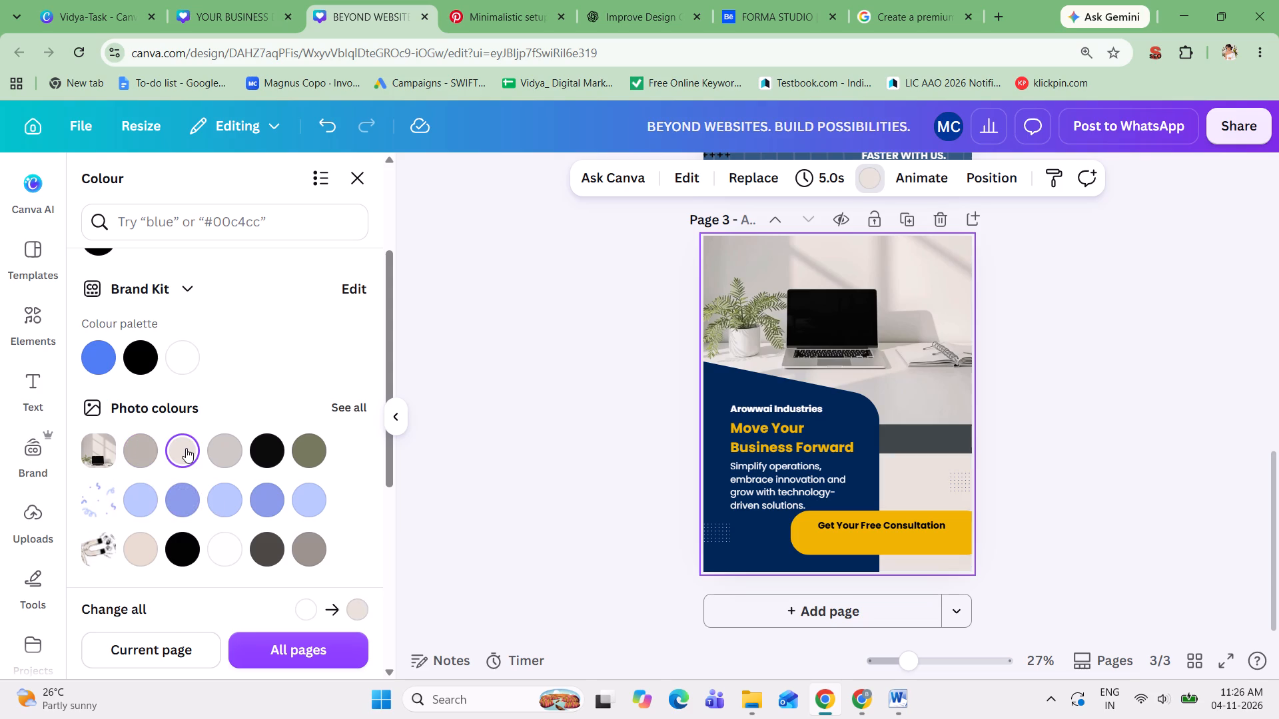
click(141, 453)
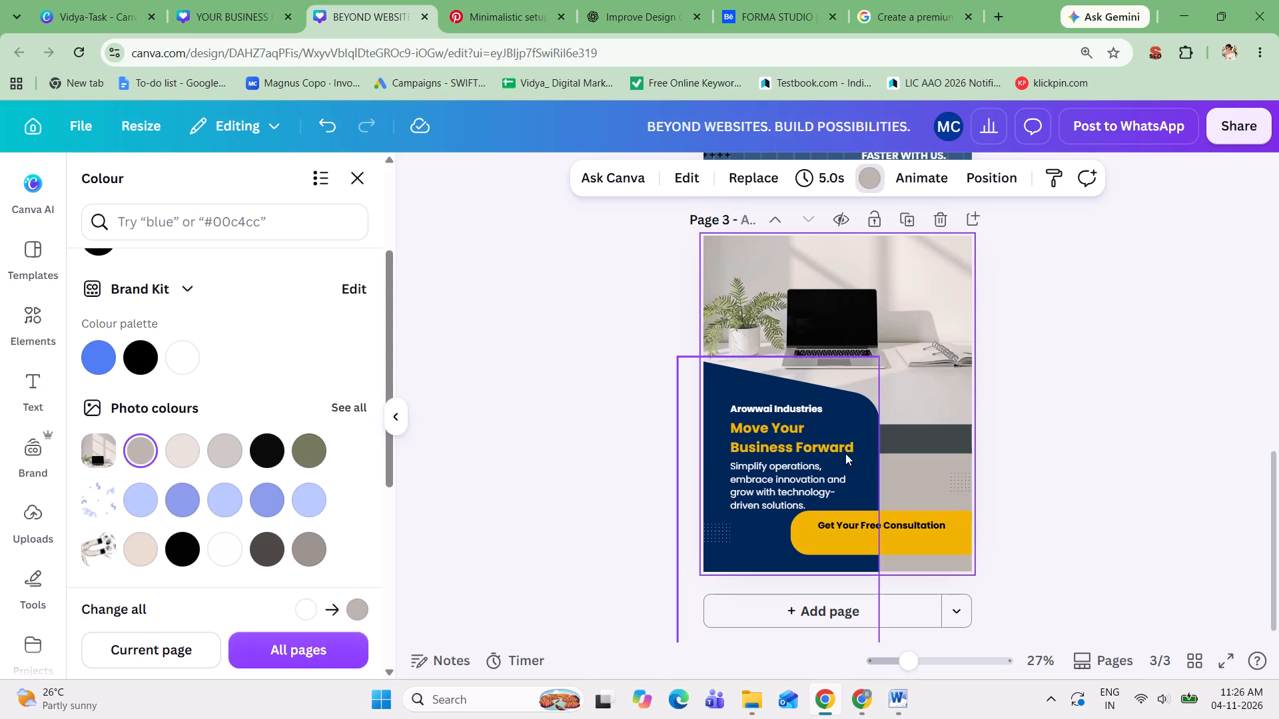
click(1110, 384)
click(1110, 384)
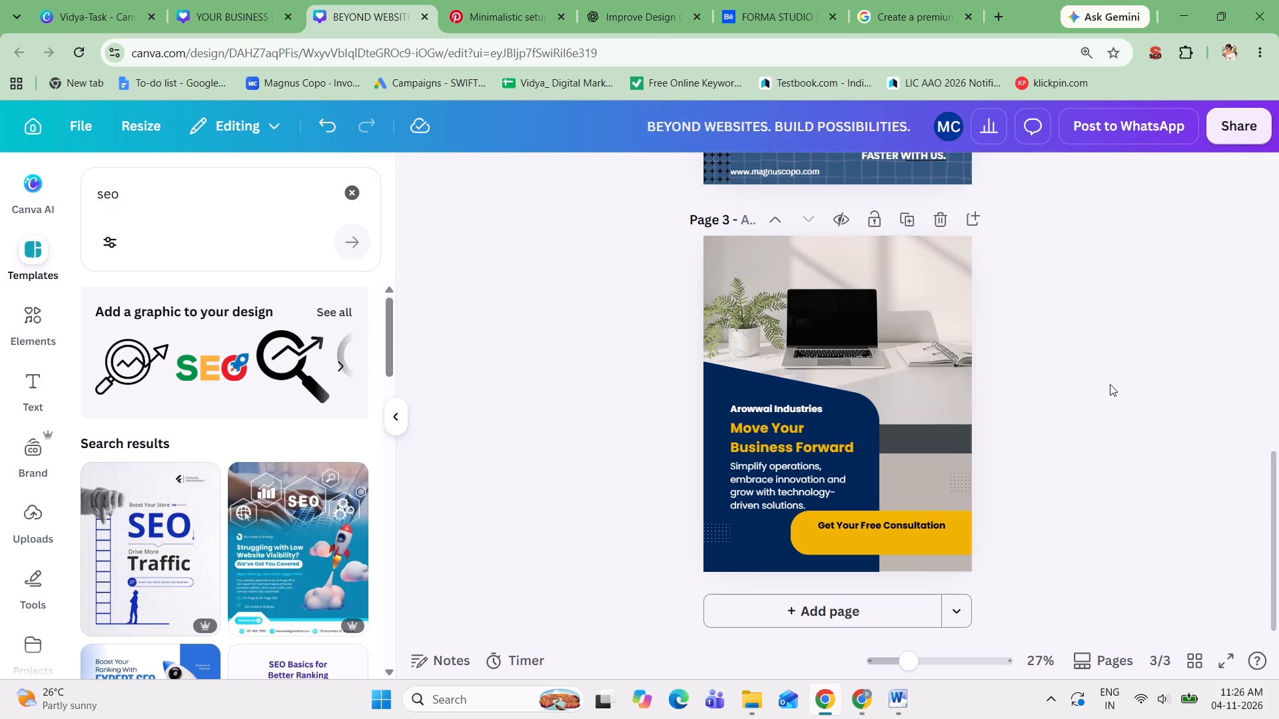
Delete the "Arowwai Industries" text above page 3's heading.
click(816, 406)
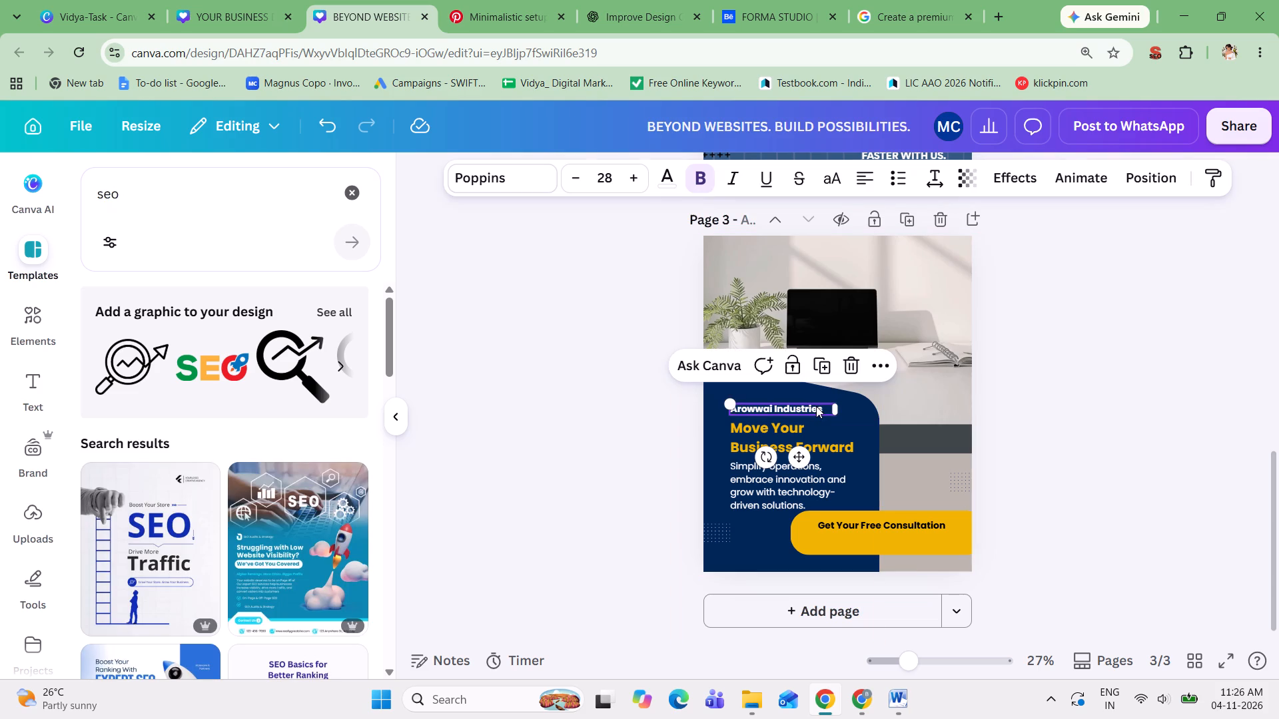
click(857, 364)
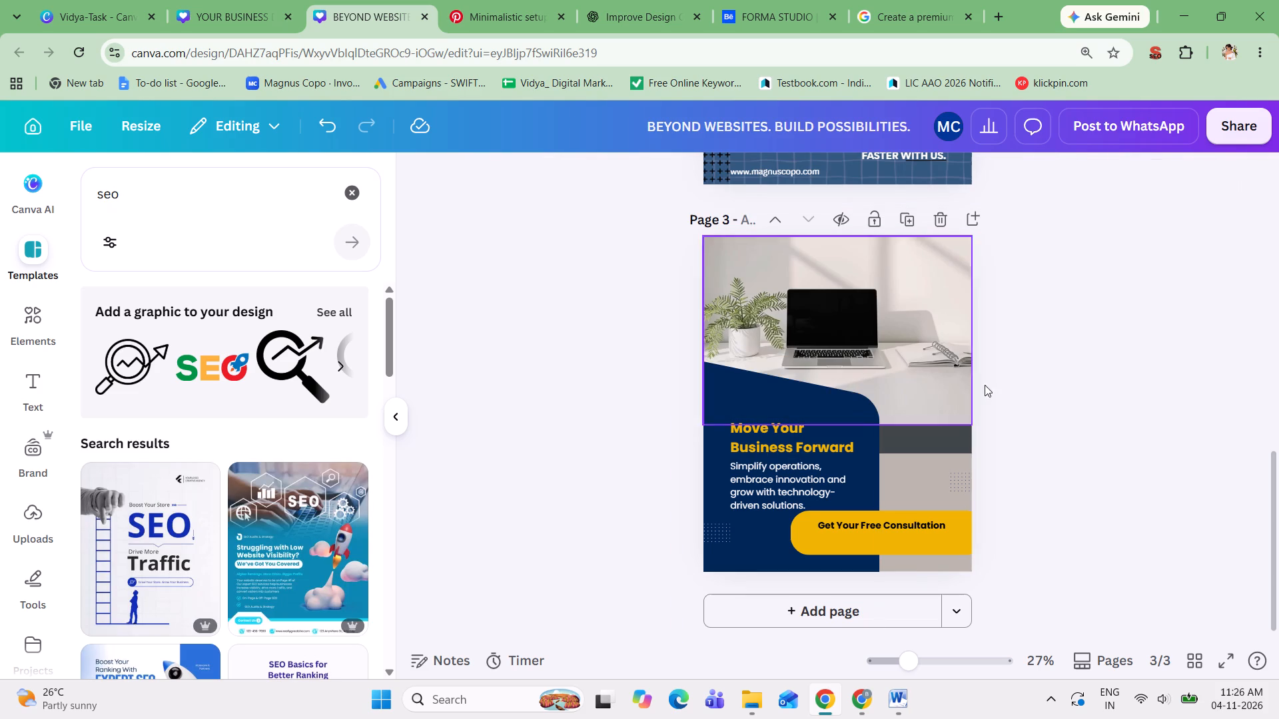
click(1069, 433)
Change the fill of page 3's yellow consultation button shape to black #000000.
click(902, 518)
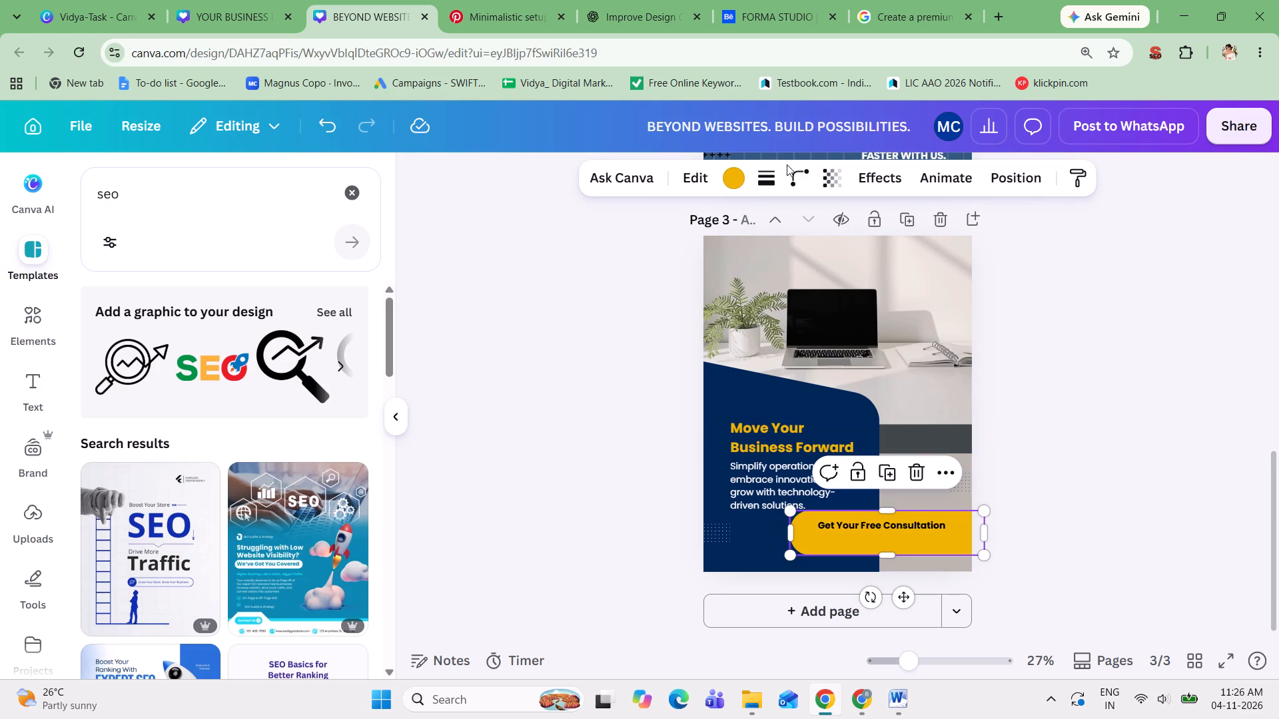
click(739, 177)
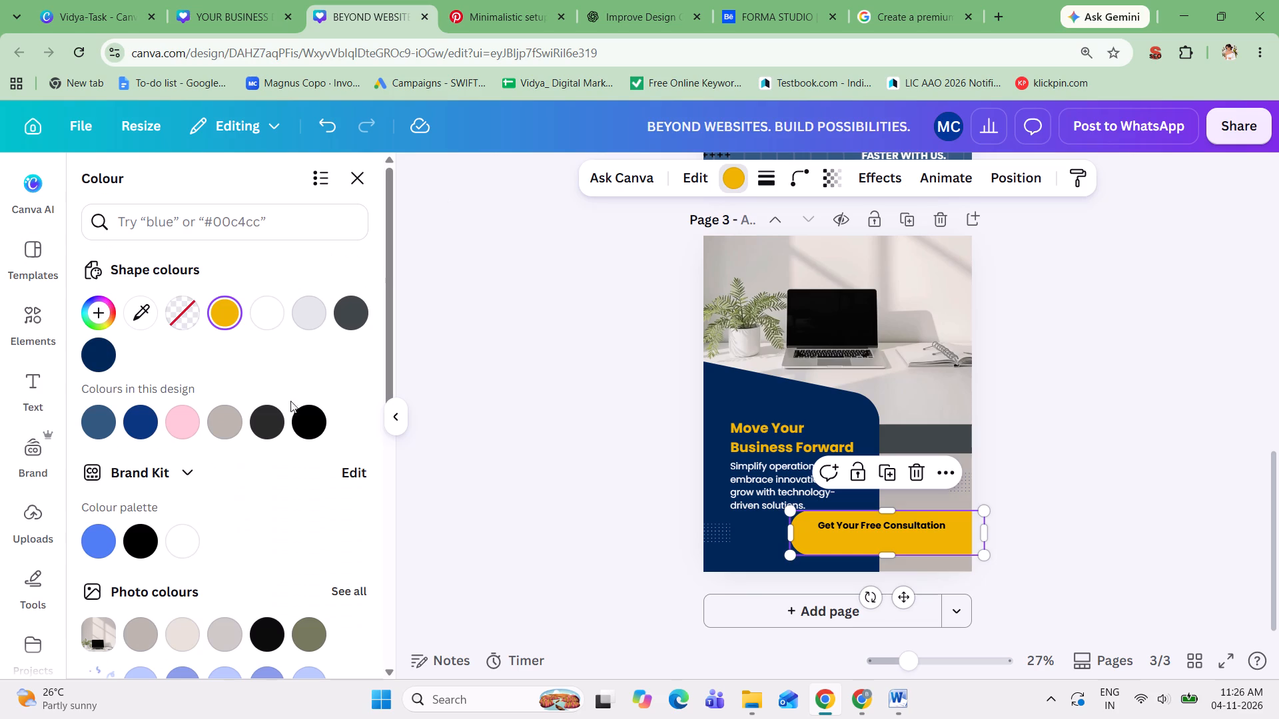
click(298, 415)
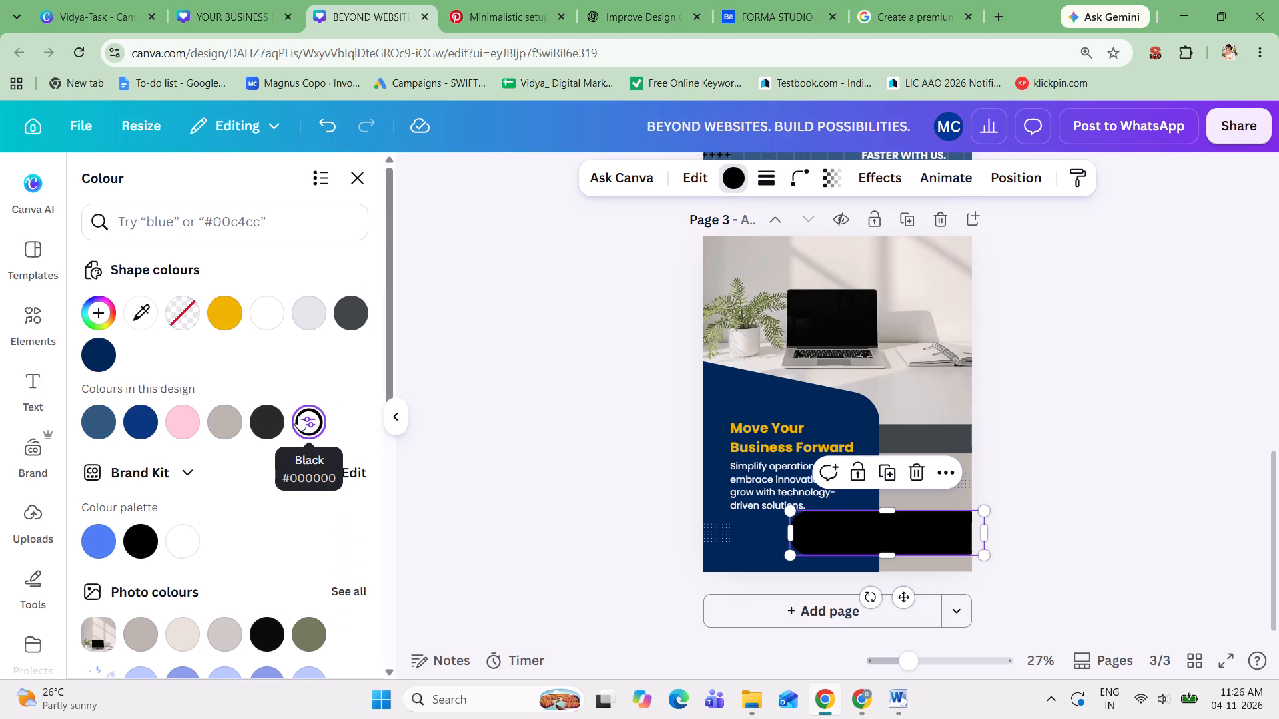
Set the "Get Your Free Consultation" button text on page 3 to white.
click(859, 528)
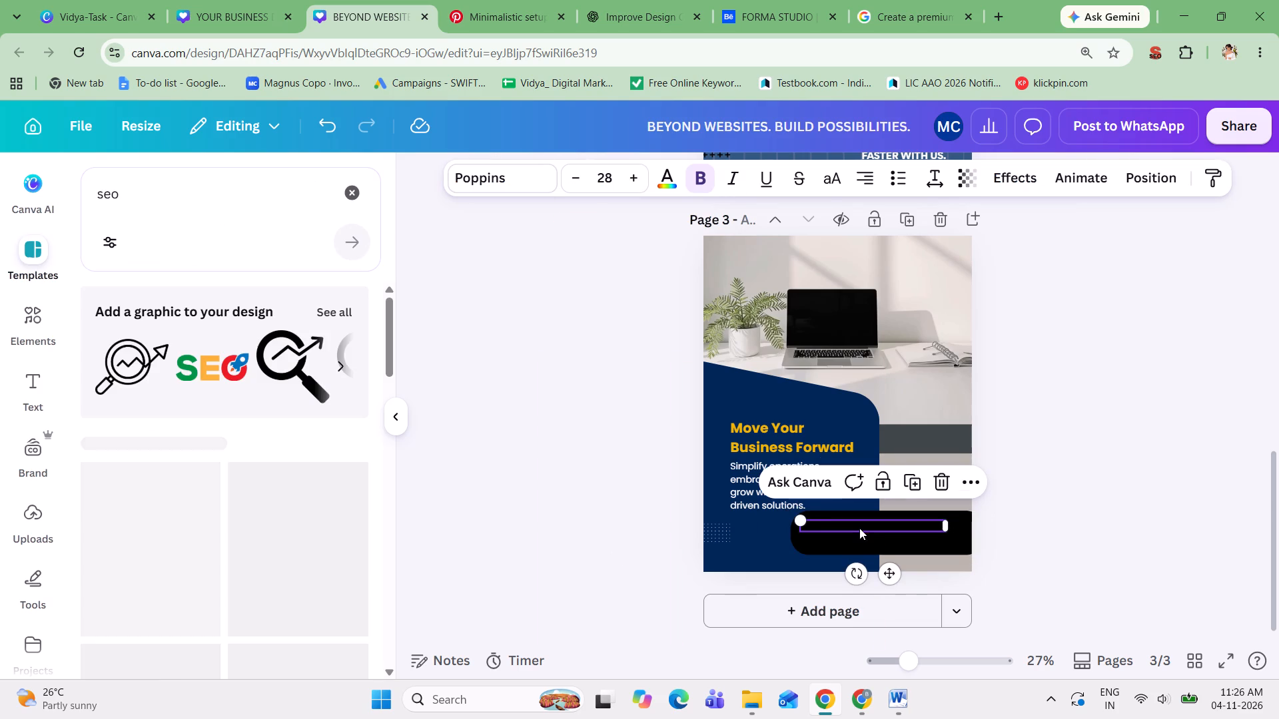
click(673, 182)
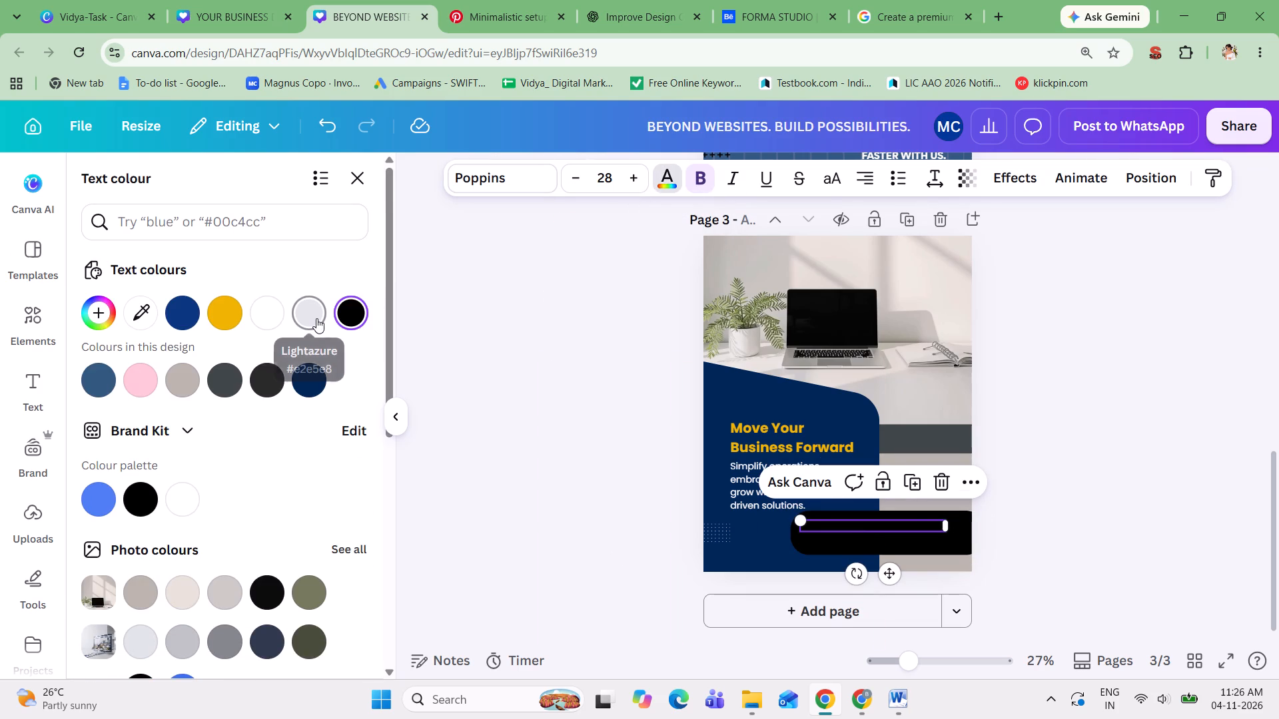
click(317, 318)
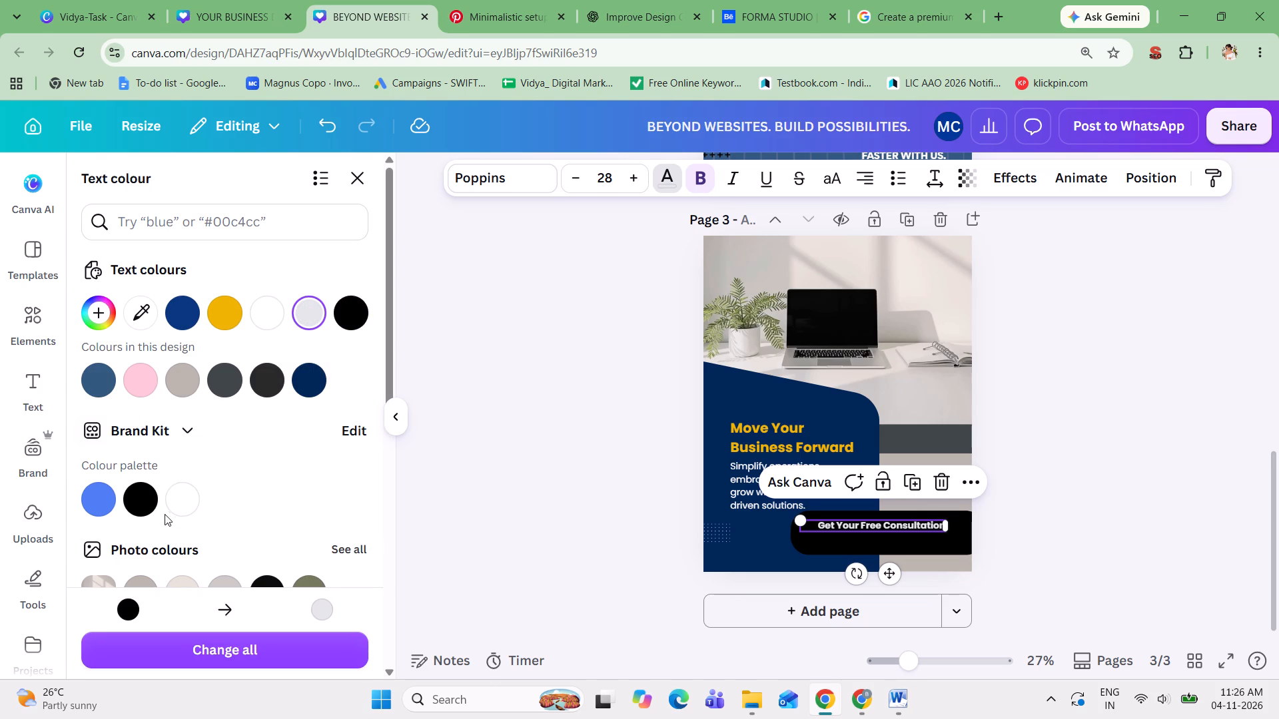
click(183, 494)
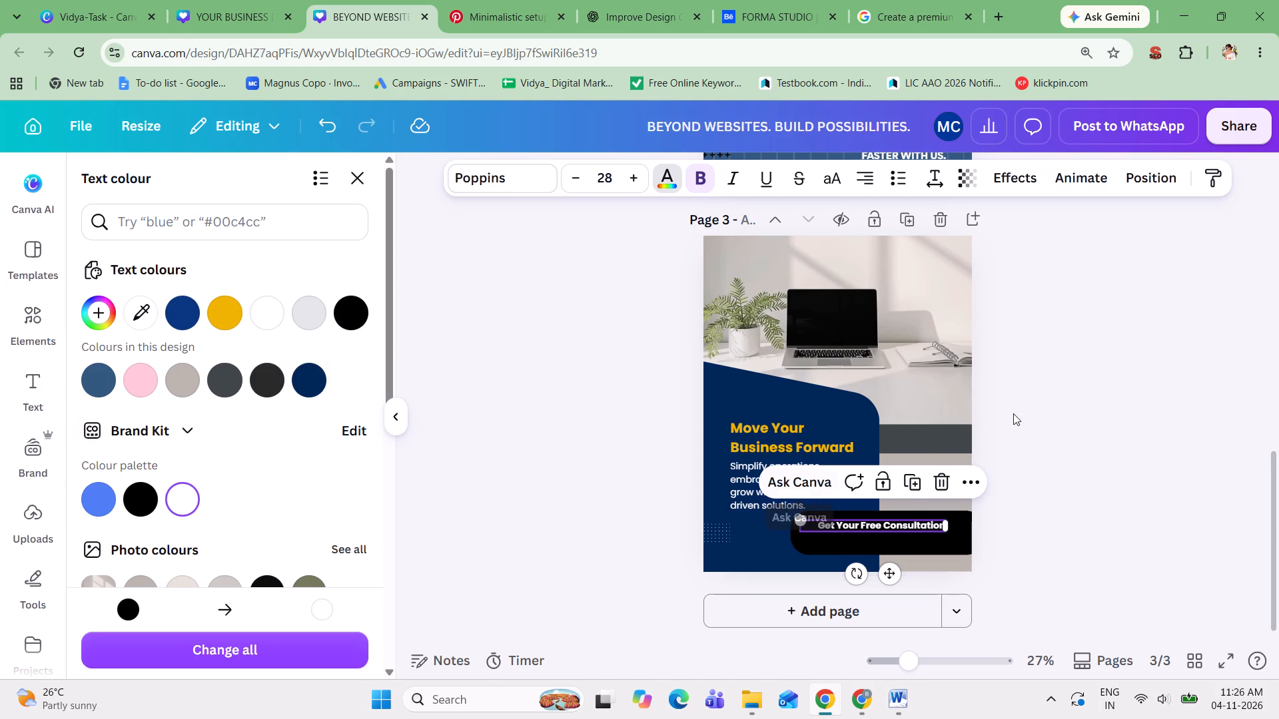
click(1014, 414)
click(1014, 414)
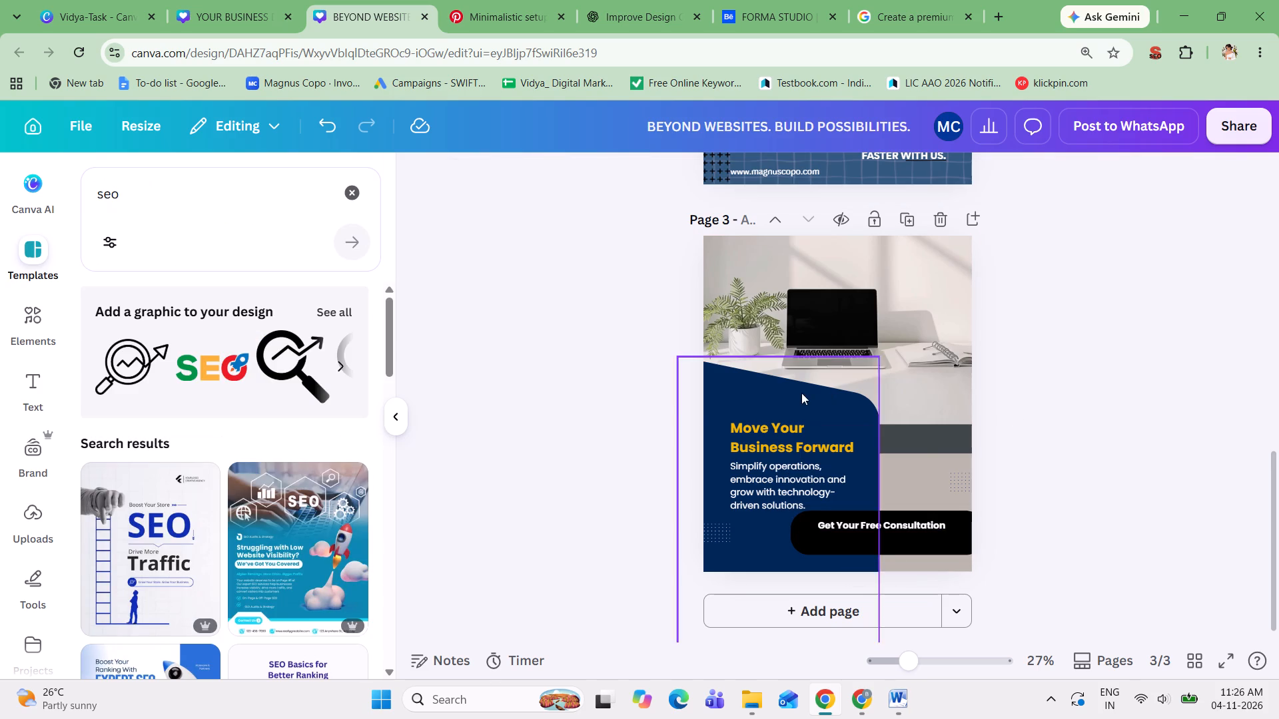
Recolour page 3's "Move Your Business Forward" heading white.
click(783, 435)
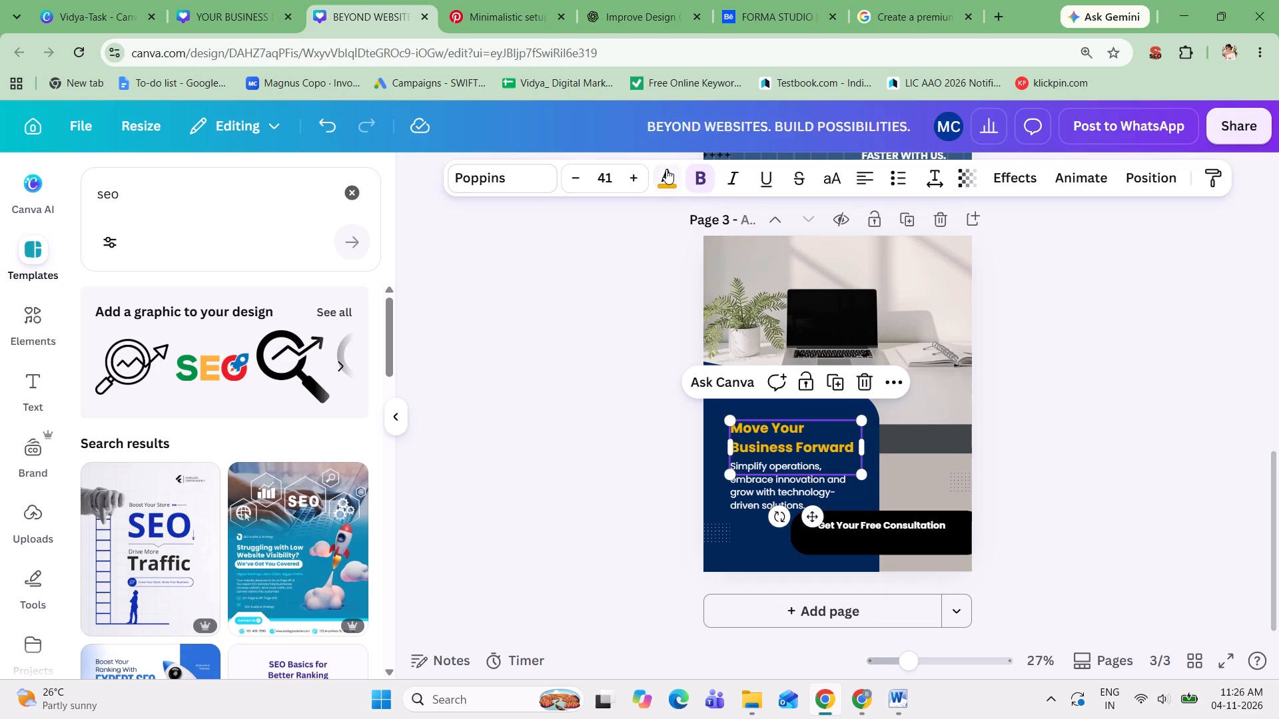
click(666, 169)
click(367, 318)
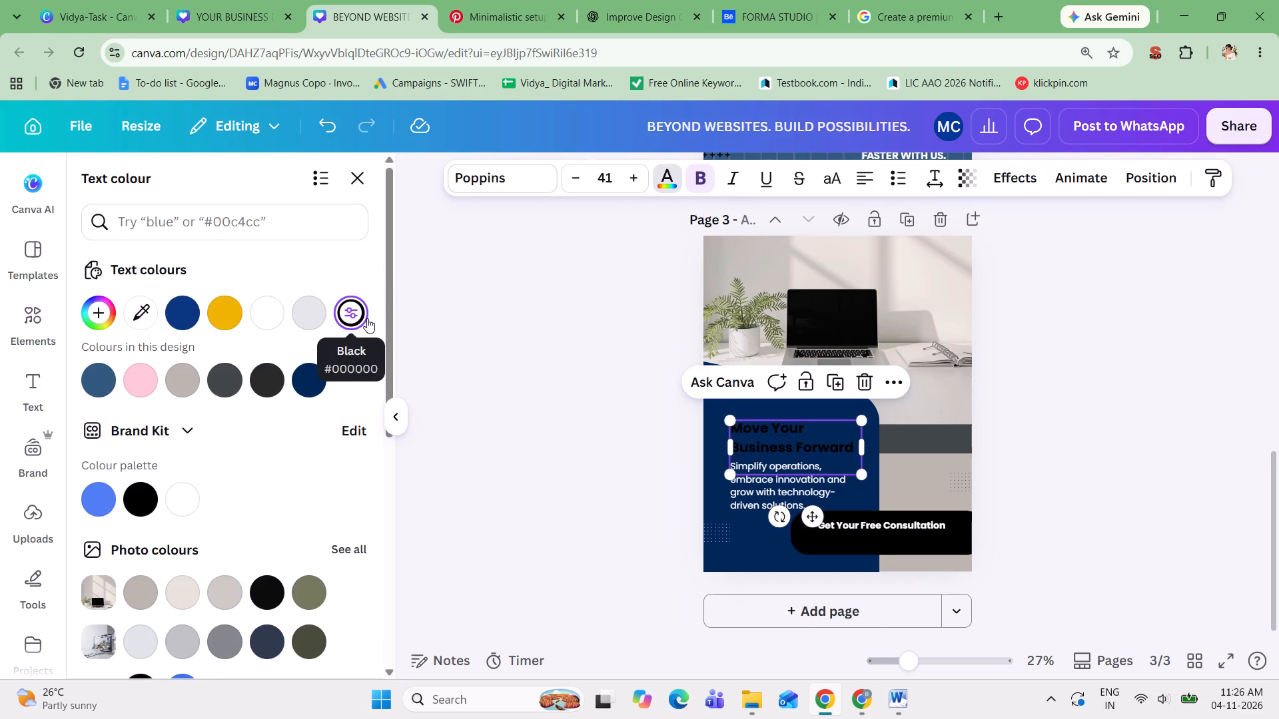
click(267, 319)
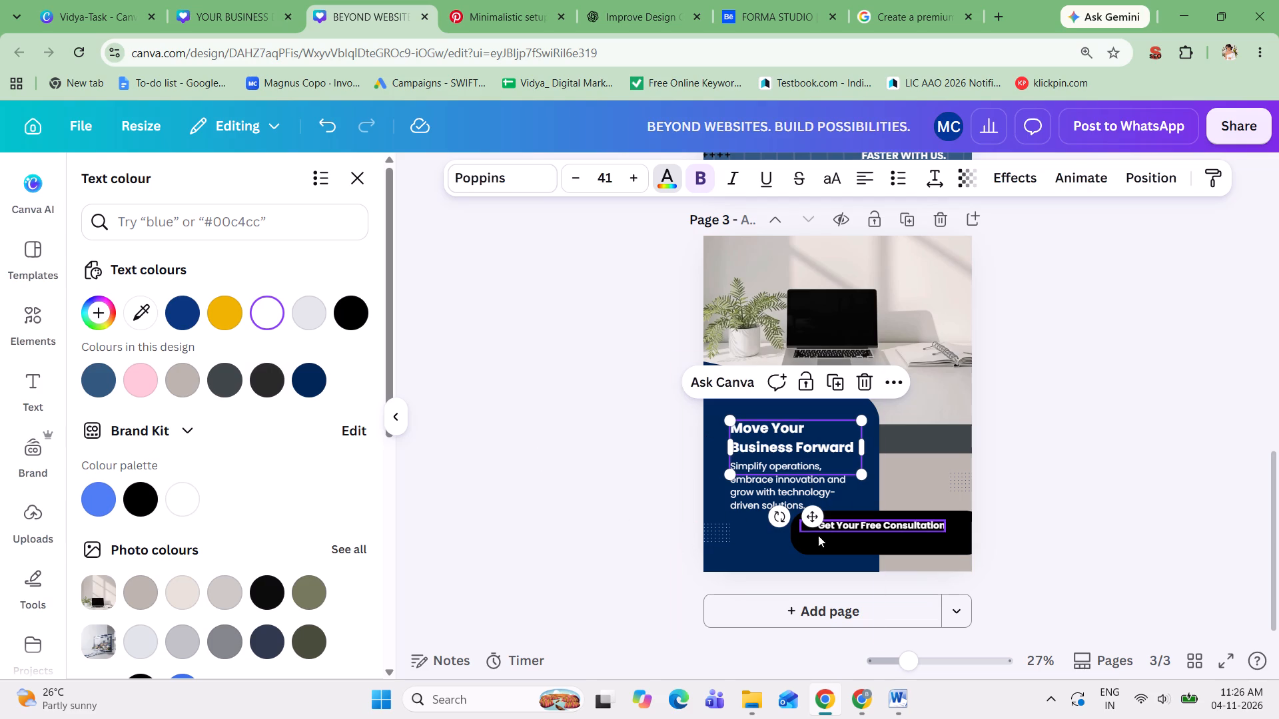
Move page 3's "Move Your Business Forward" heading slightly up, away from the paragraph beneath it.
click(1068, 456)
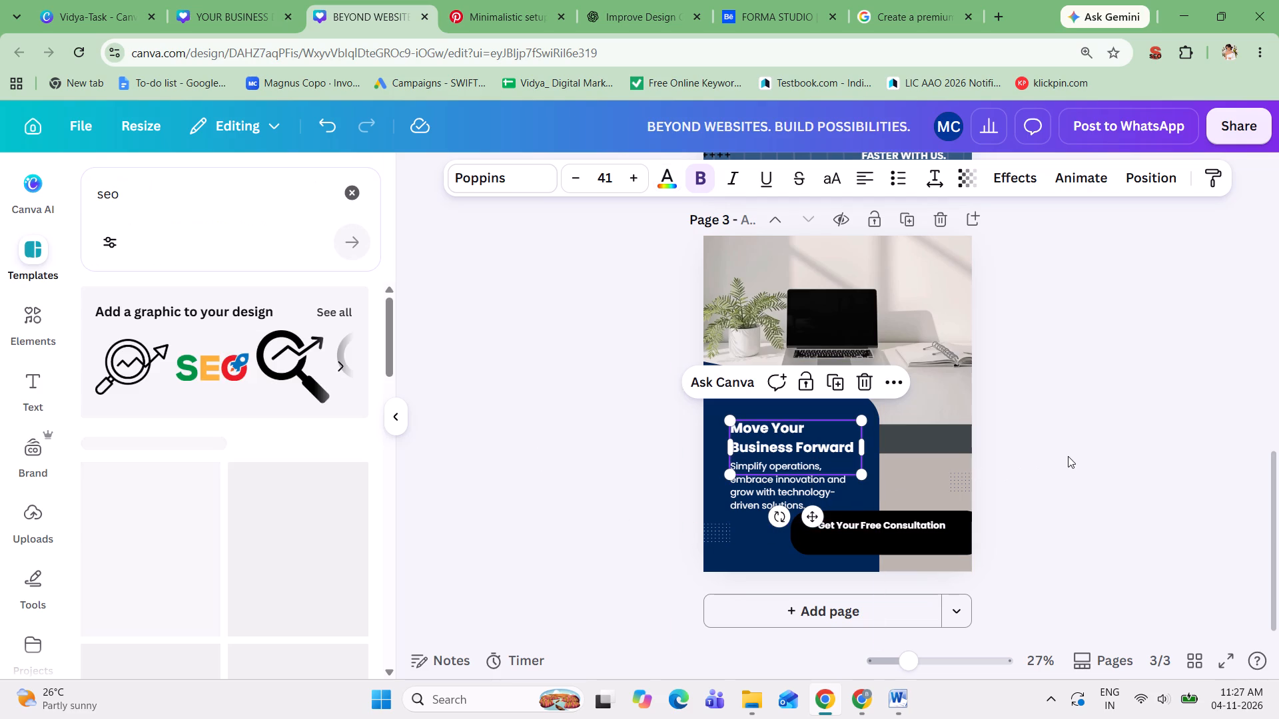
click(1068, 456)
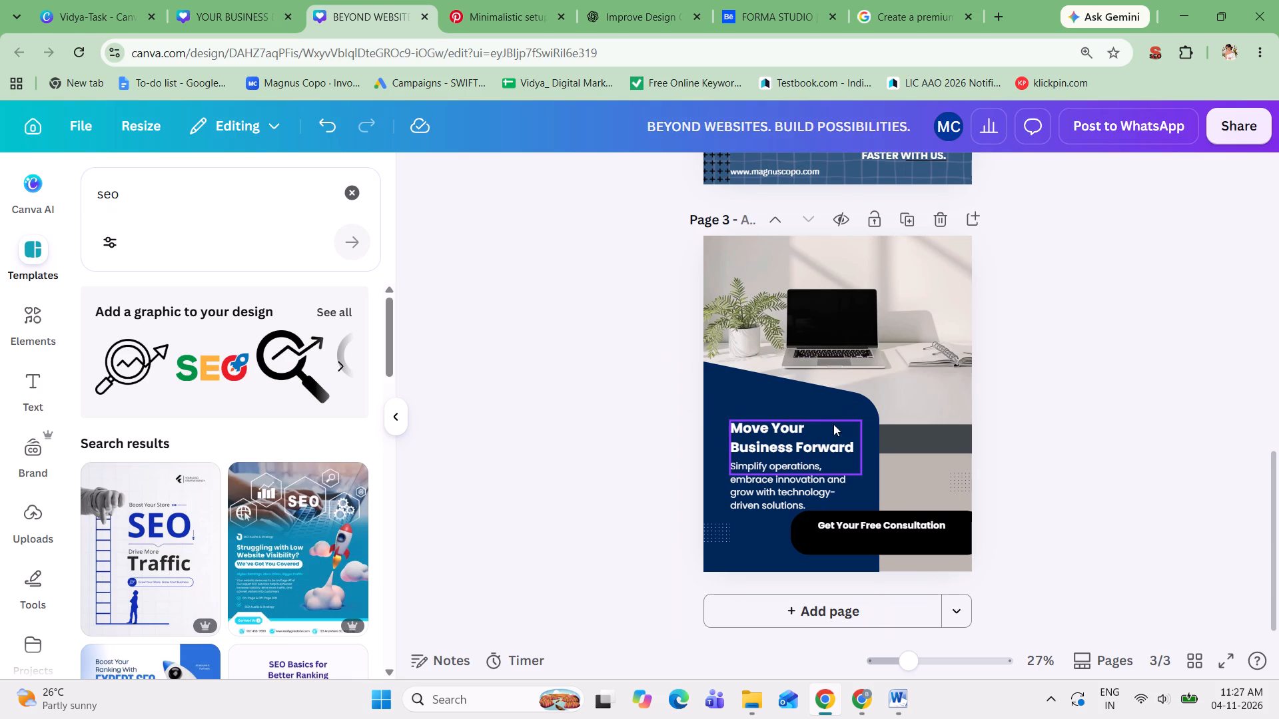
drag(827, 433, 828, 425)
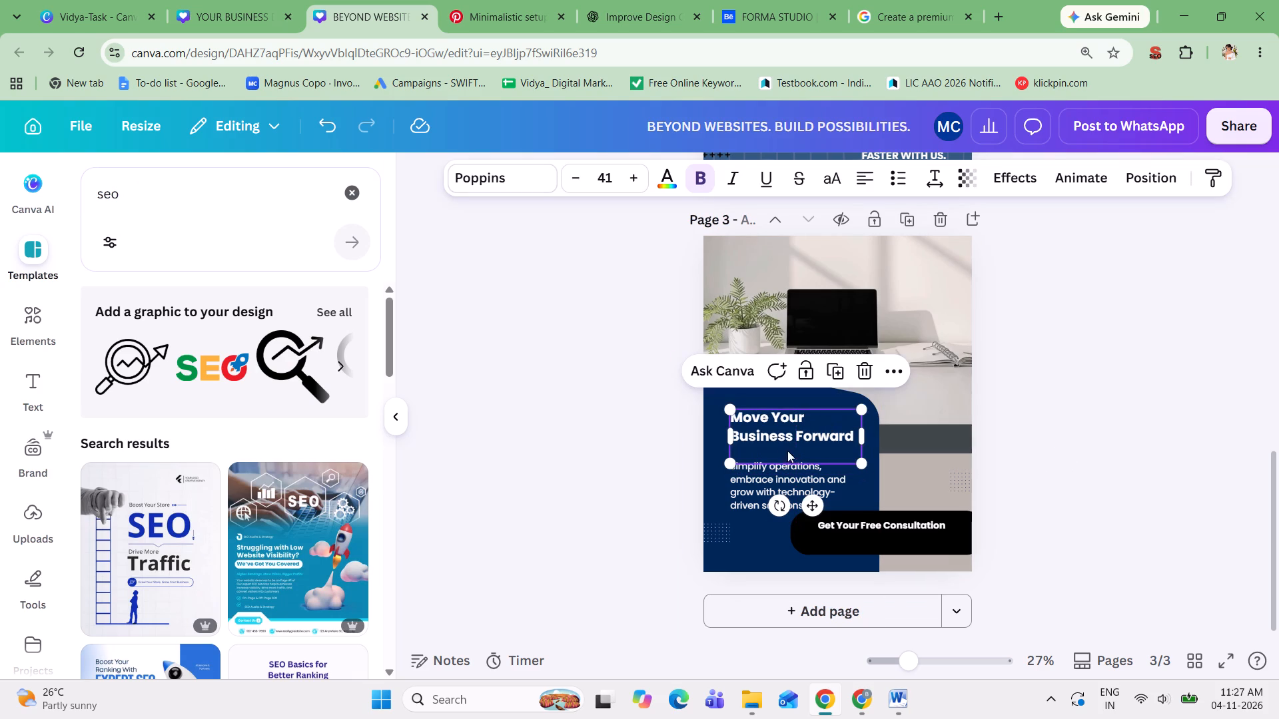
Delete the empty trailing line from page 3's "Move Your Business Forward" heading text box.
click(776, 449)
click(776, 449)
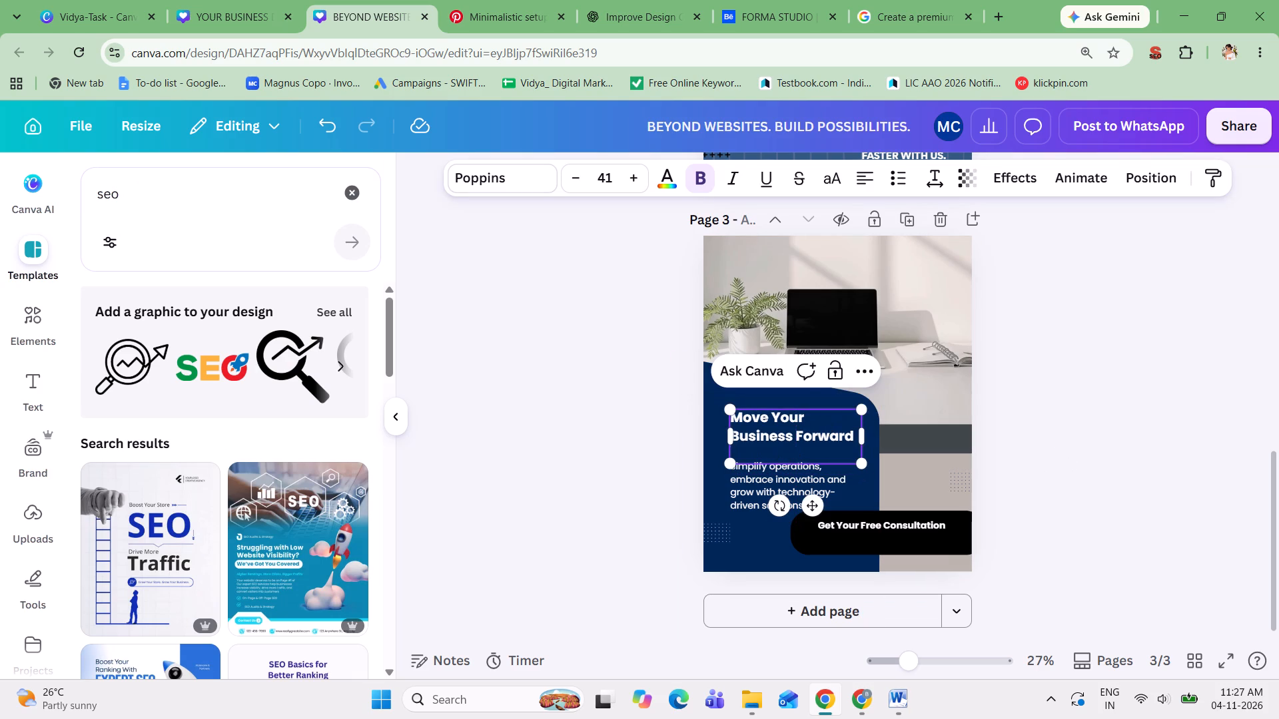
key(Delete)
key(Delete)
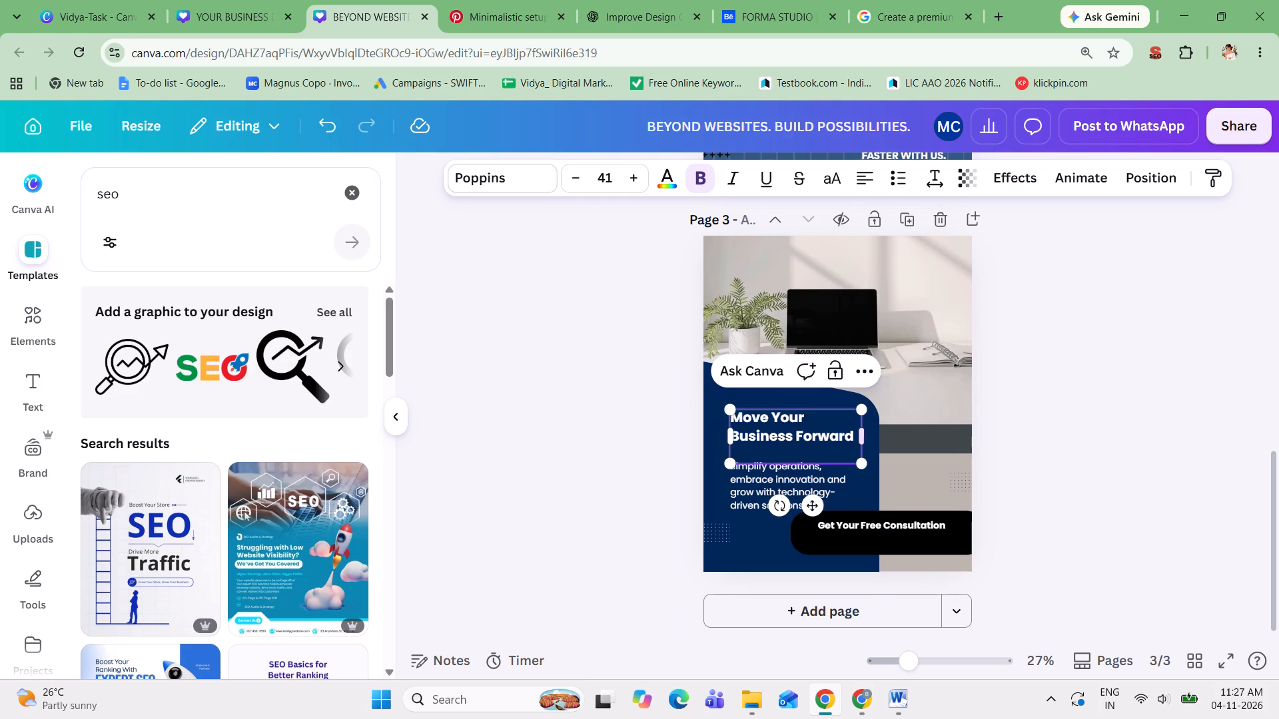
click(859, 435)
click(859, 435)
key(Delete)
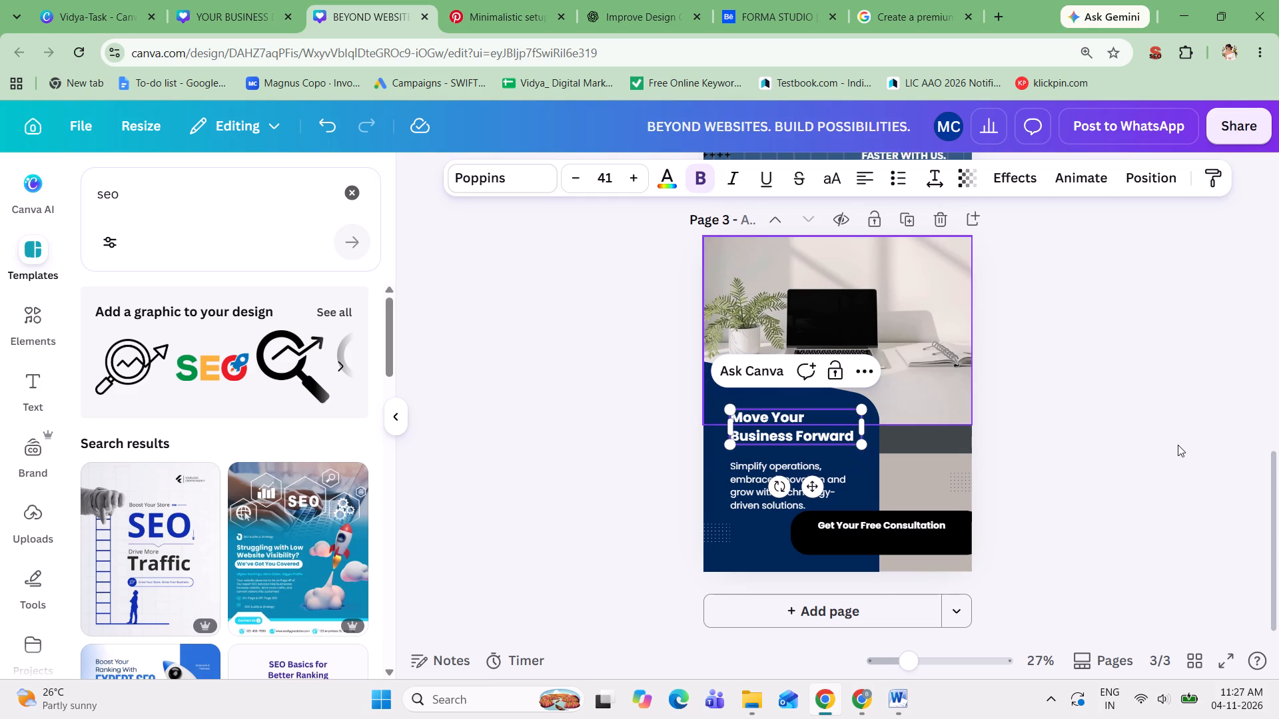
click(1178, 445)
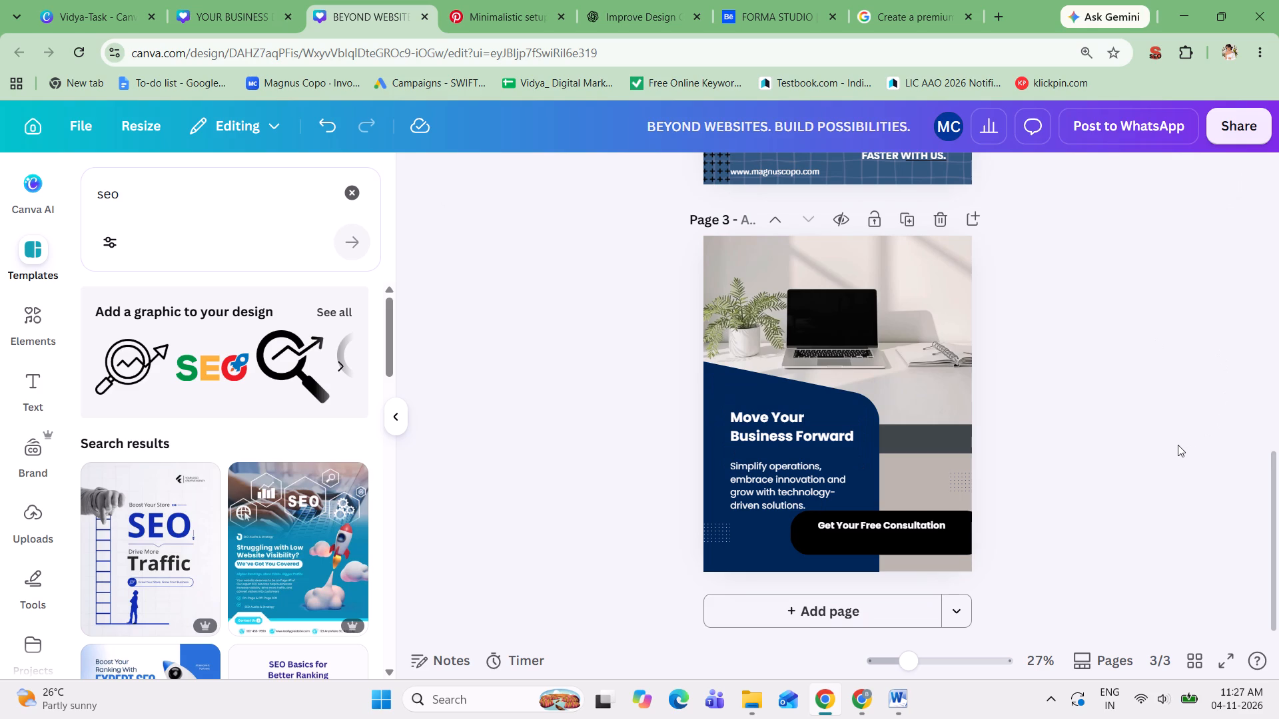
Browse the SEO template results for other page designs.
scroll(1178, 445, up, 1)
scroll(1170, 425, down, 2)
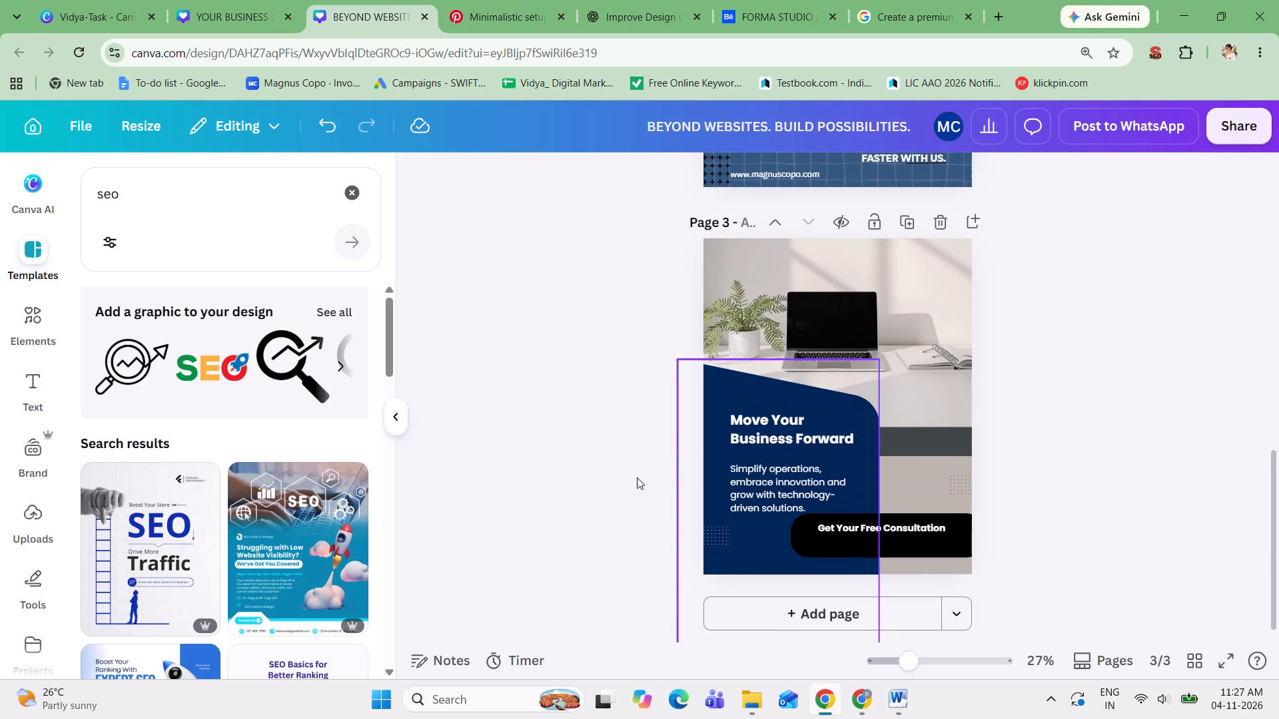
scroll(258, 493, down, 3)
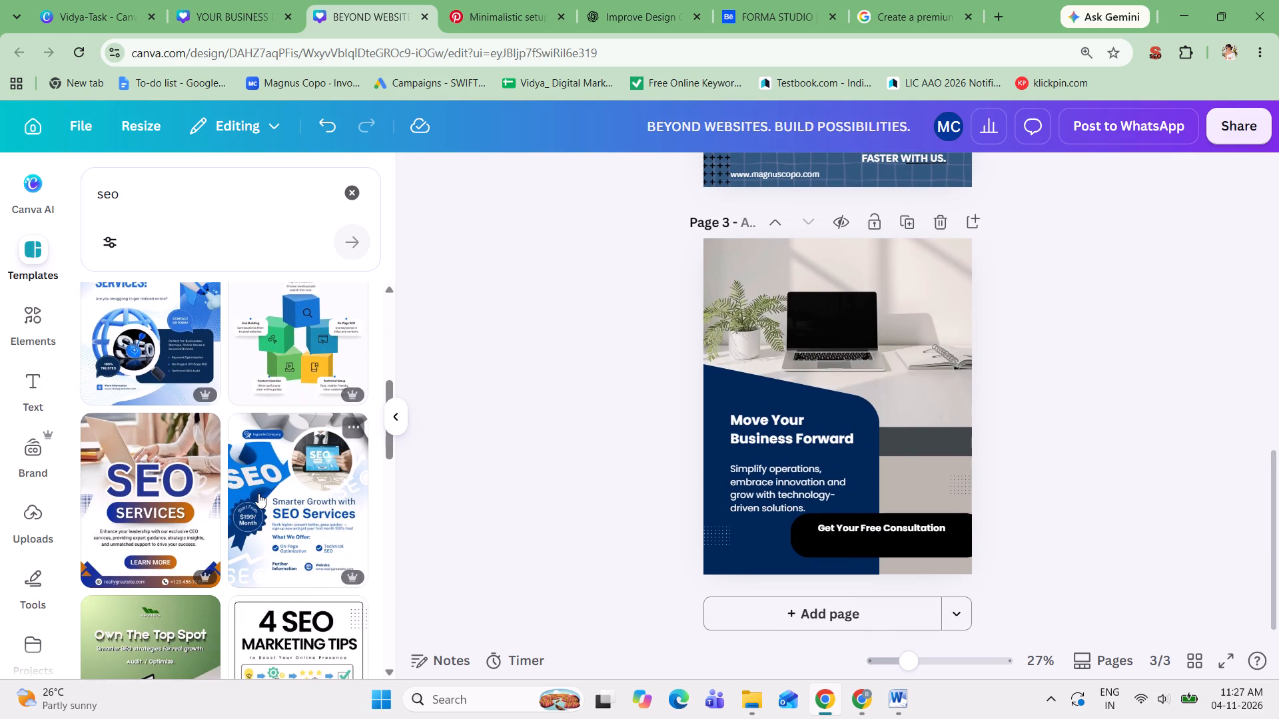
scroll(258, 493, down, 2)
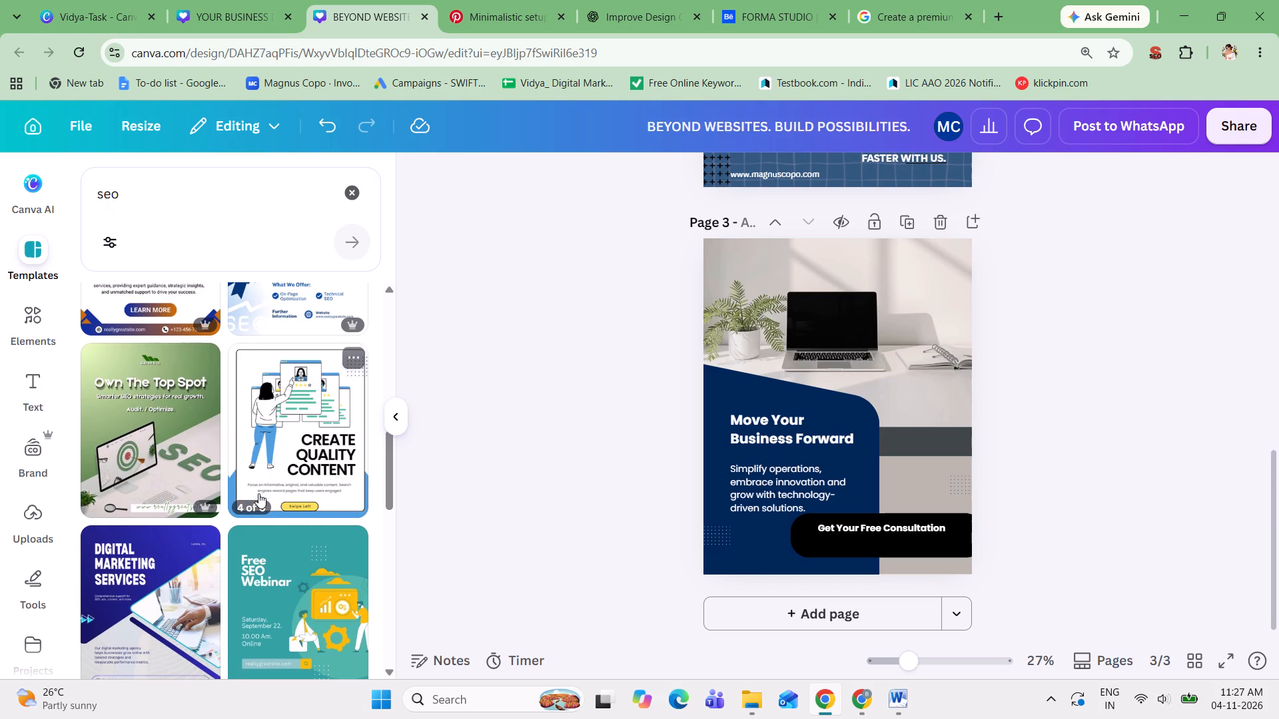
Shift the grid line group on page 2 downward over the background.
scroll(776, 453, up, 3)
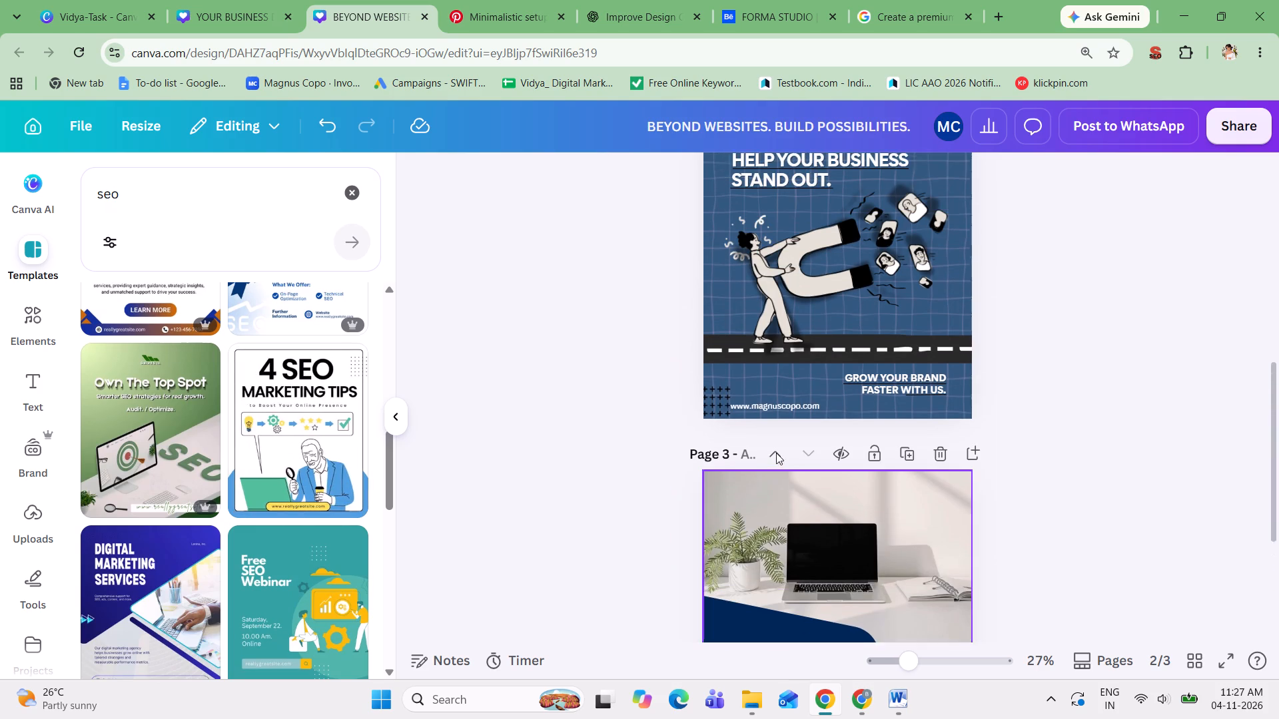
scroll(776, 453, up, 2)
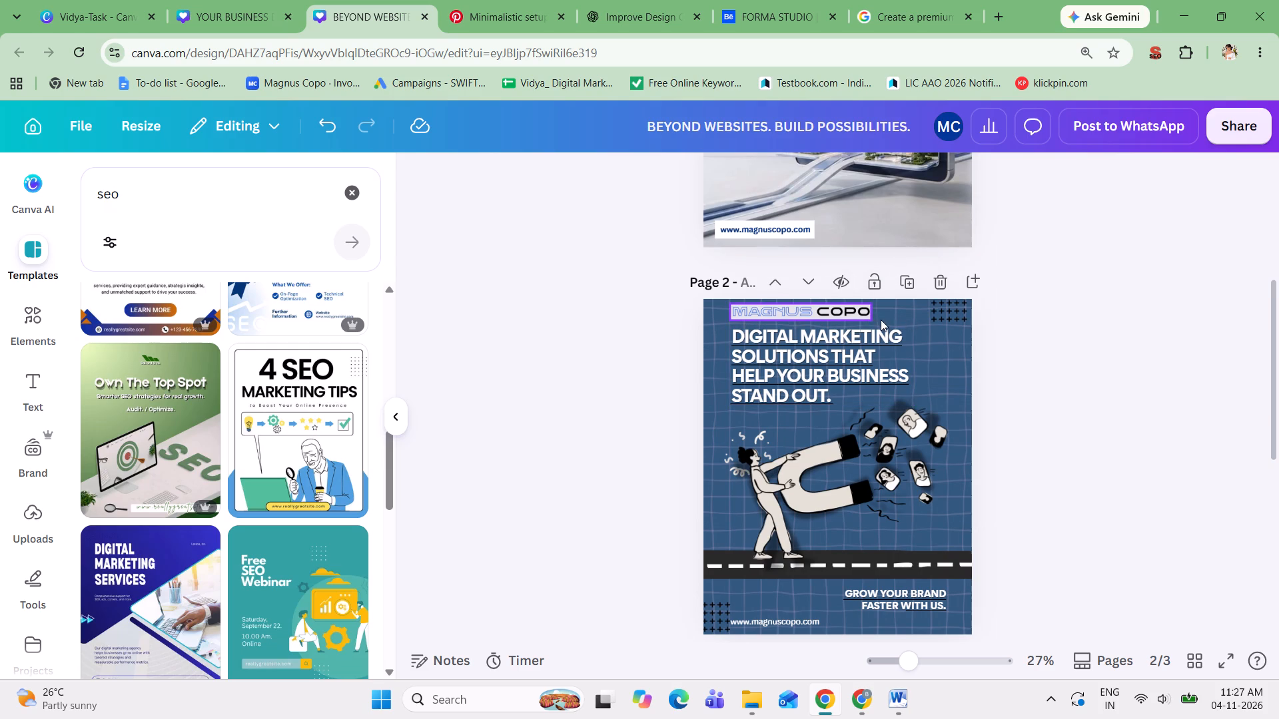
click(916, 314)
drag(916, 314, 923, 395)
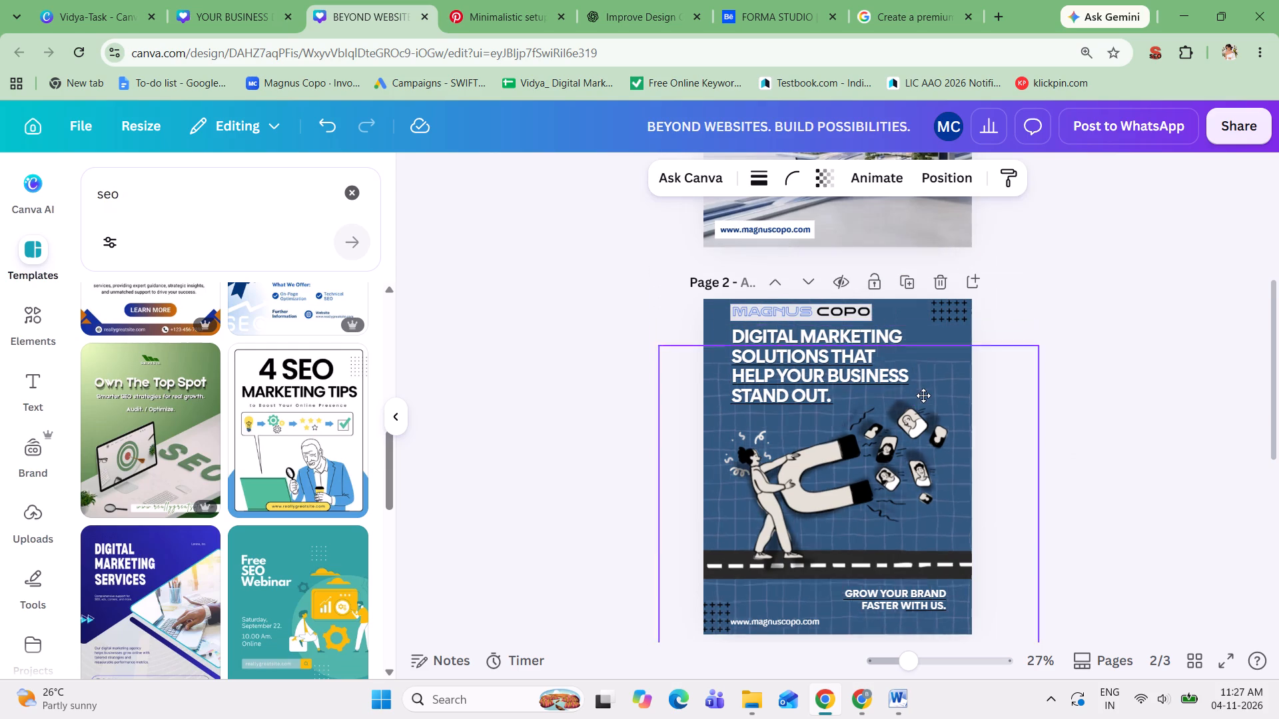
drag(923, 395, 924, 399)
Recolour page 2's blue background with the pale light azure colour already used in the design.
click(951, 352)
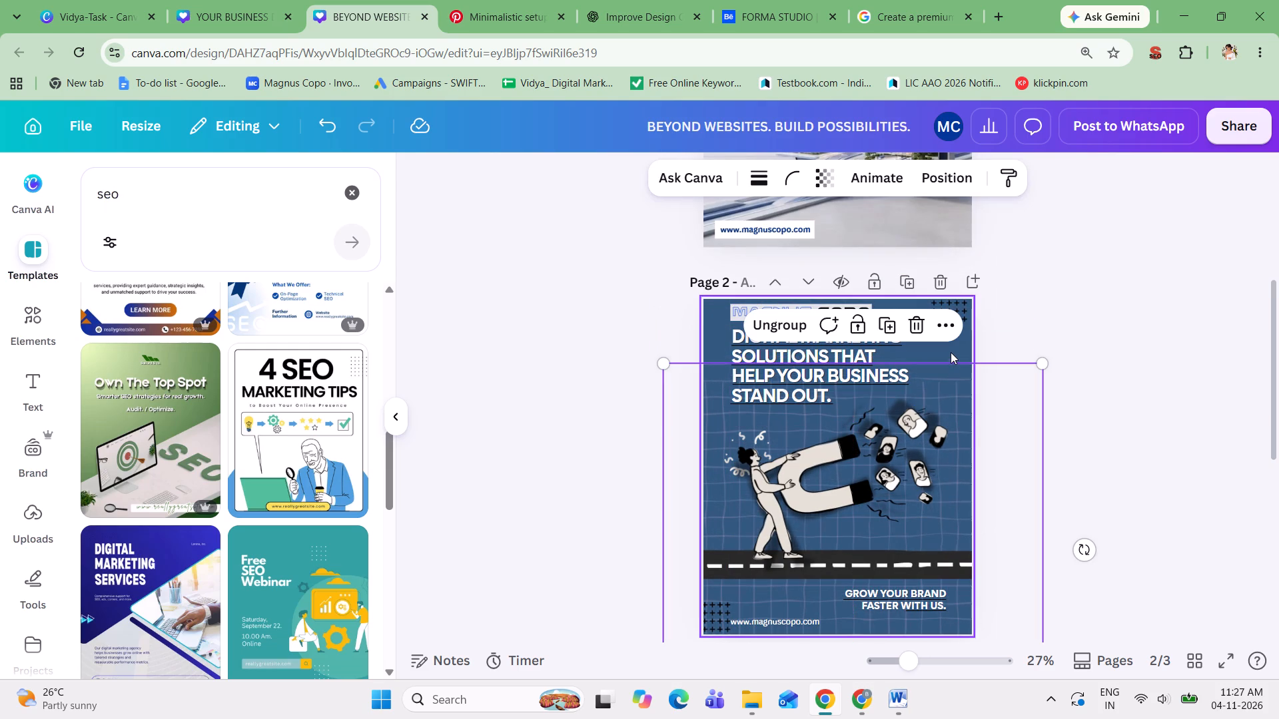
click(869, 172)
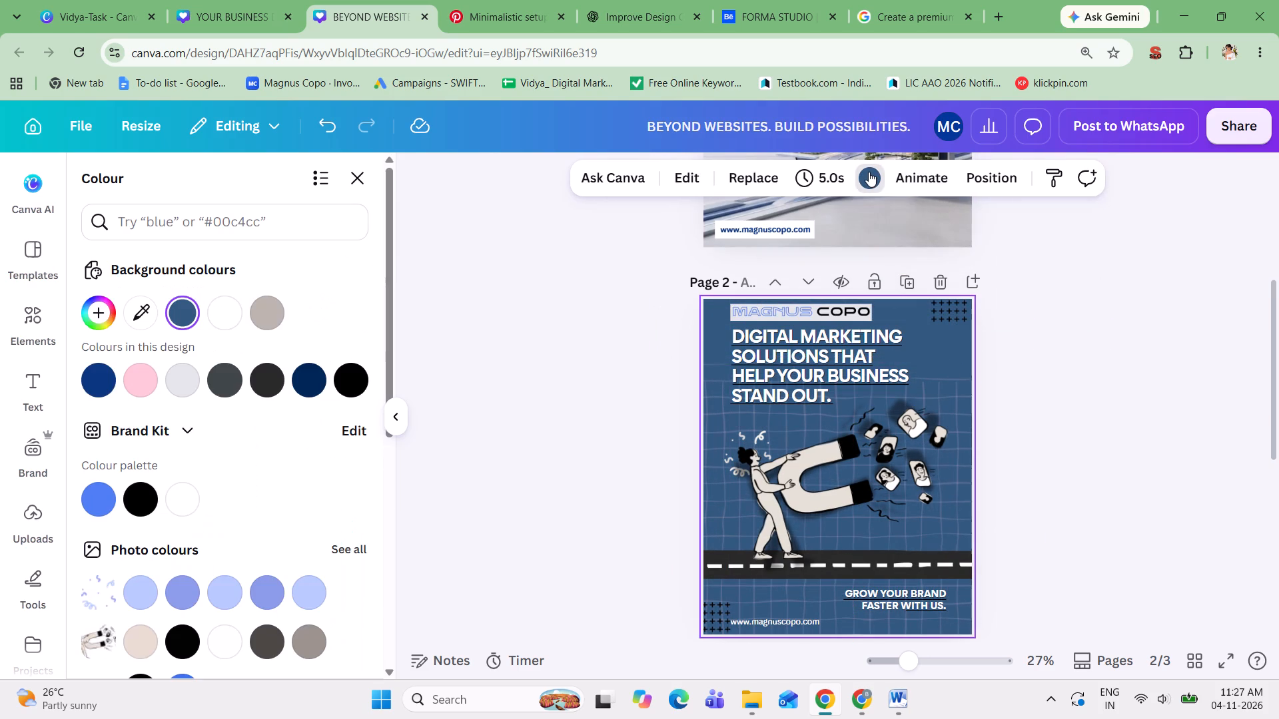
scroll(193, 517, down, 2)
click(216, 430)
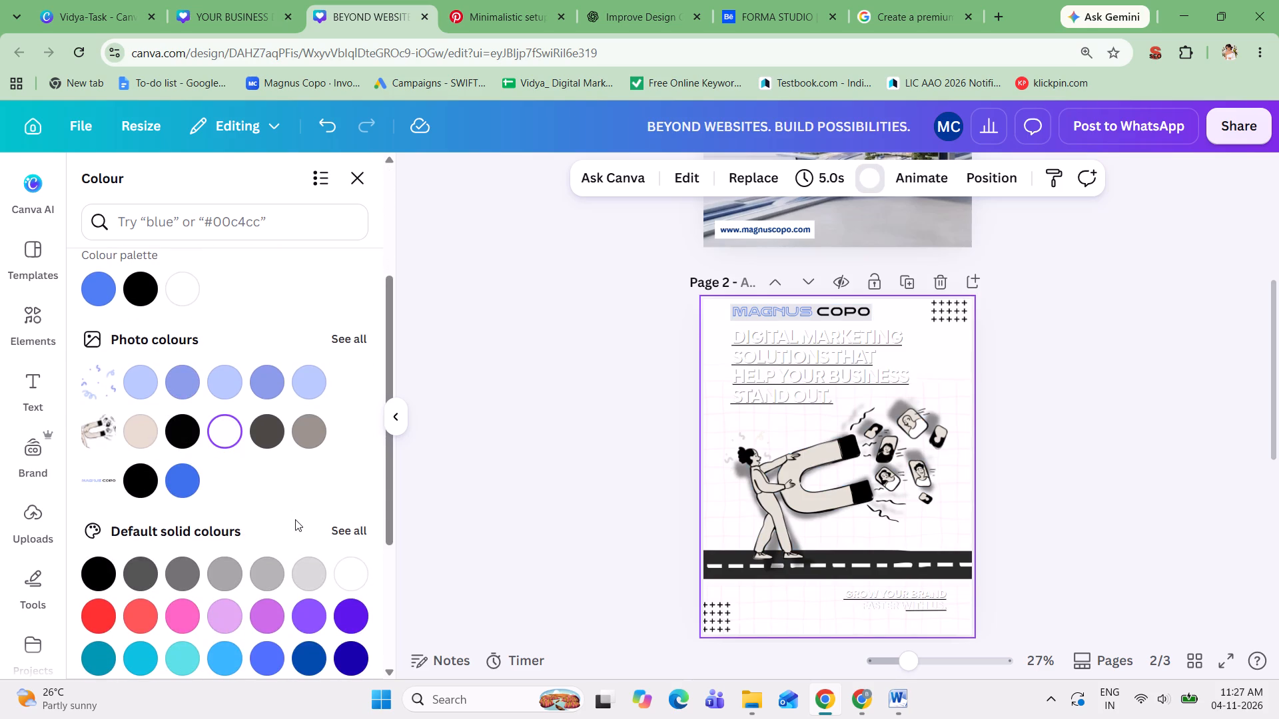
scroll(287, 490, up, 3)
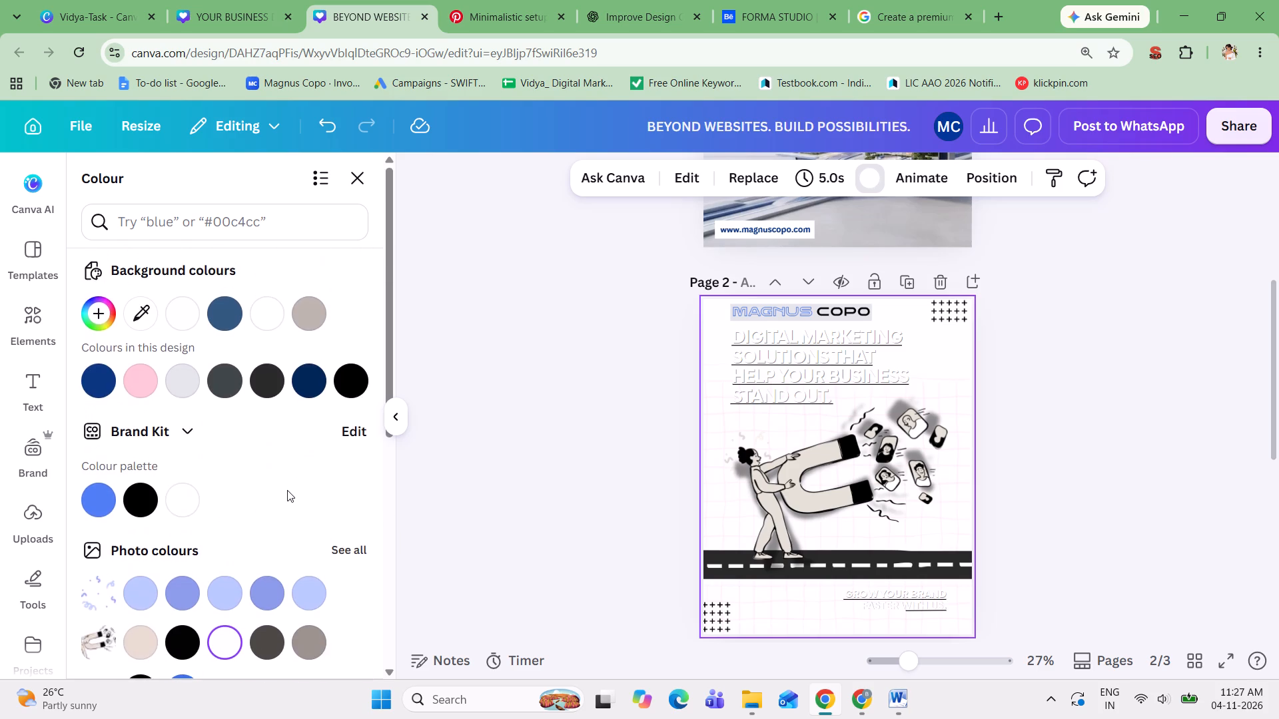
click(188, 376)
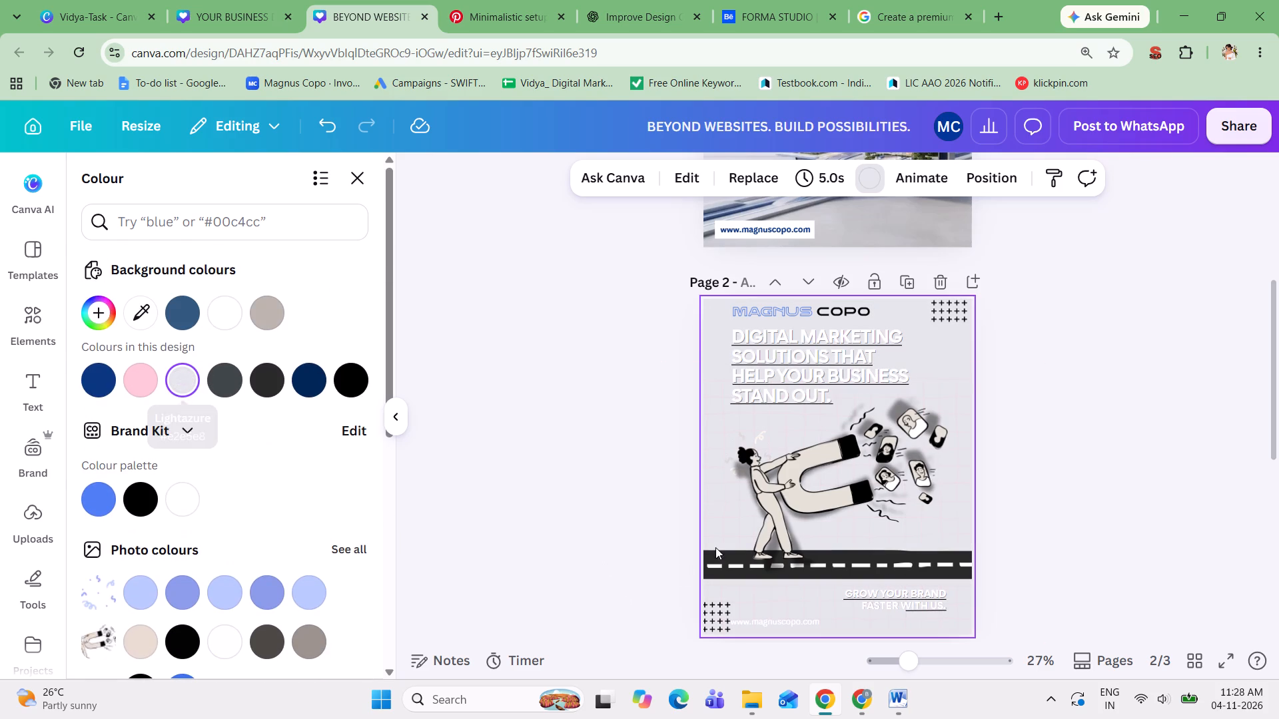
Move page 2's grid line group back up and centre it so it covers the page background.
drag(689, 541, 716, 484)
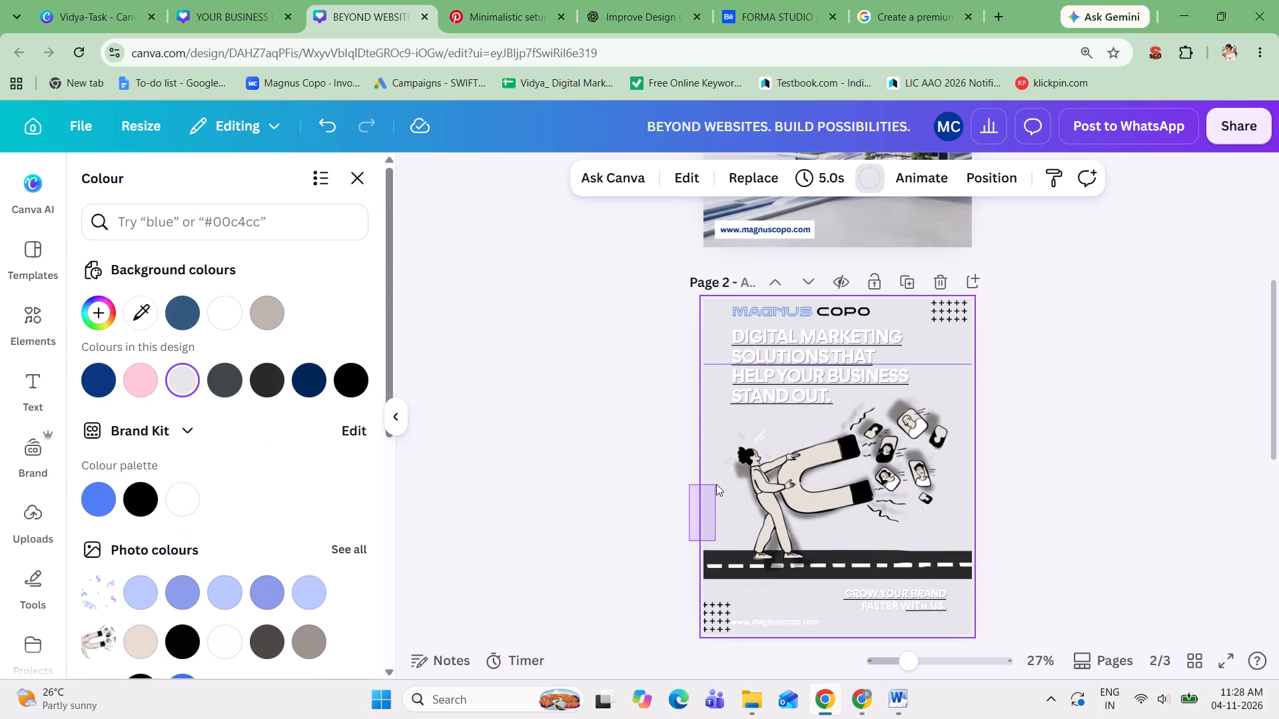
drag(688, 515, 701, 411)
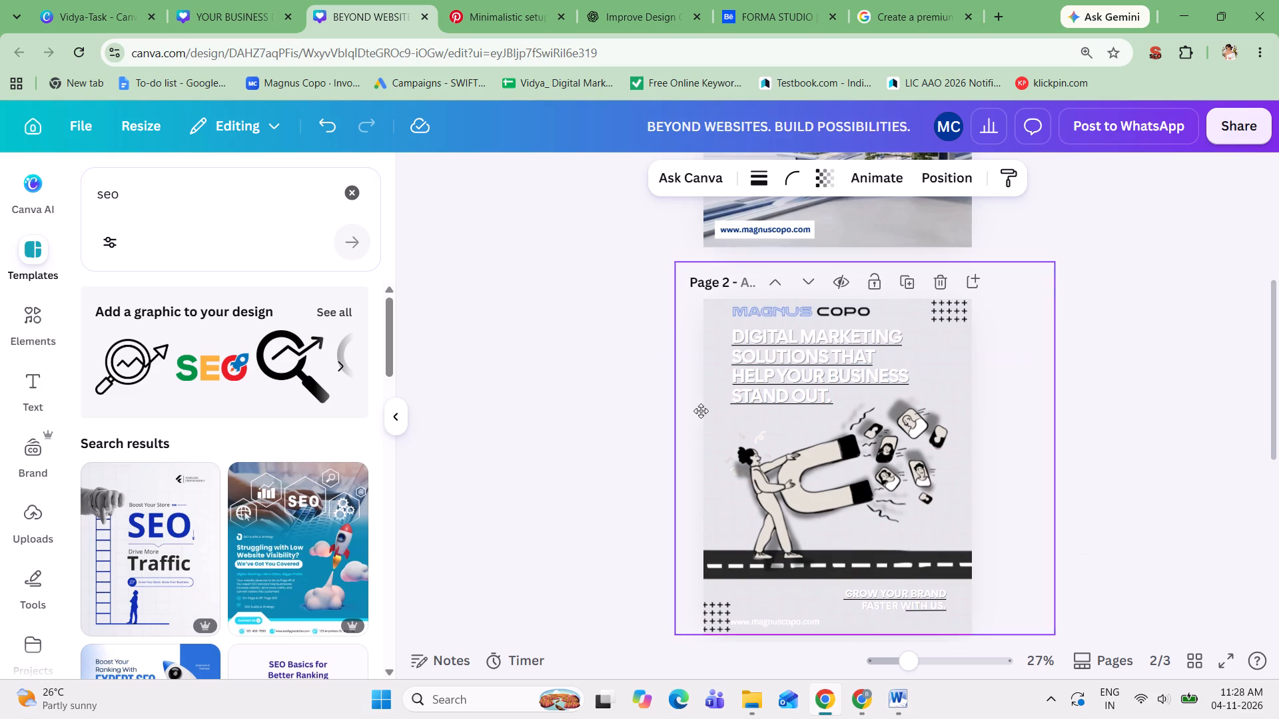
drag(701, 411, 705, 425)
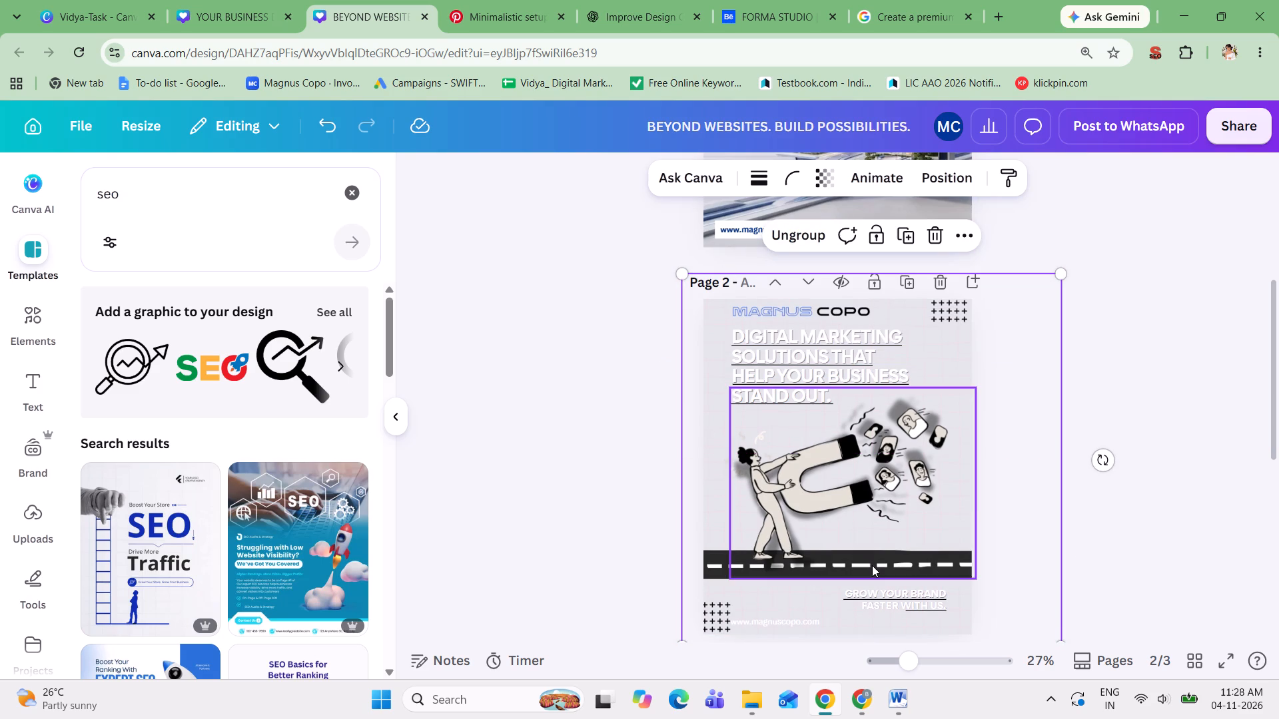
drag(1013, 441, 994, 441)
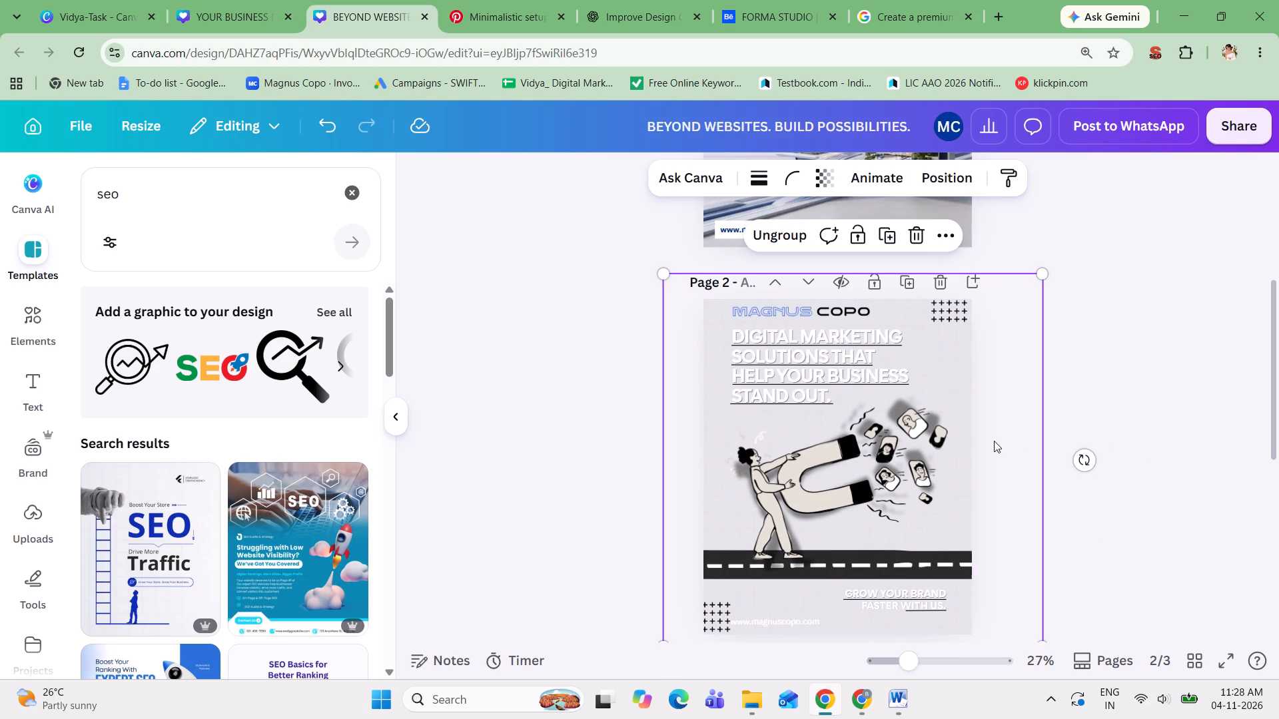
click(1239, 304)
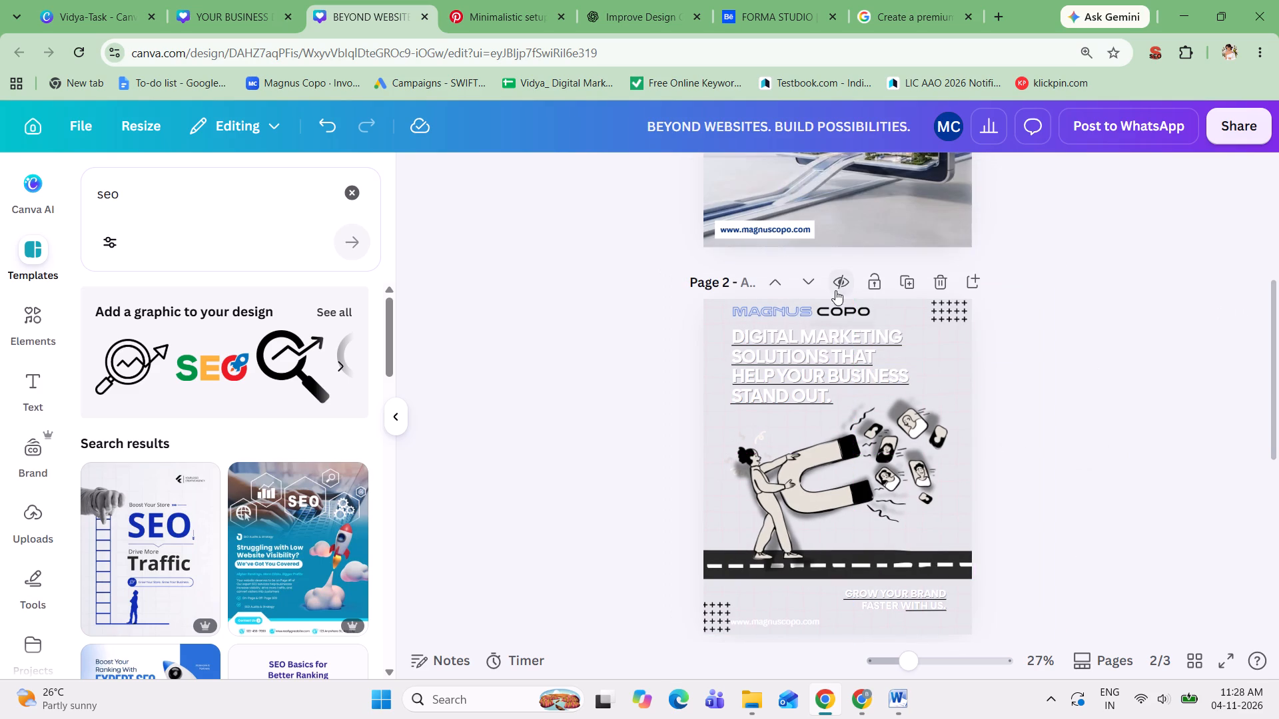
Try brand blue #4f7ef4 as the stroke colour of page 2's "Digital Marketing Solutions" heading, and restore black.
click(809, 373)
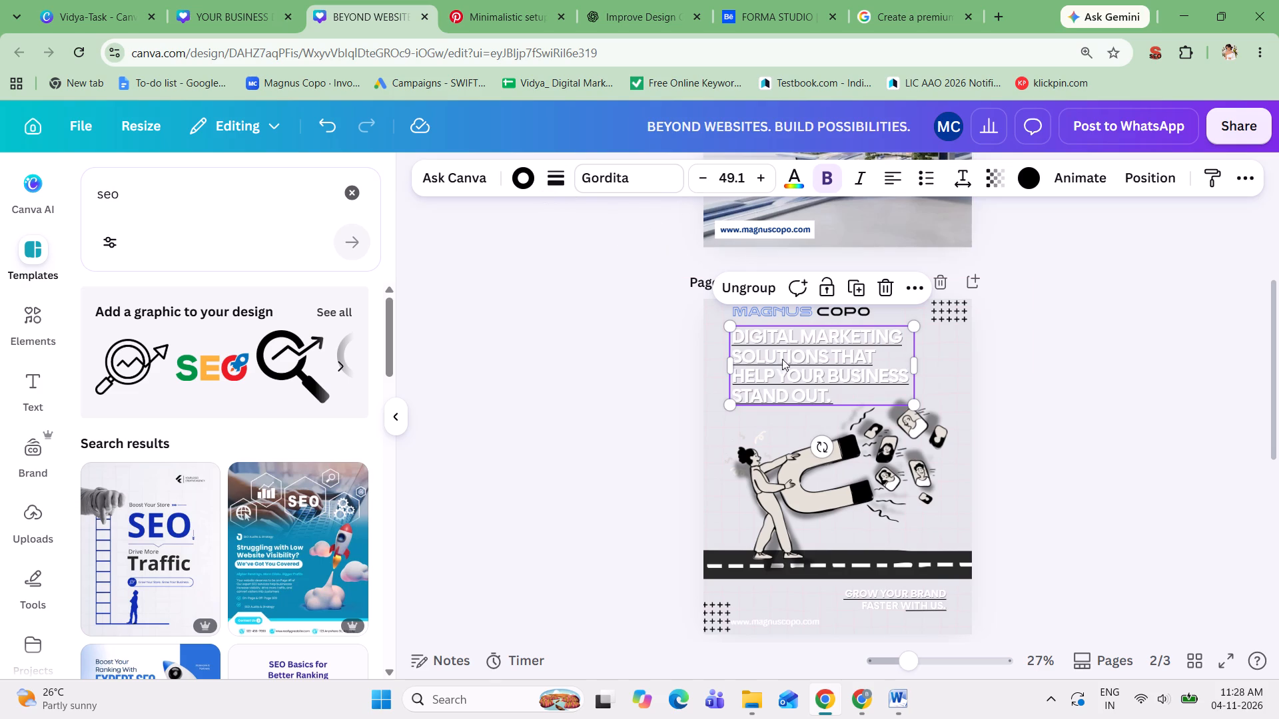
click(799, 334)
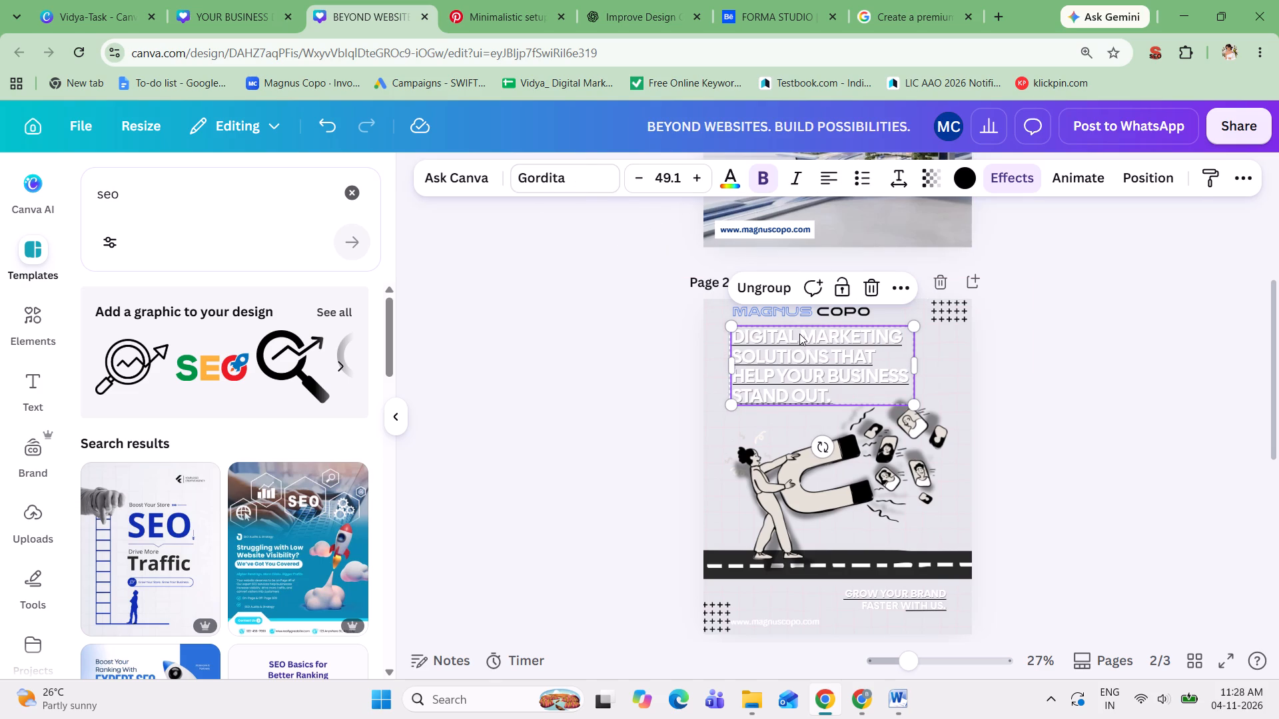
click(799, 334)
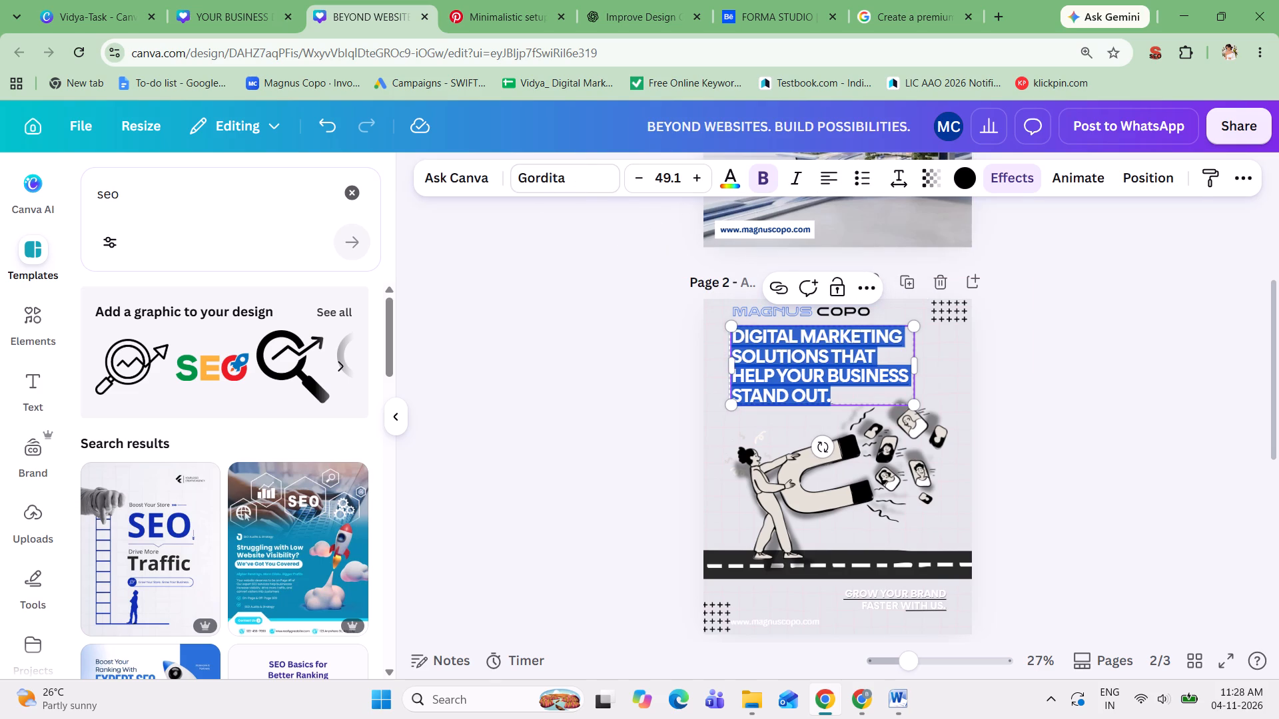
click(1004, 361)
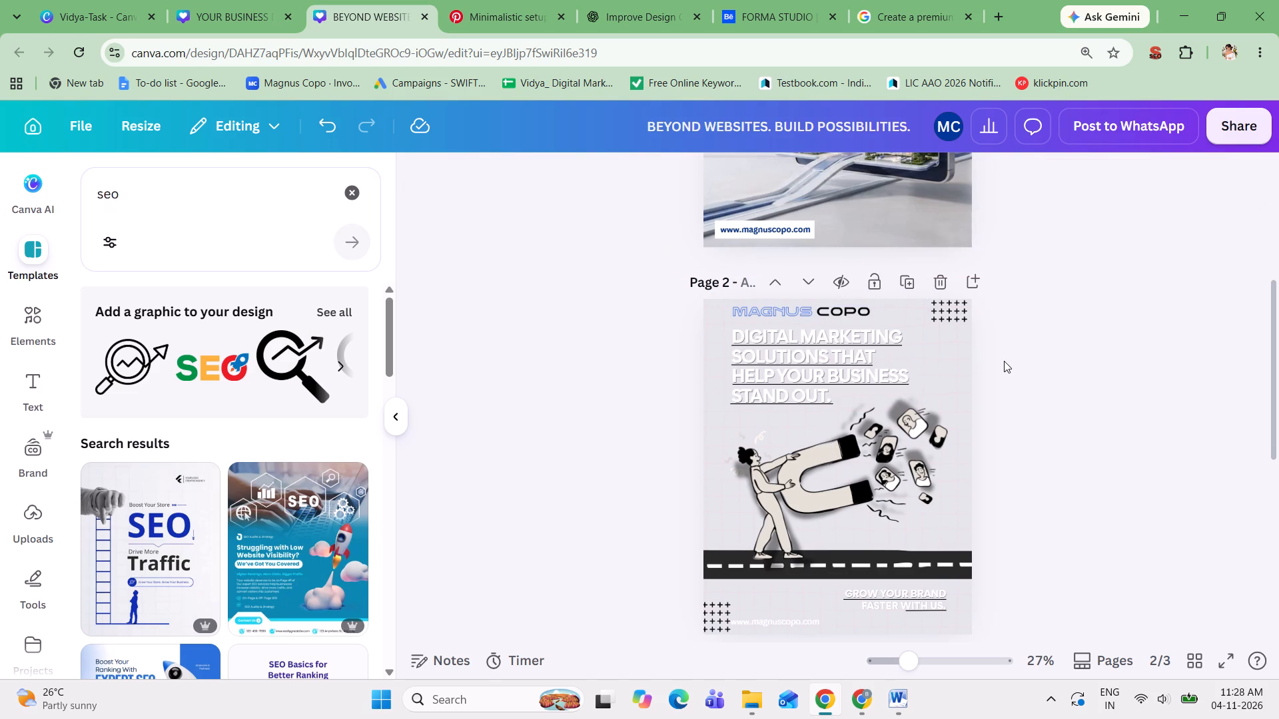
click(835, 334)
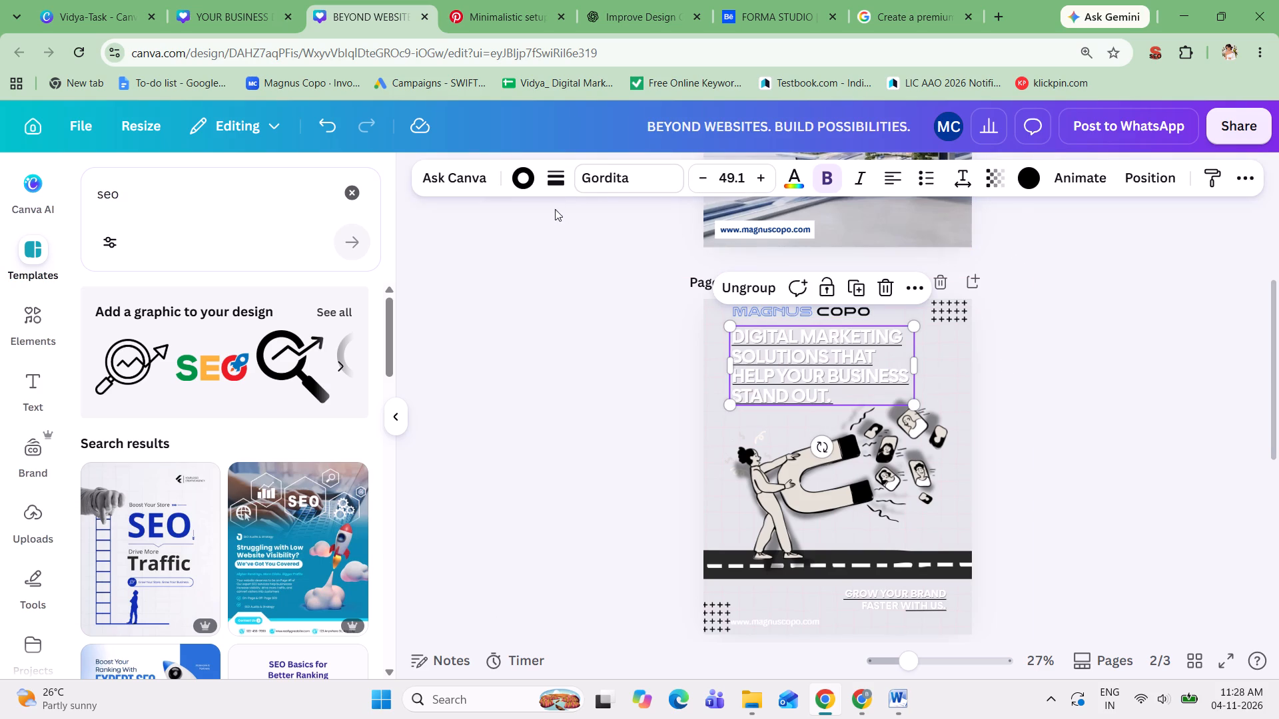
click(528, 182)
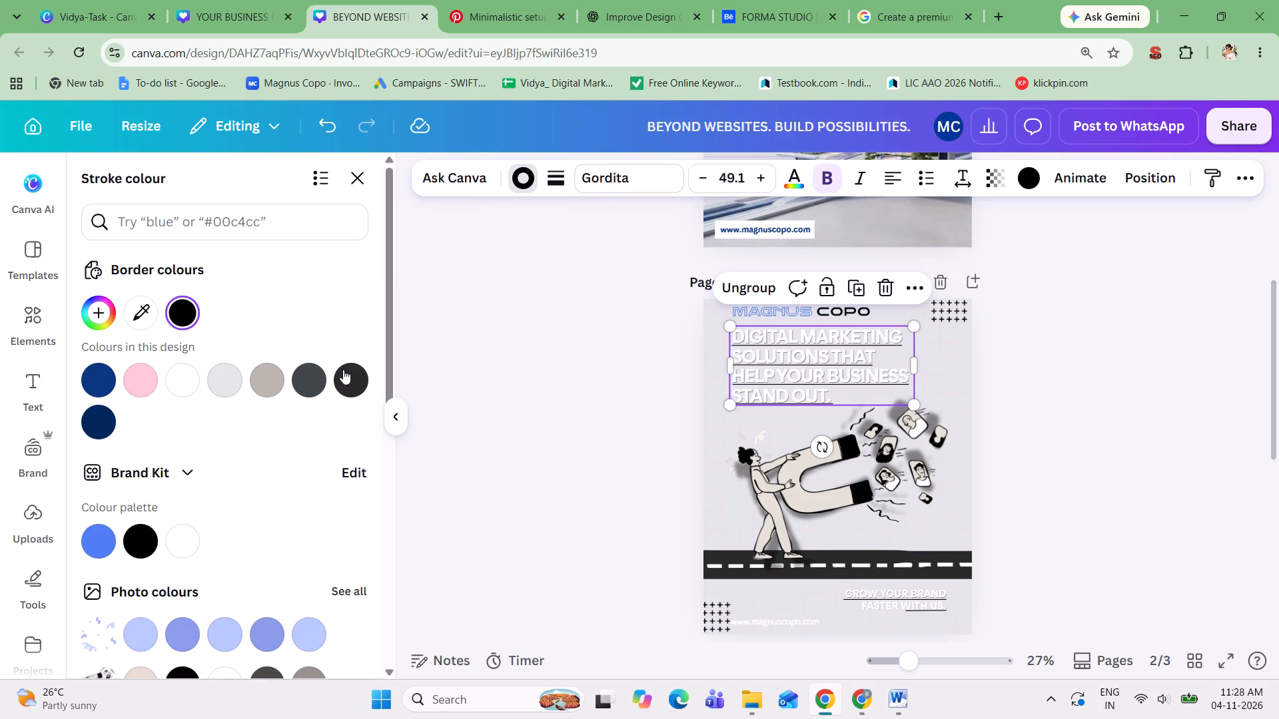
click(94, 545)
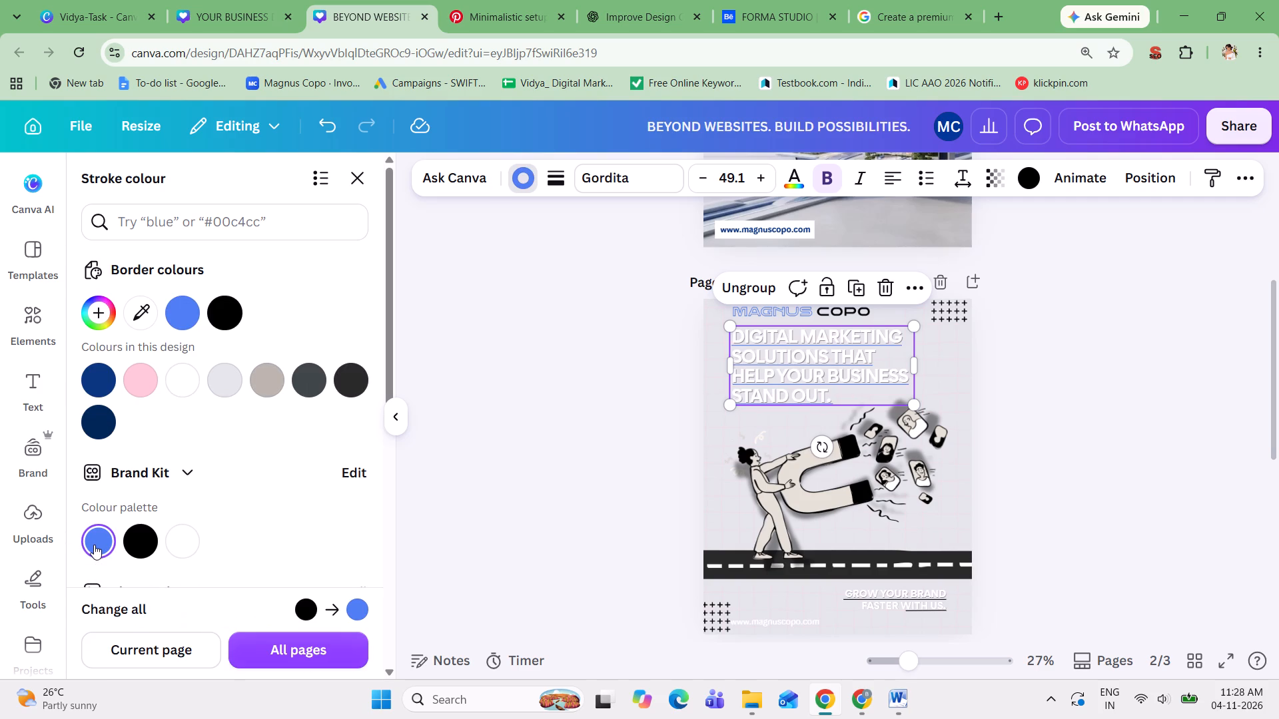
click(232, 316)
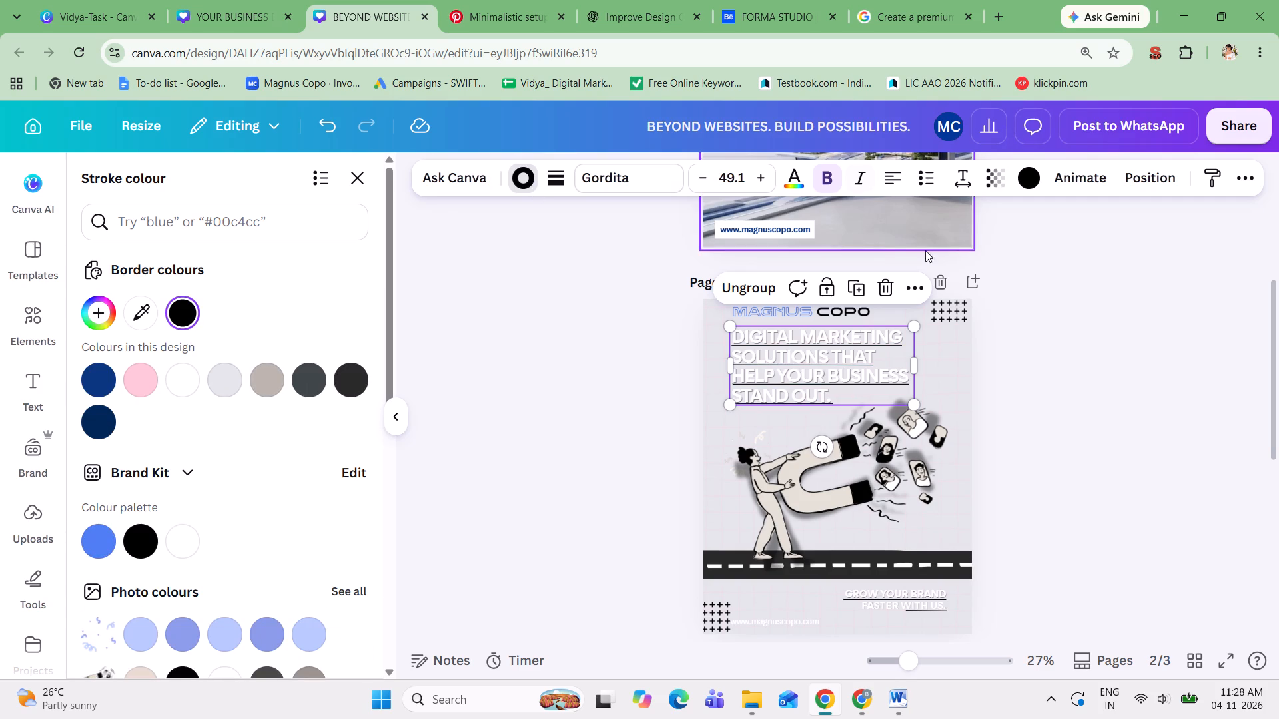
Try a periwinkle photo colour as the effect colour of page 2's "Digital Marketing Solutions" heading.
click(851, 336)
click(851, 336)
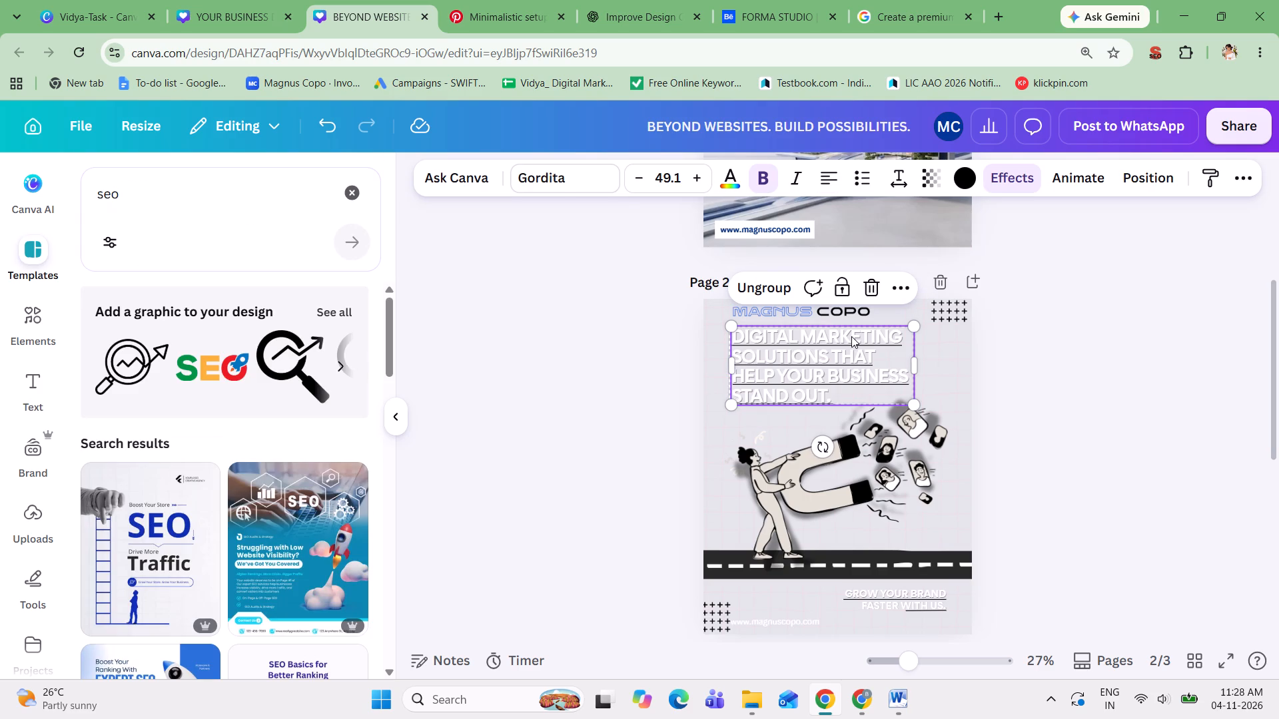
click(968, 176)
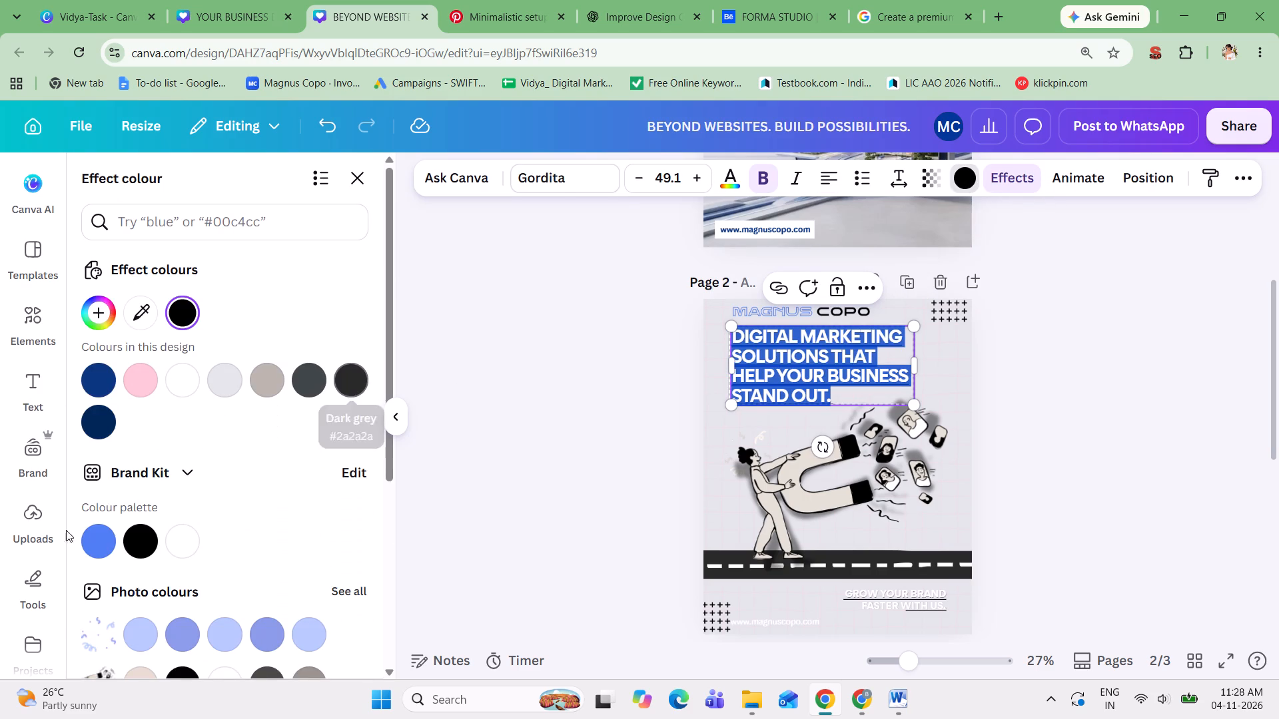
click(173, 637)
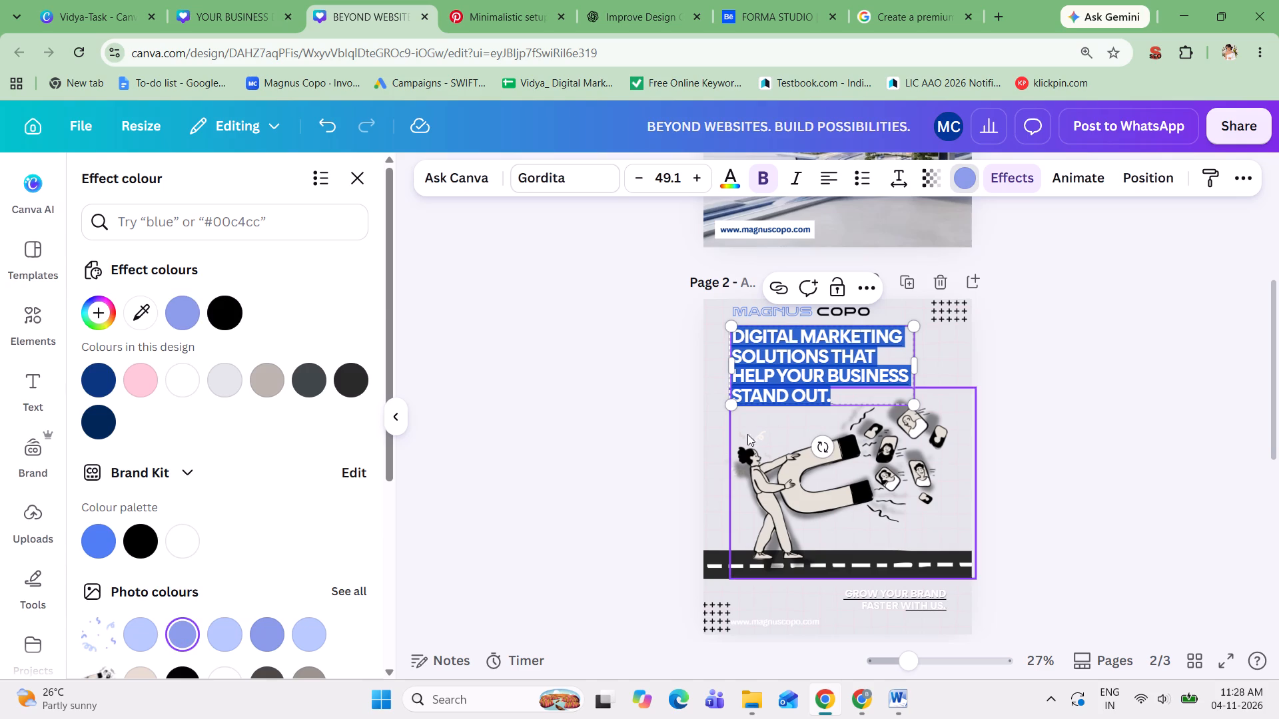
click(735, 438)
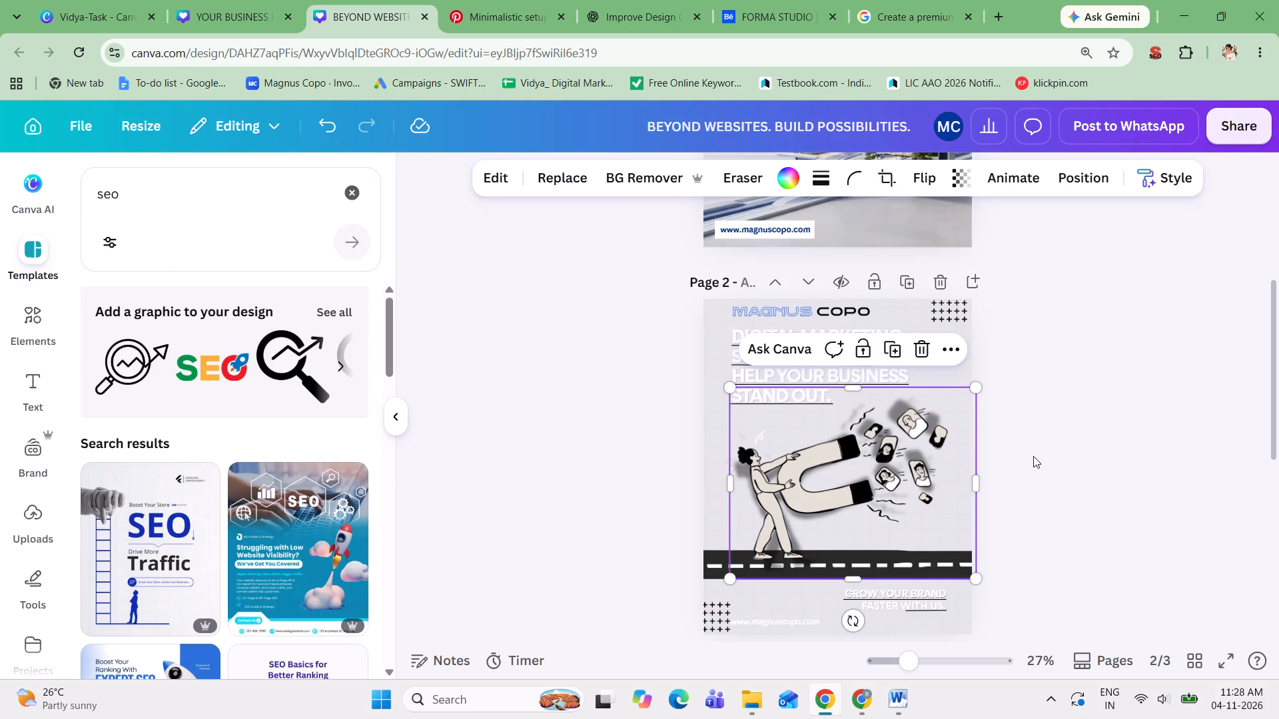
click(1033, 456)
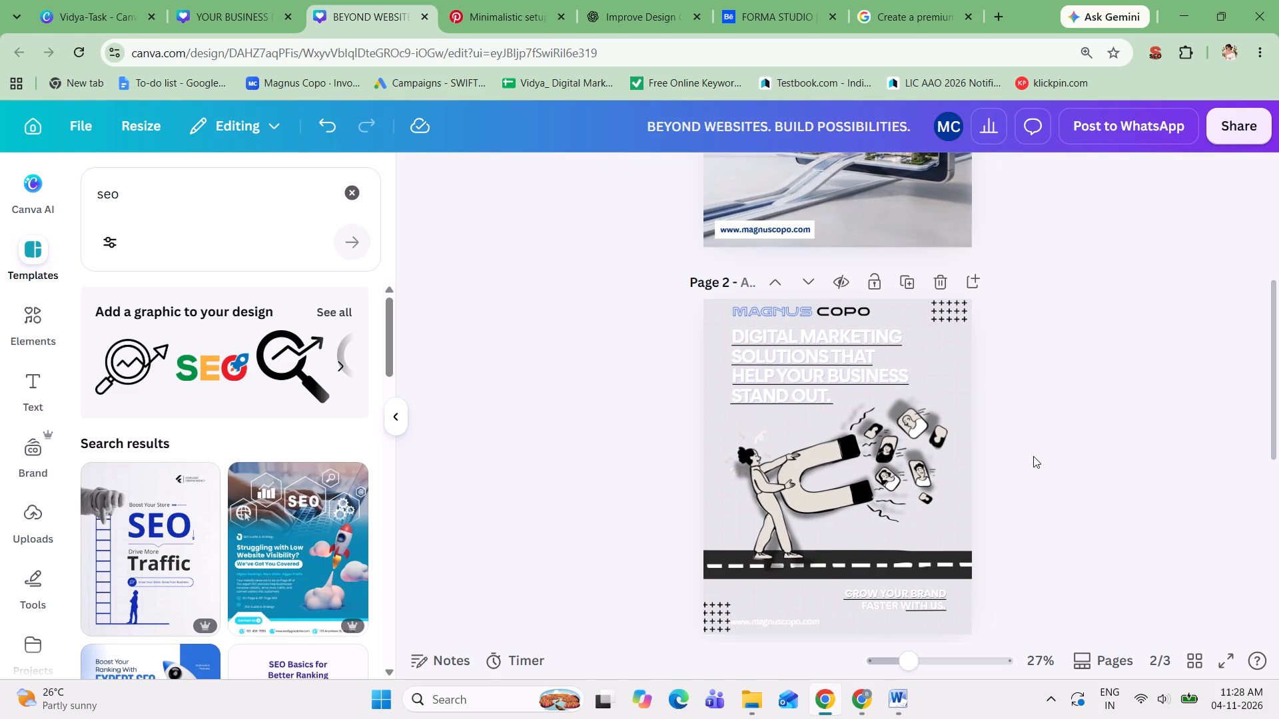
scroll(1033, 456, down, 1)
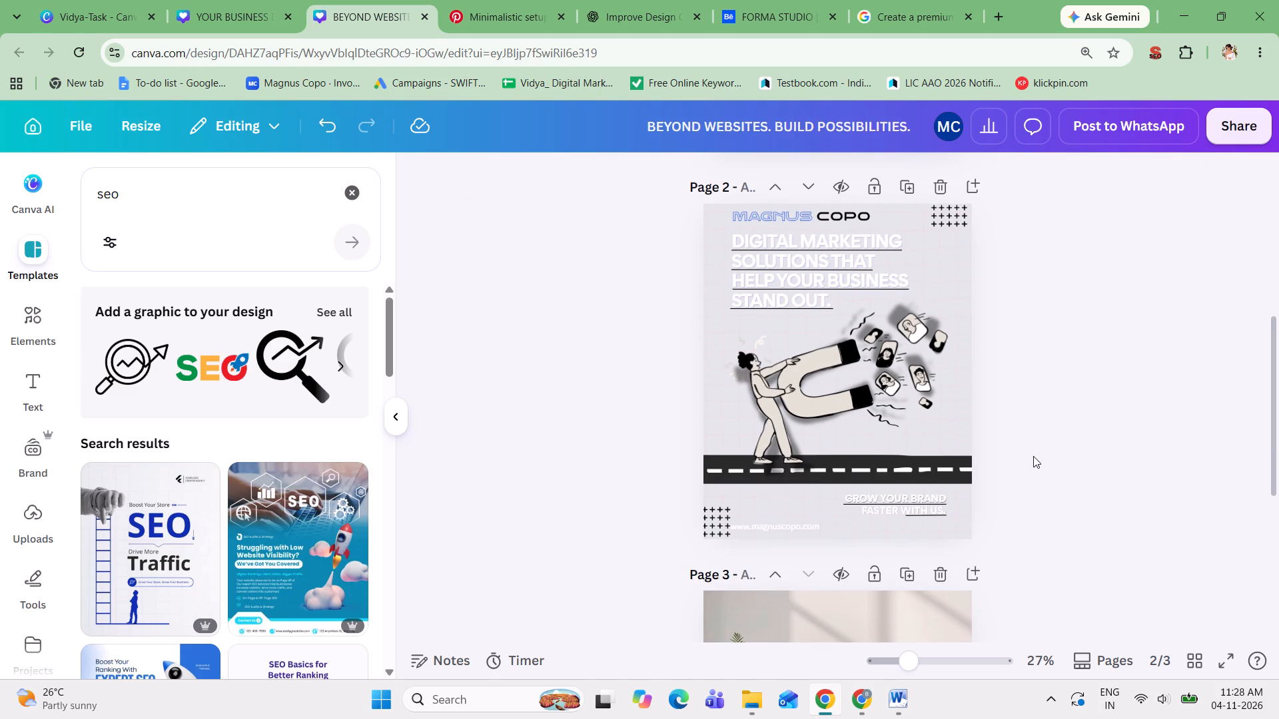
Undo page 2's recent restyling back to the blue grid background.
key(ctrl+z)
key(ctrl+z)
key(ctrl+z)
key(ctrl+z)
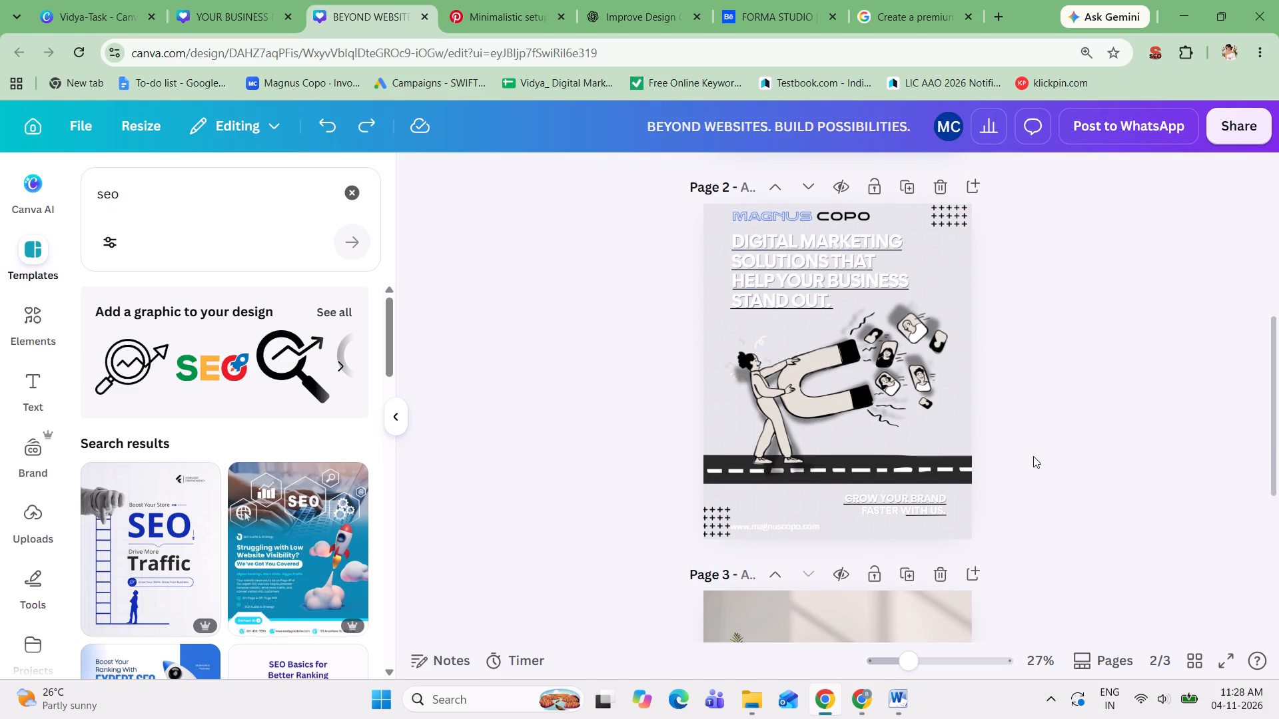
key(ctrl+z)
key(ctrl+z)
key(ctrl+z)
key(ctrl+z)
key(ctrl+z)
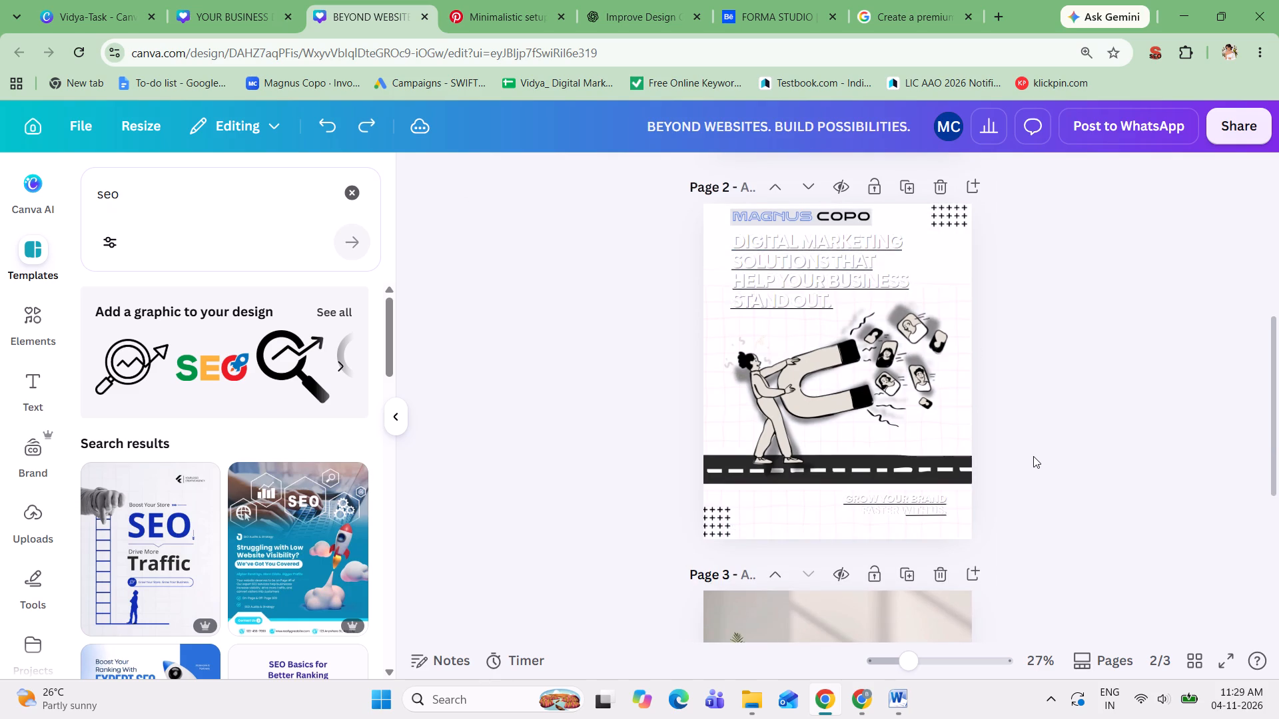
key(ctrl+z)
key(ctrl+z)
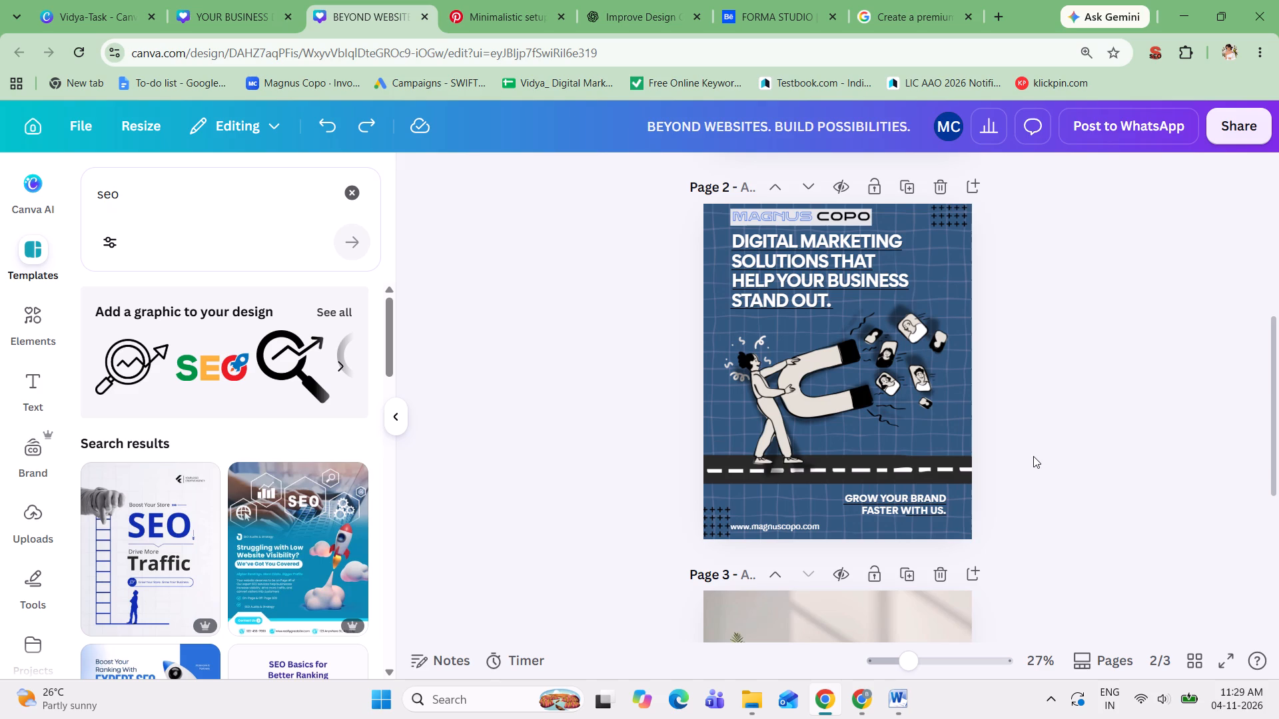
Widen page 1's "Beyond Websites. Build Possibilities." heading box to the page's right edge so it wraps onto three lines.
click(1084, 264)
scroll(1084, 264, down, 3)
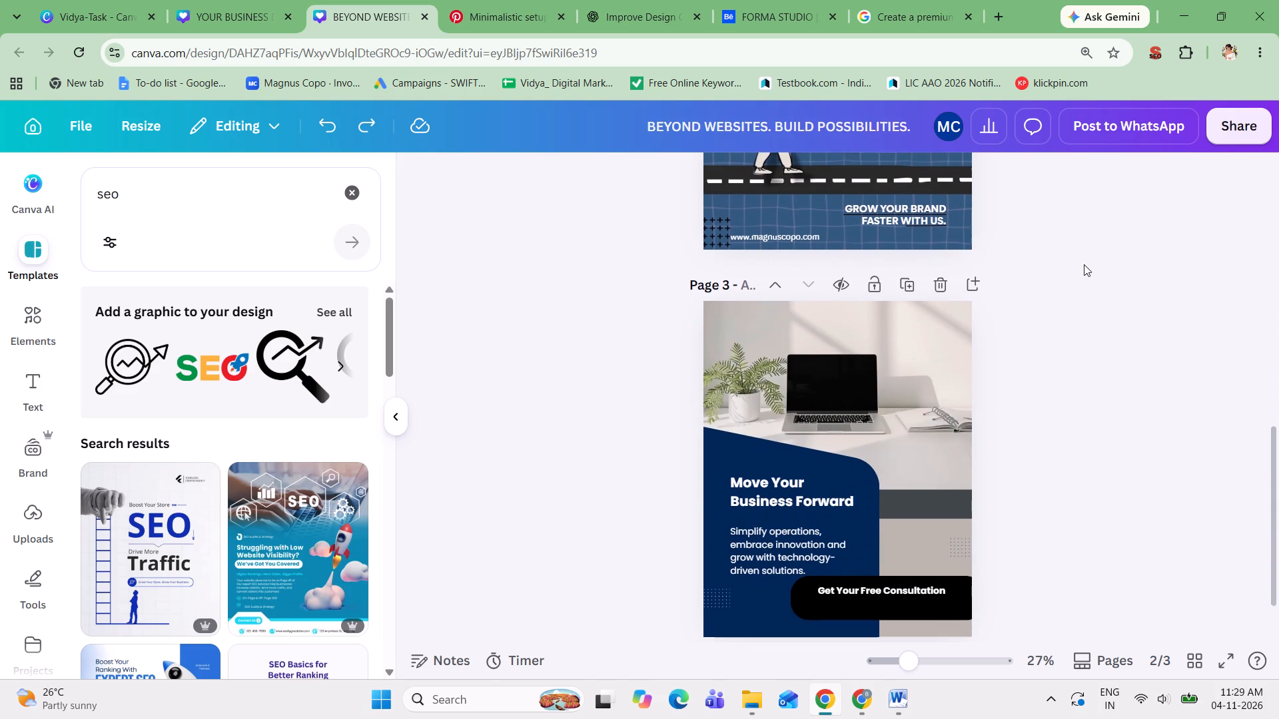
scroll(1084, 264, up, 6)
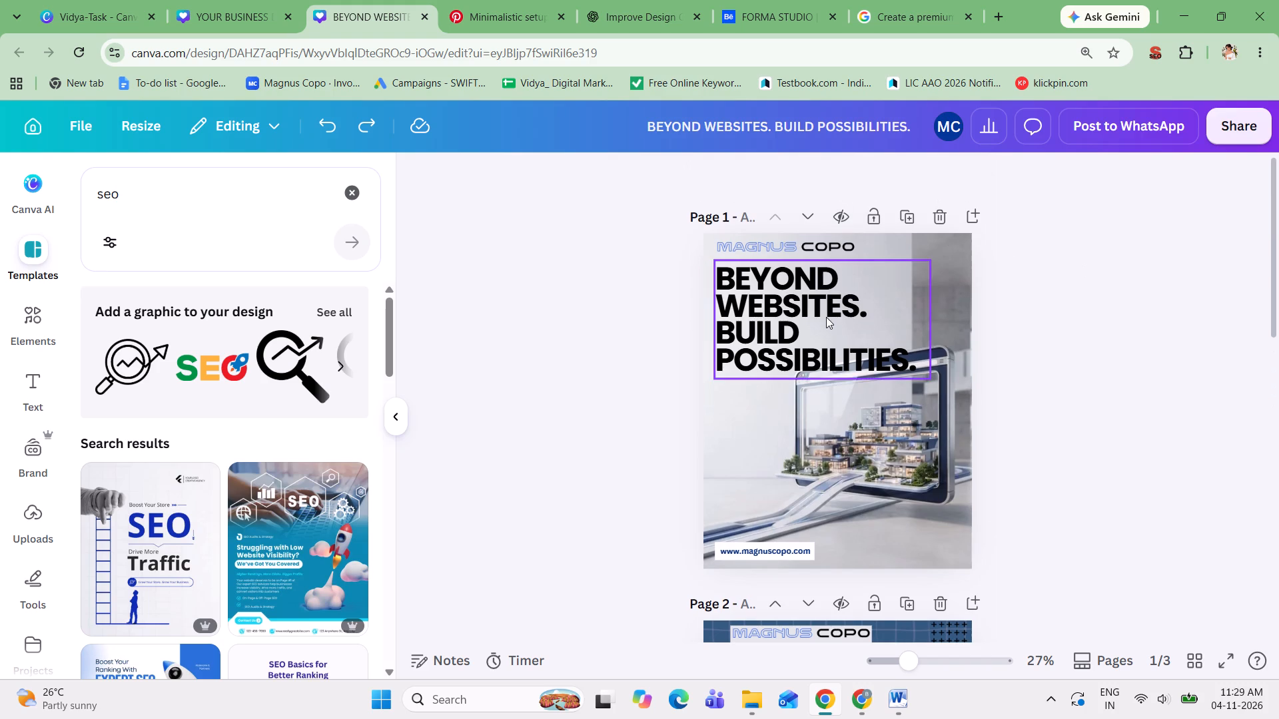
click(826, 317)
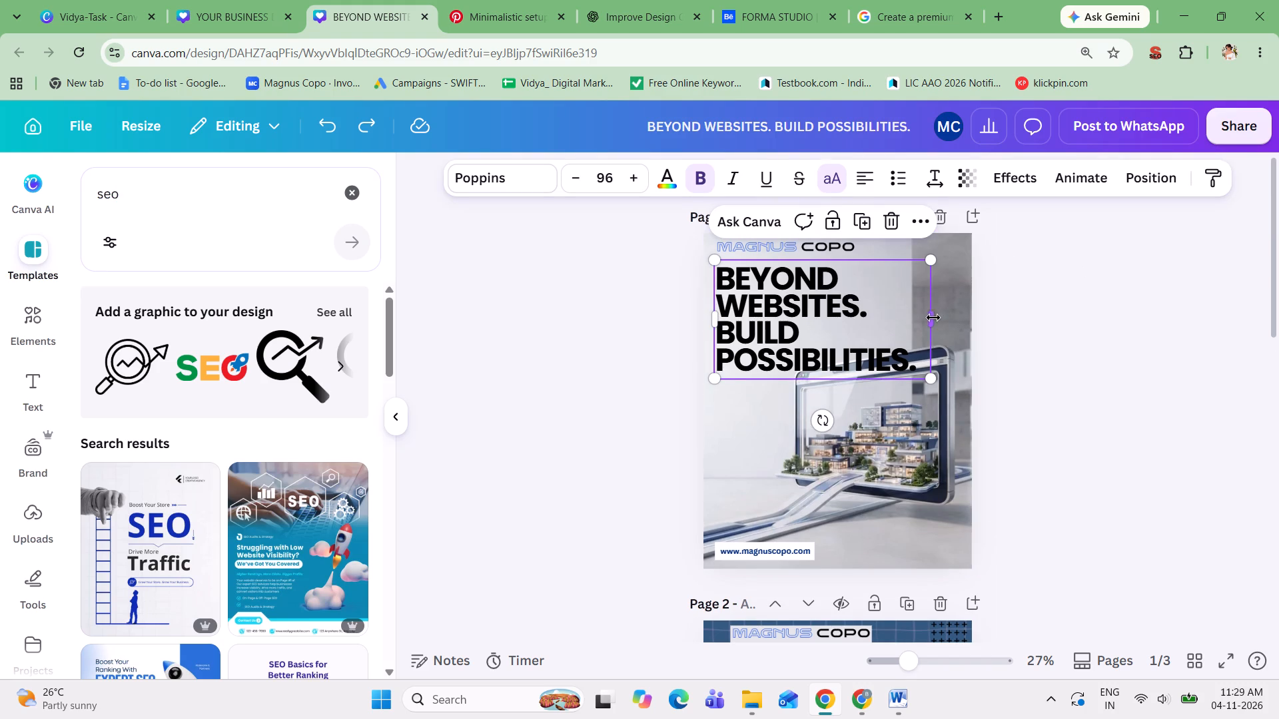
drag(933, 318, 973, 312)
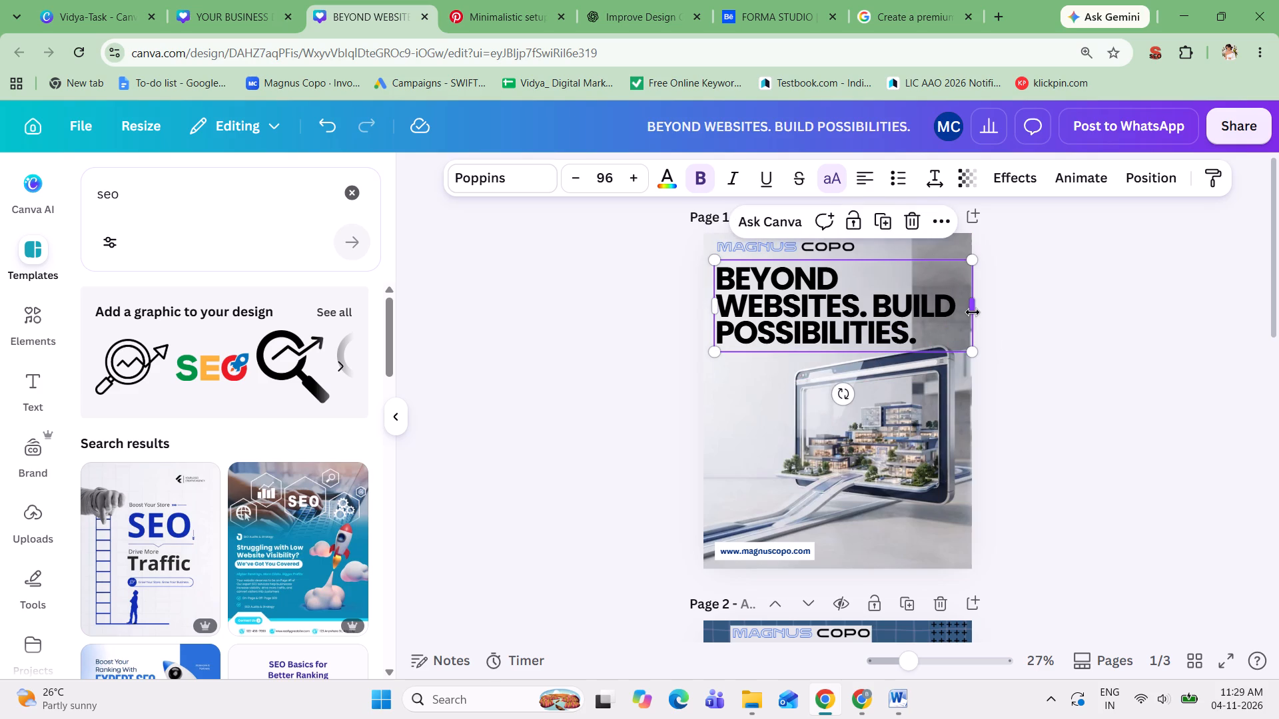
Shrink page 1's full-page background photo, shift it toward the lower middle of the page and crop its empty top area.
click(893, 451)
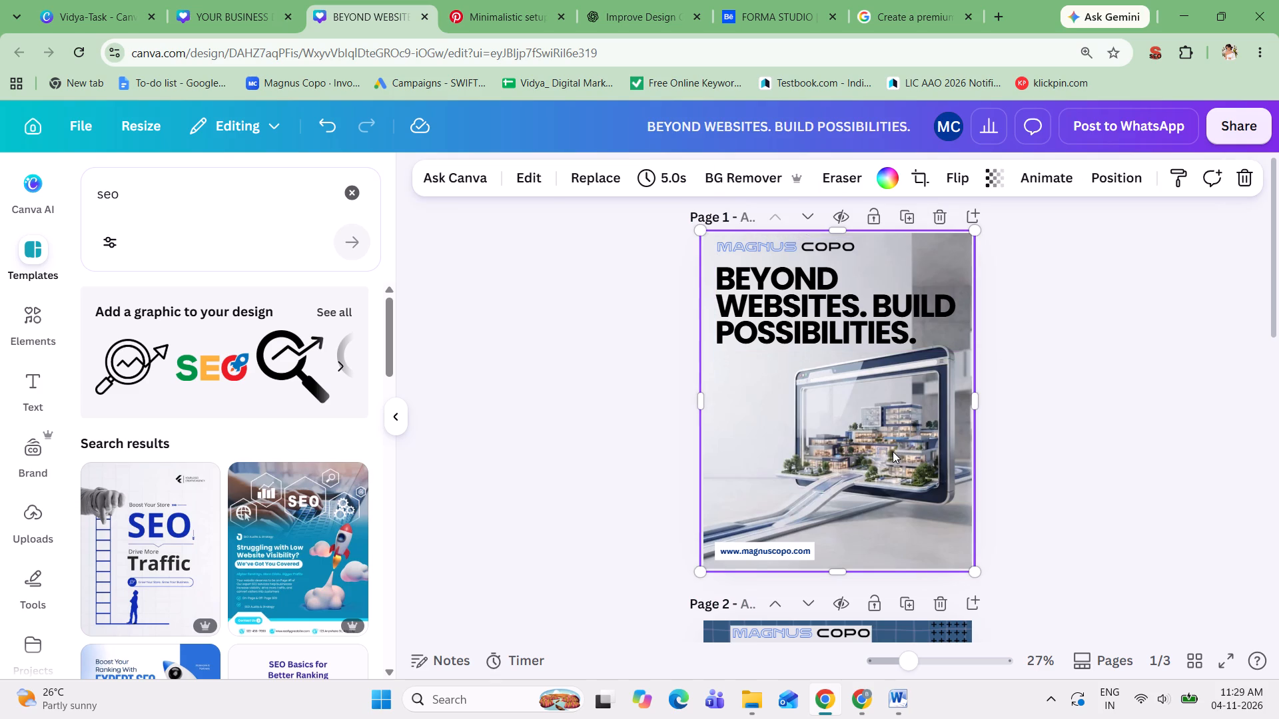
drag(979, 233, 869, 320)
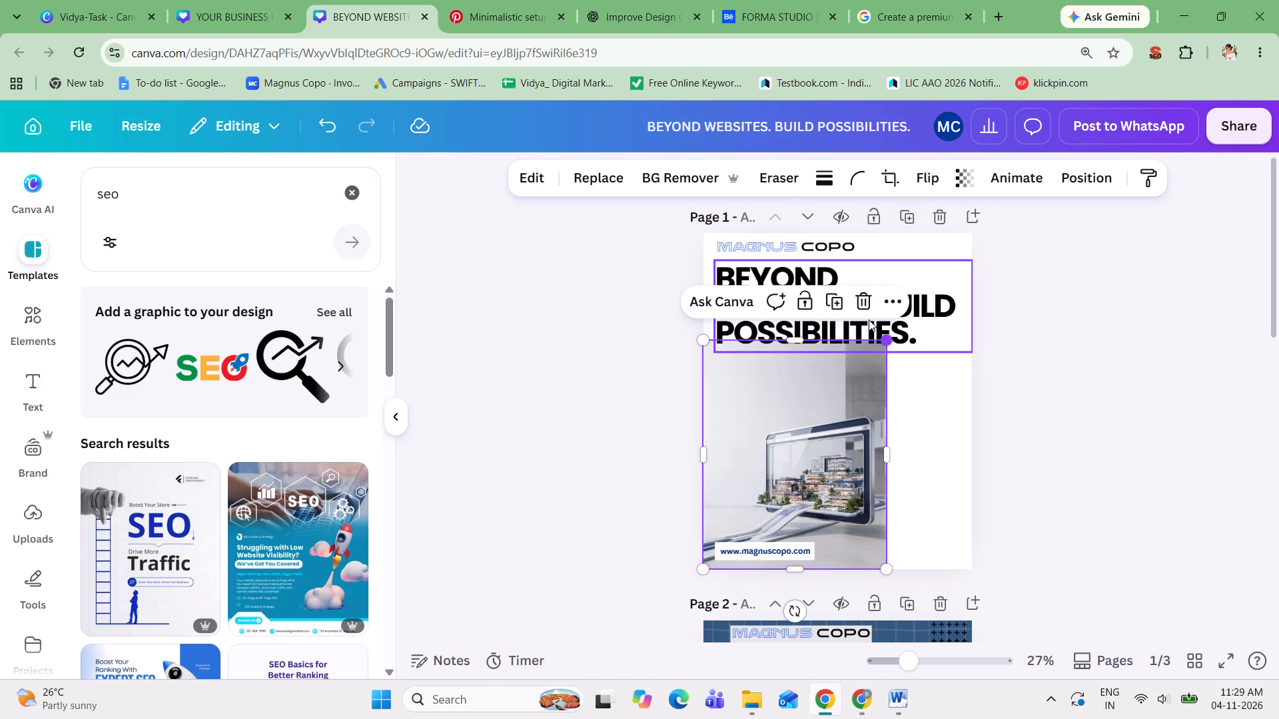
drag(805, 413, 851, 434)
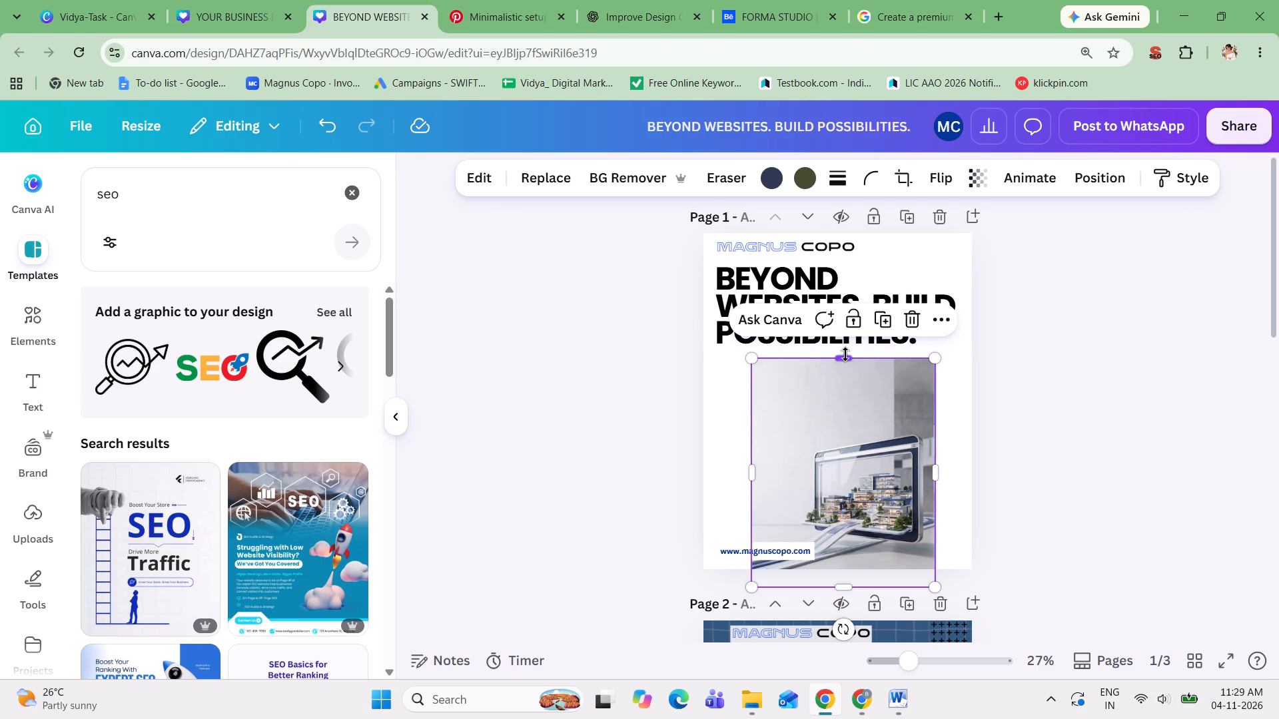
drag(845, 354, 845, 406)
click(1063, 448)
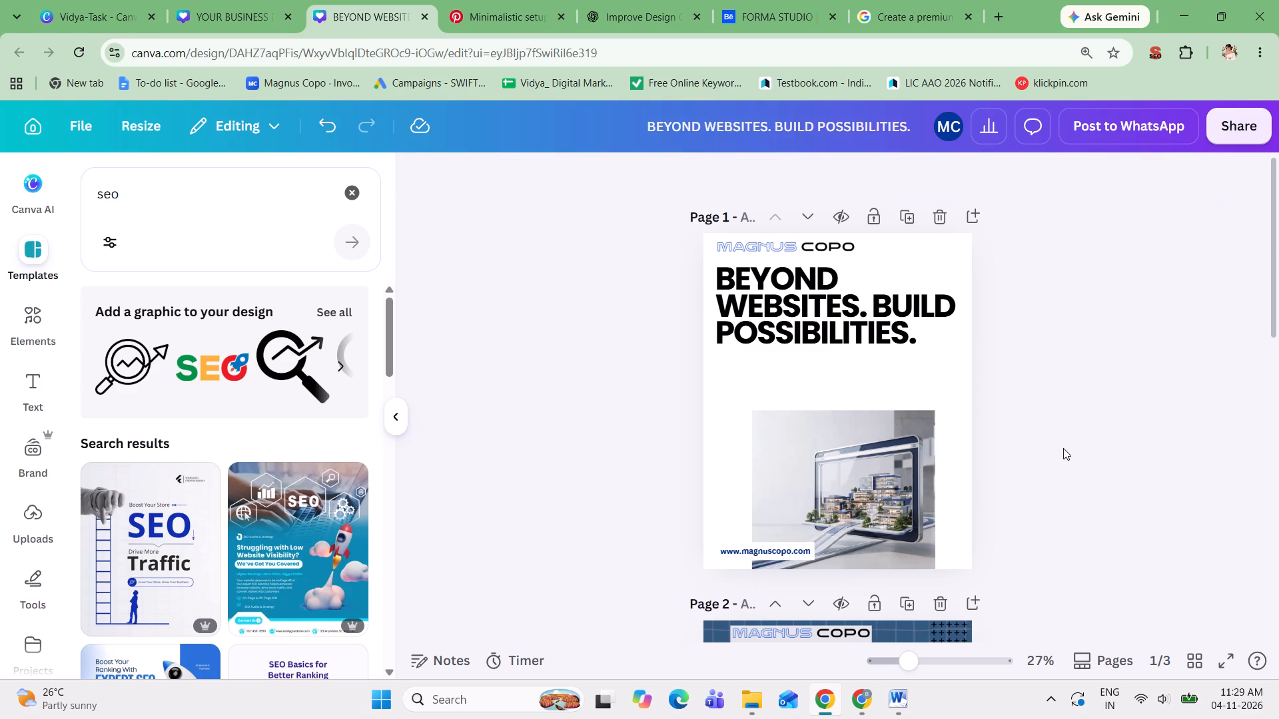
Reposition and enlarge page 1's cropped laptop photo to span the full page width and fill the lower part of the page.
drag(886, 462, 915, 443)
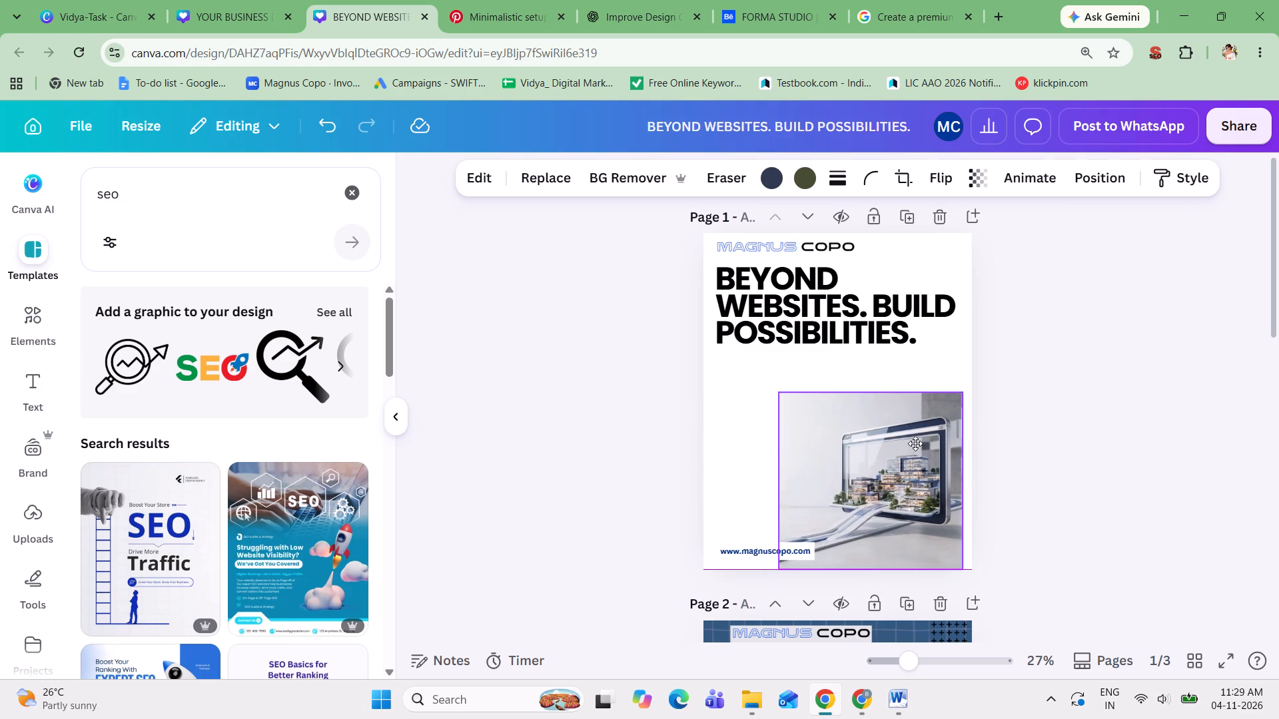
drag(915, 443, 917, 443)
drag(917, 443, 925, 443)
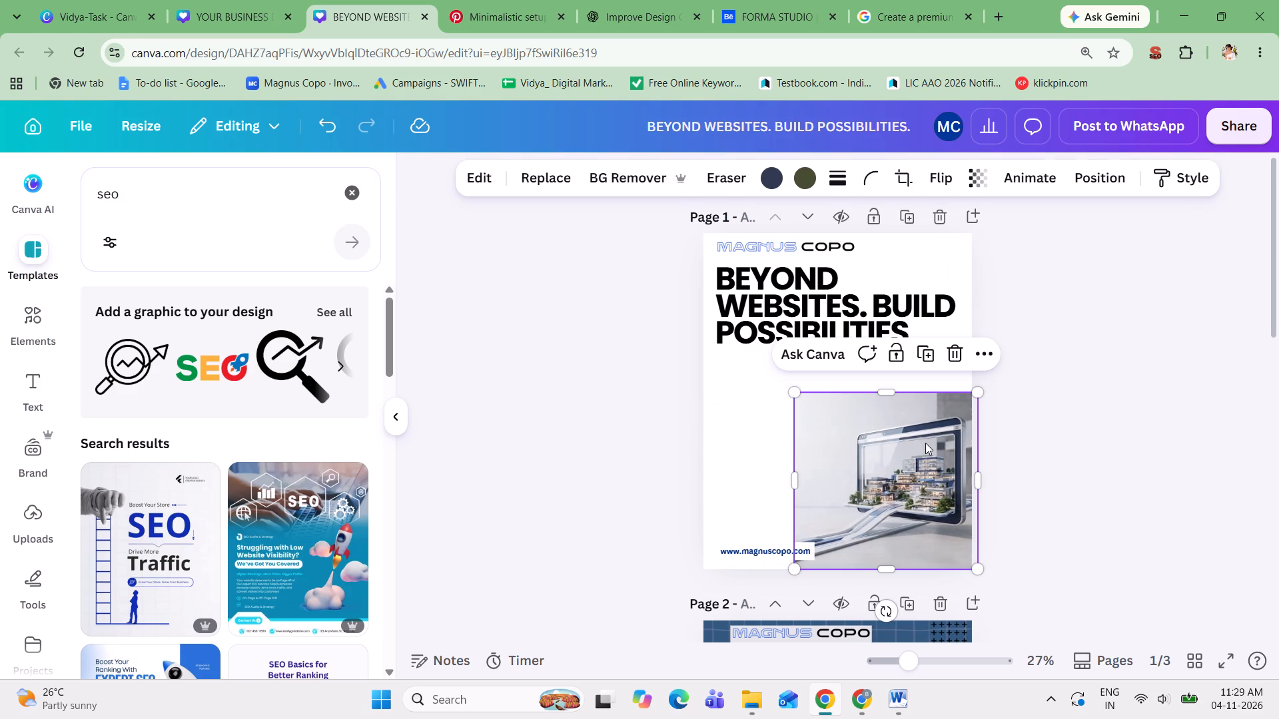
drag(796, 395, 703, 394)
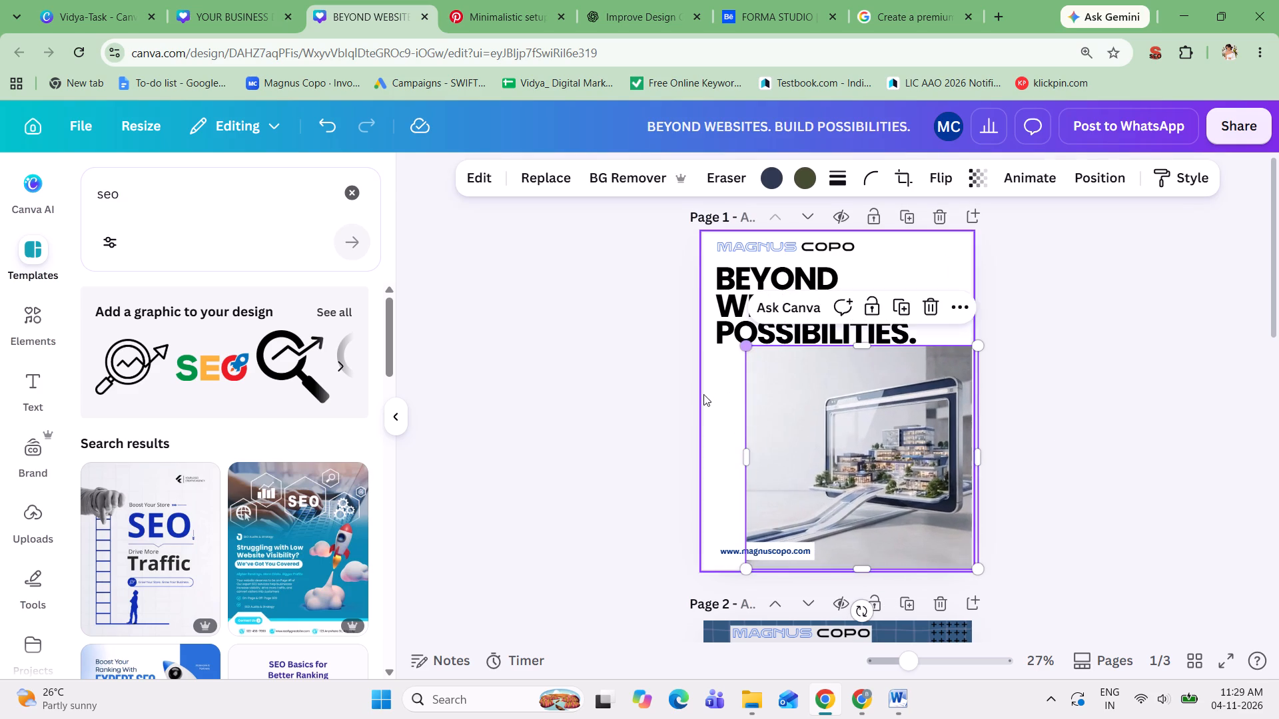
drag(864, 443, 835, 448)
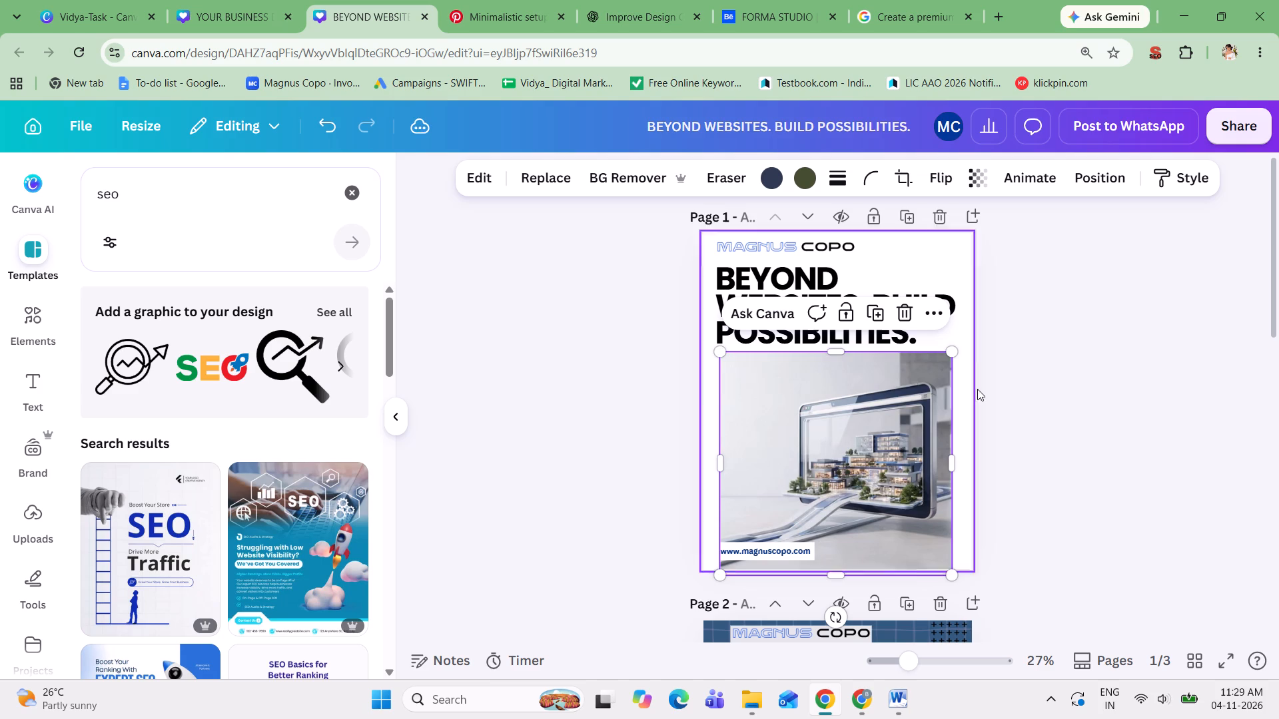
drag(951, 357, 989, 358)
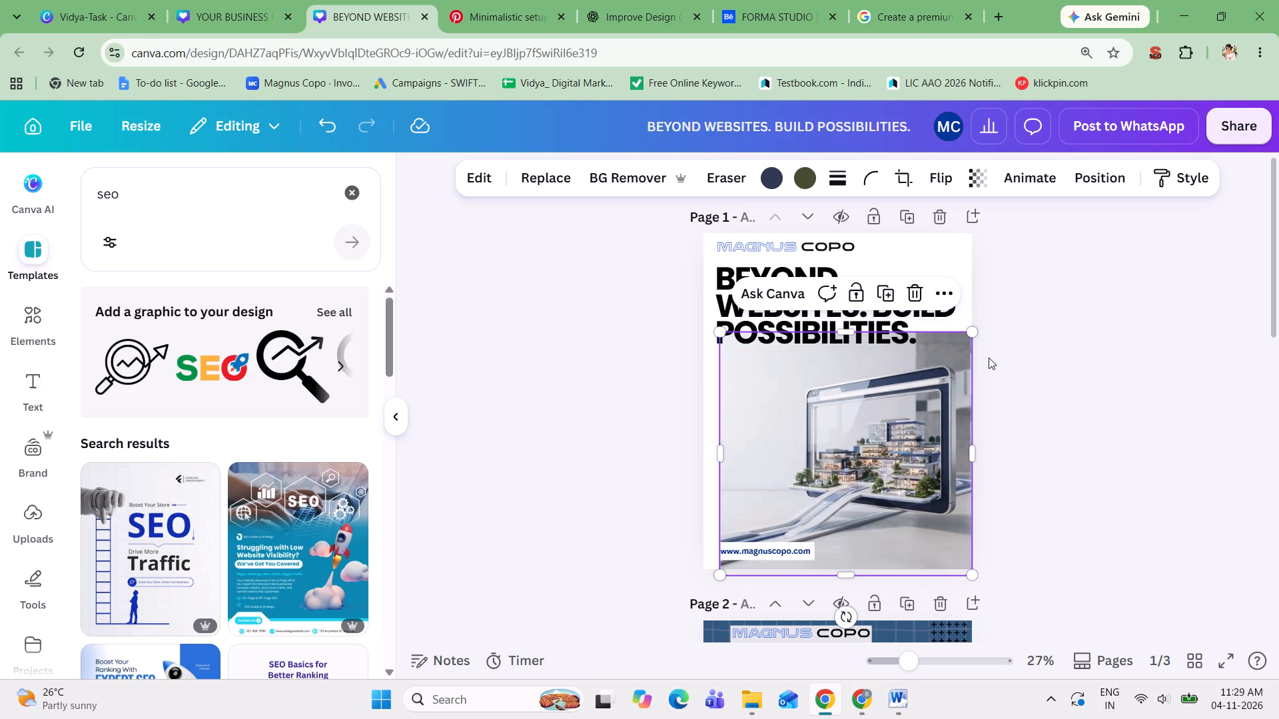
drag(815, 392, 823, 392)
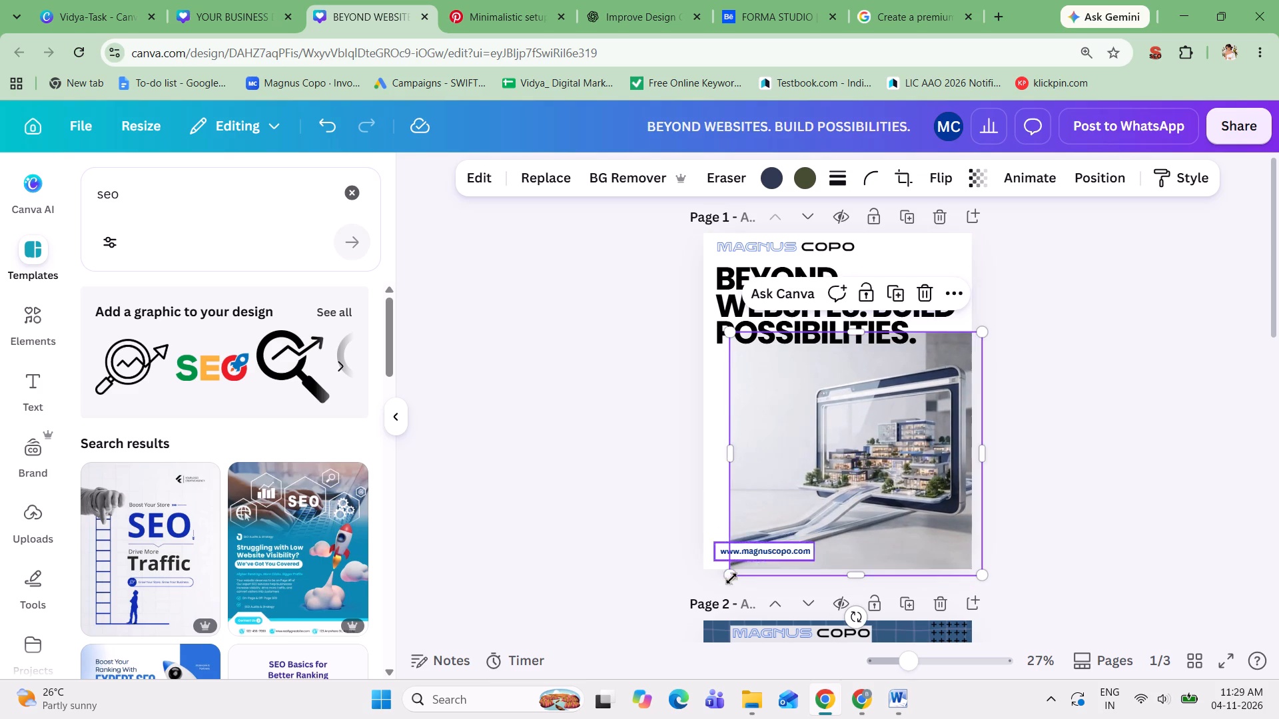
drag(733, 577, 691, 571)
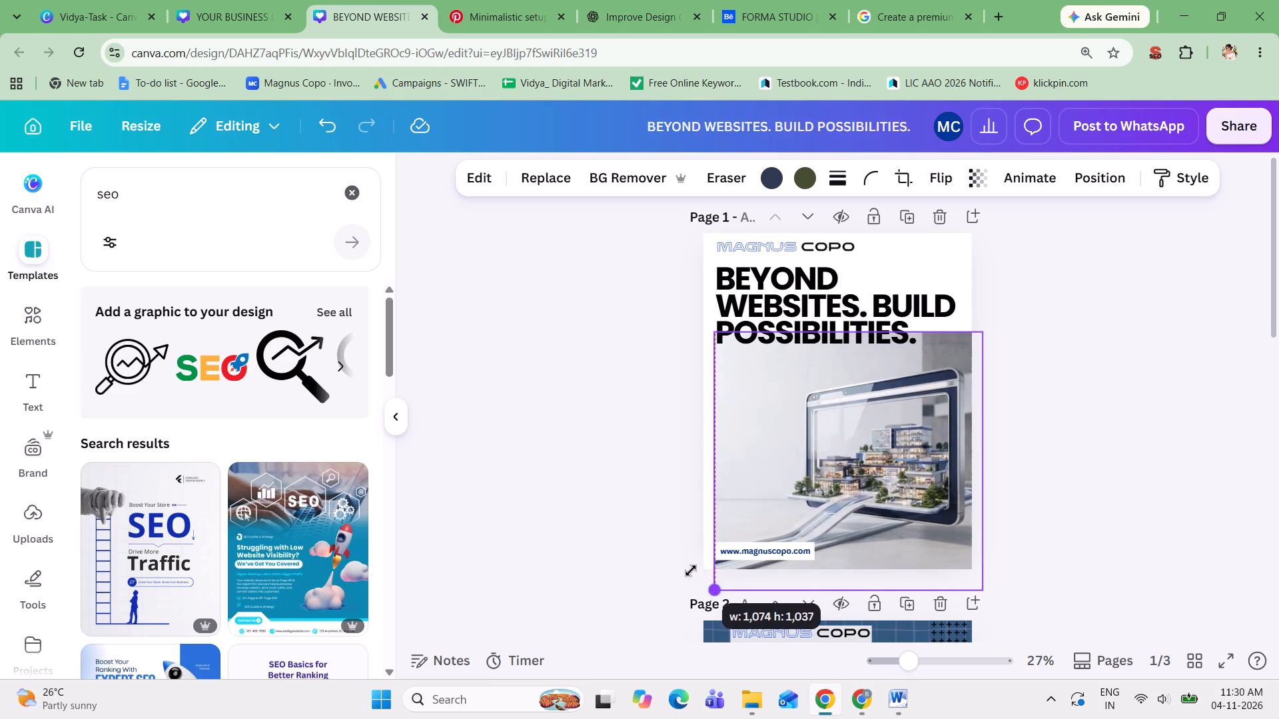
drag(691, 571, 676, 569)
click(794, 492)
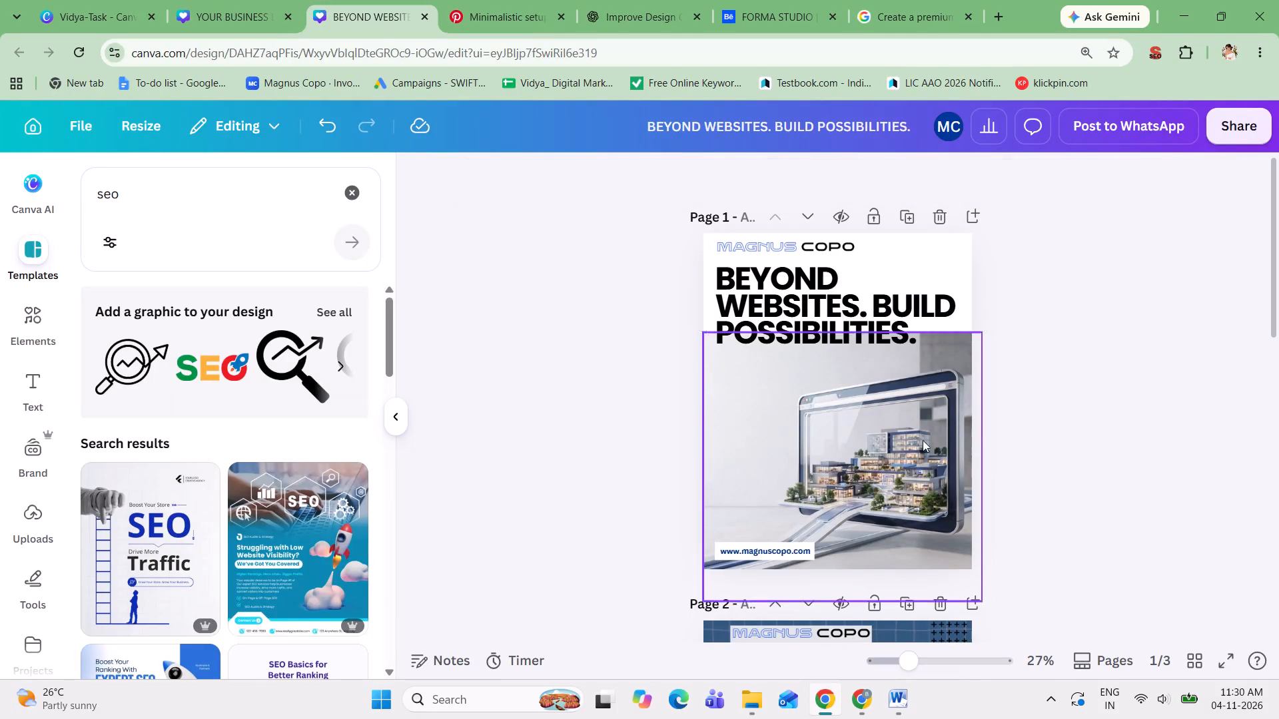
click(1155, 415)
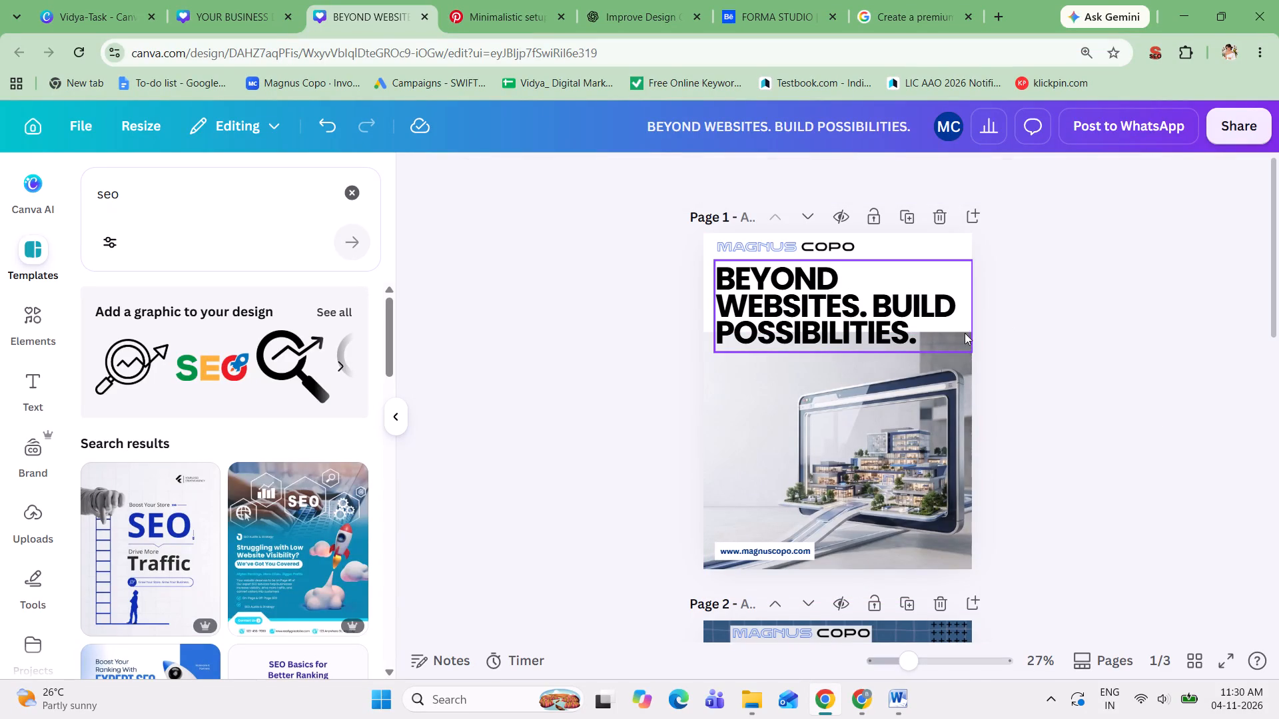
Narrow page 1's heading box so the text wraps onto four lines.
click(959, 311)
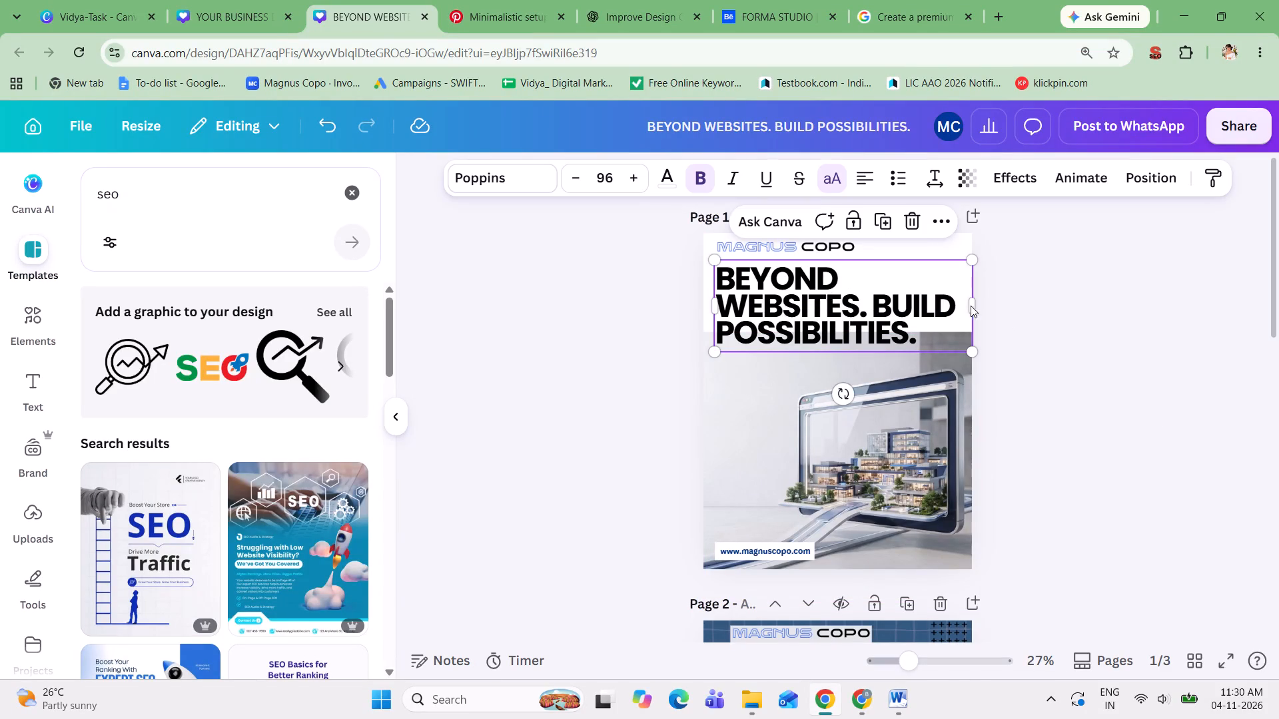
drag(977, 303, 953, 304)
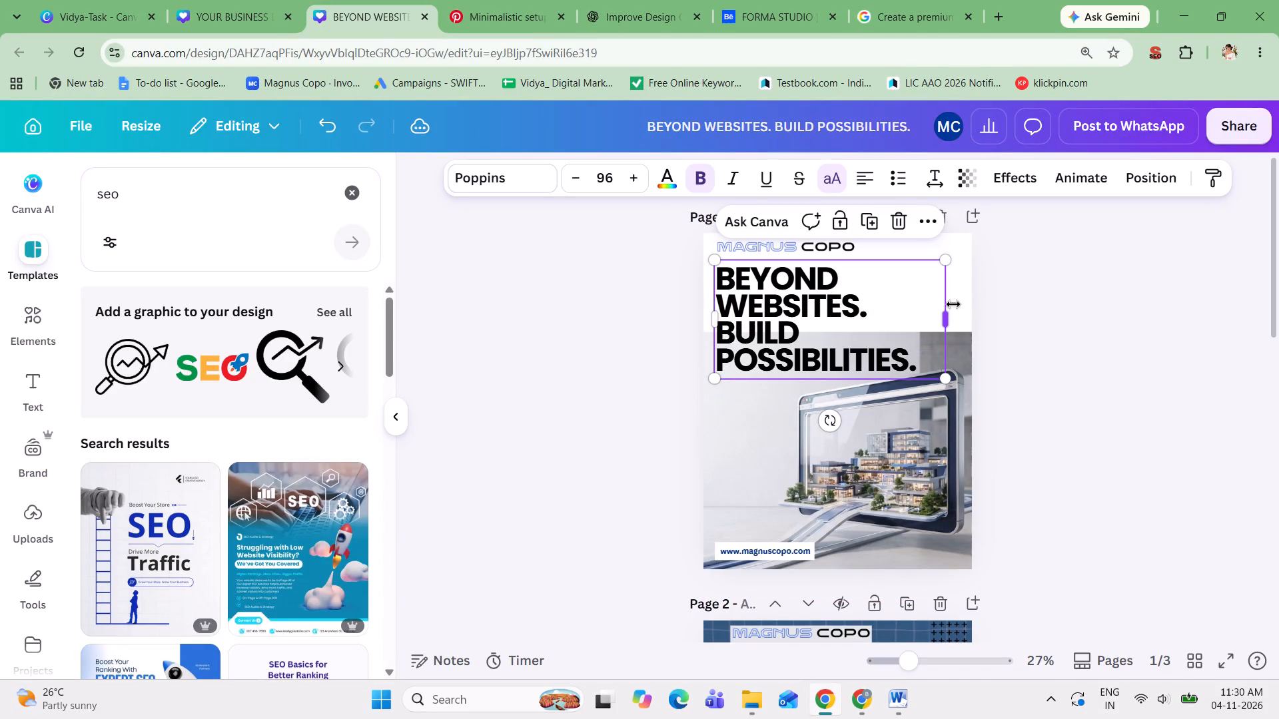
click(1091, 357)
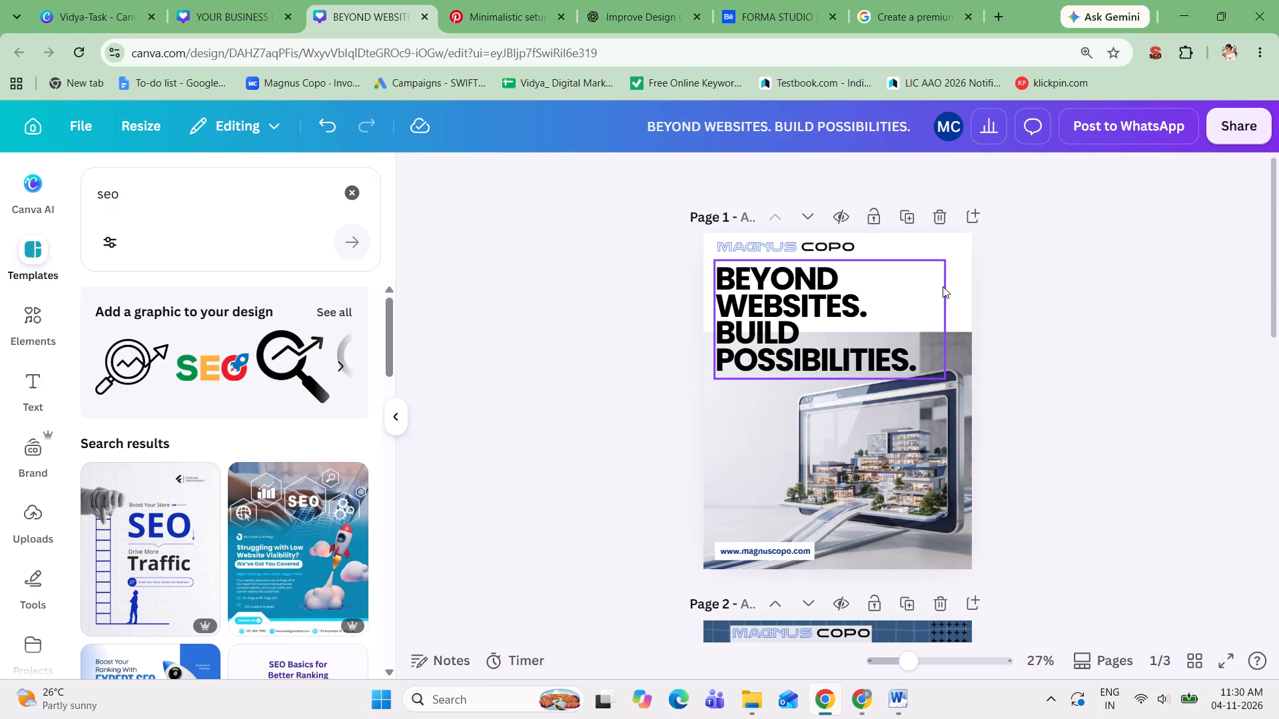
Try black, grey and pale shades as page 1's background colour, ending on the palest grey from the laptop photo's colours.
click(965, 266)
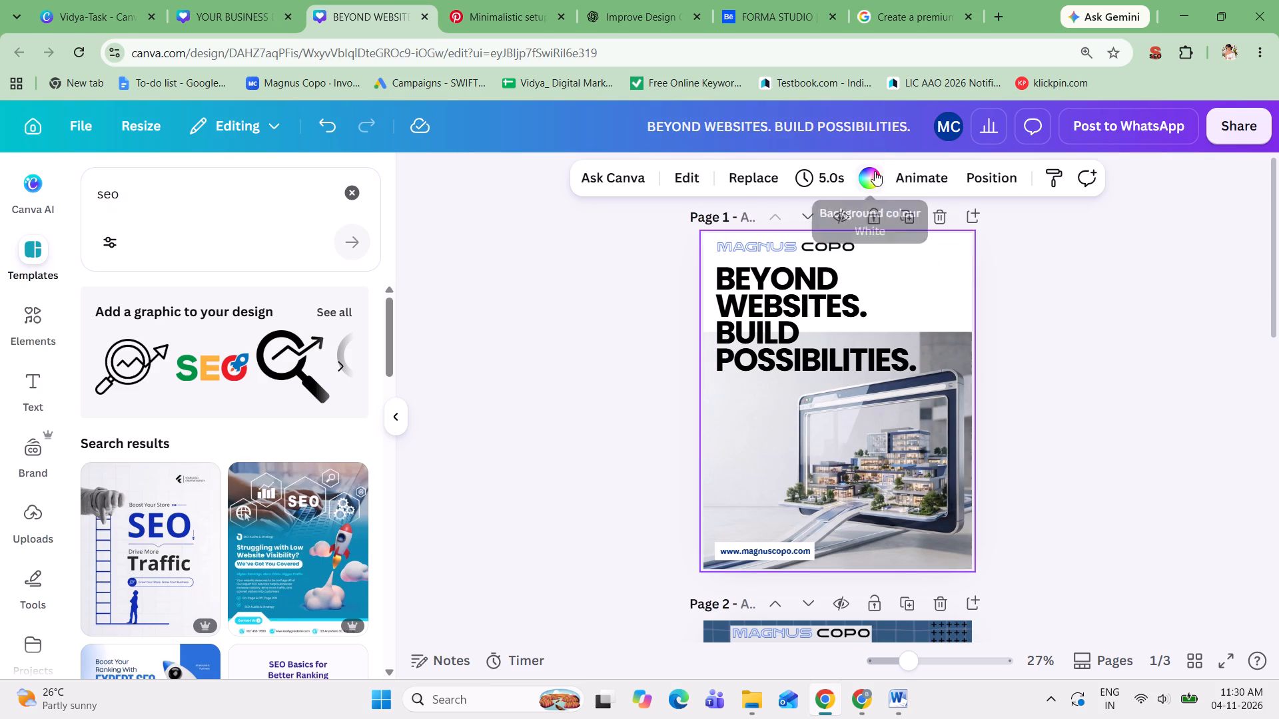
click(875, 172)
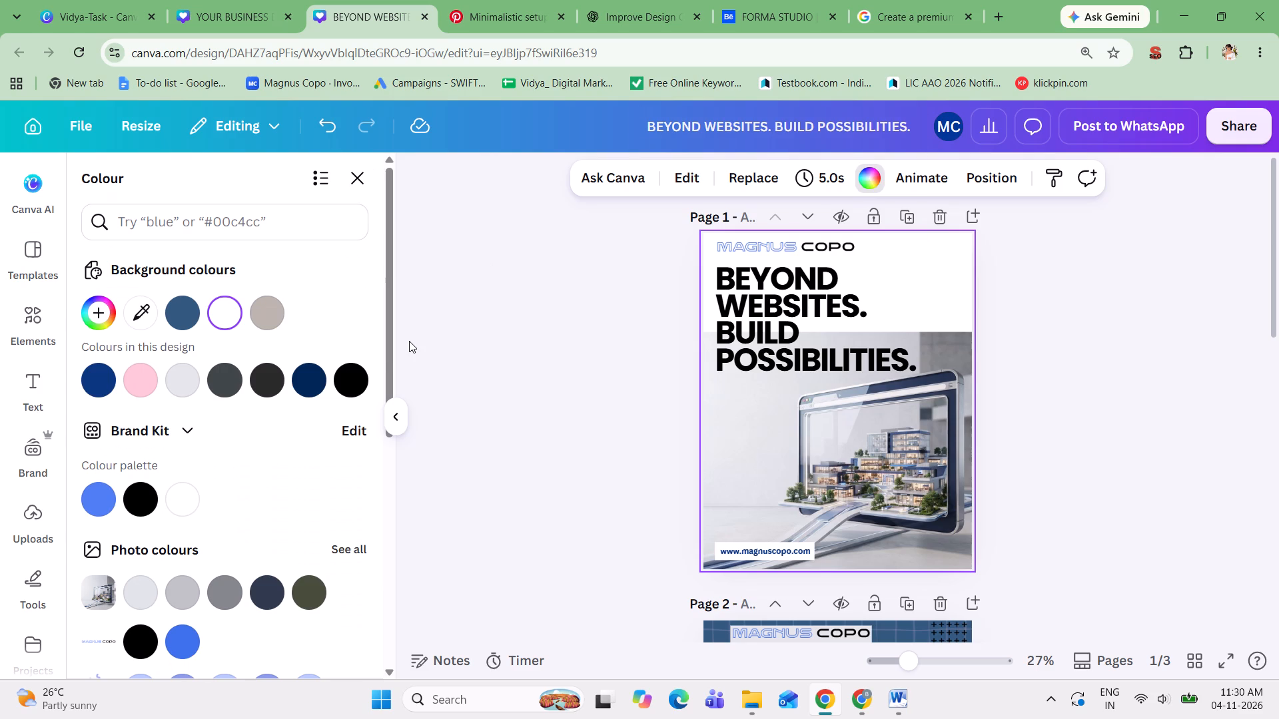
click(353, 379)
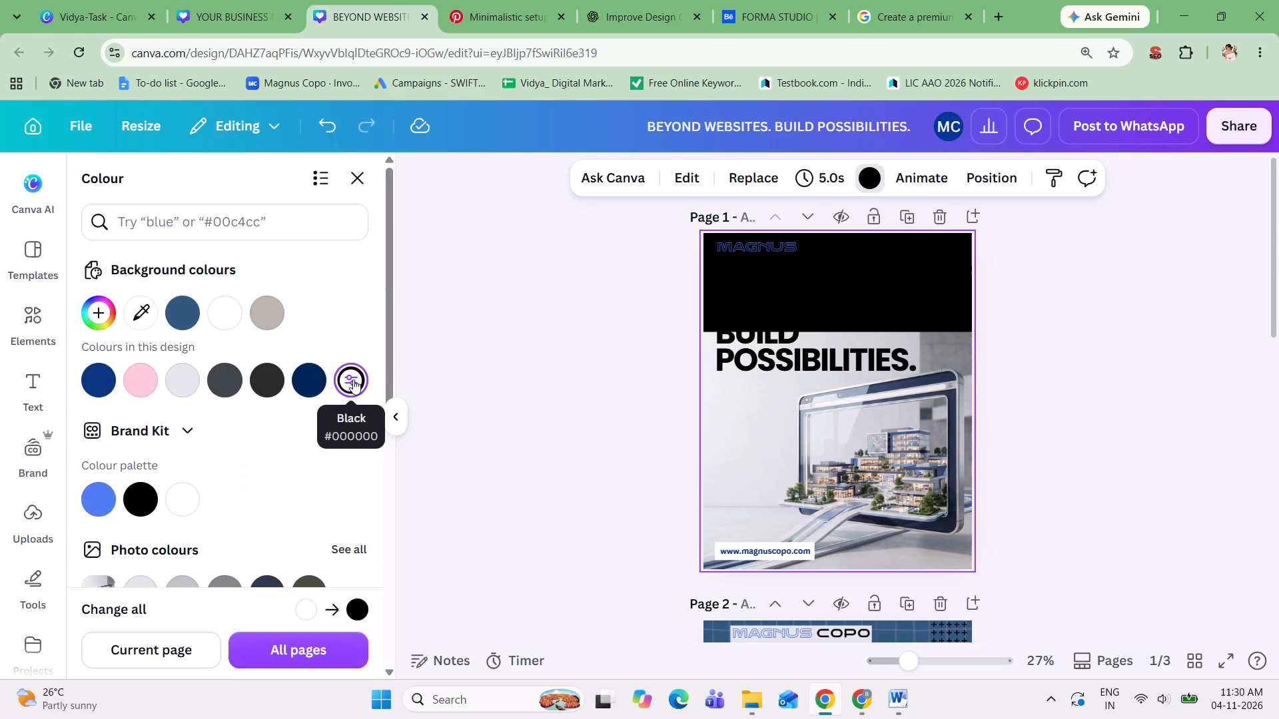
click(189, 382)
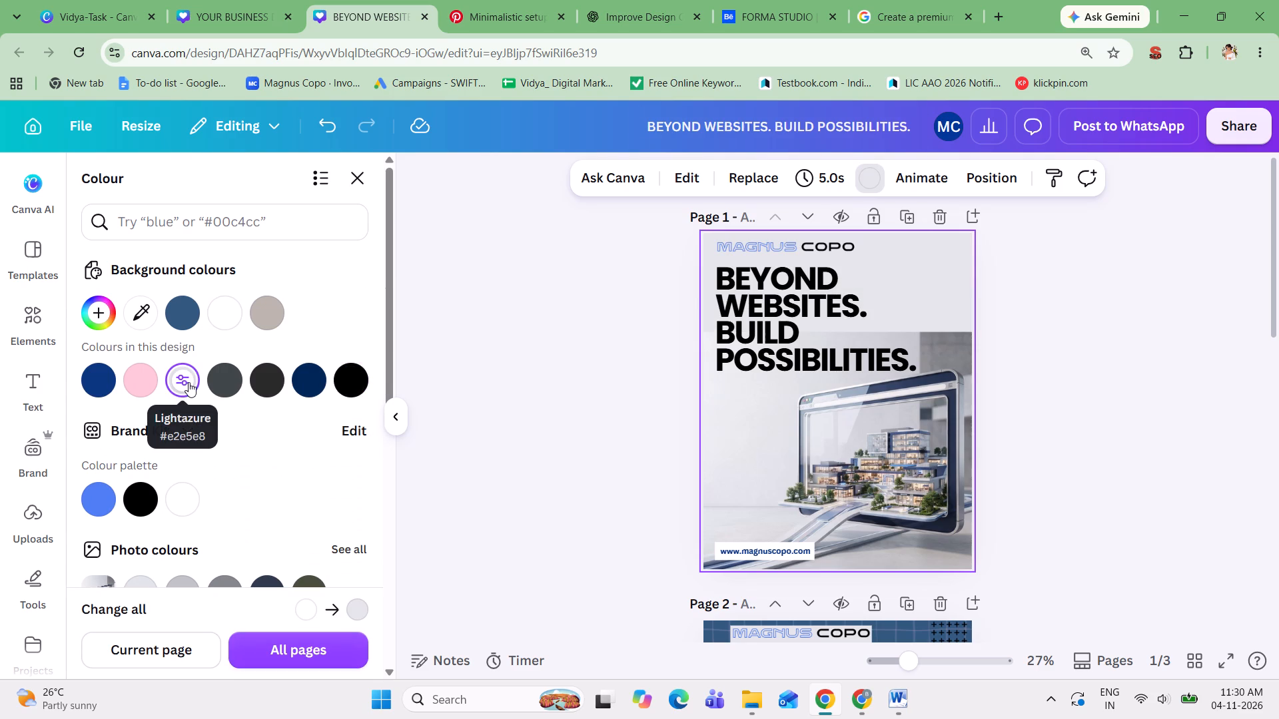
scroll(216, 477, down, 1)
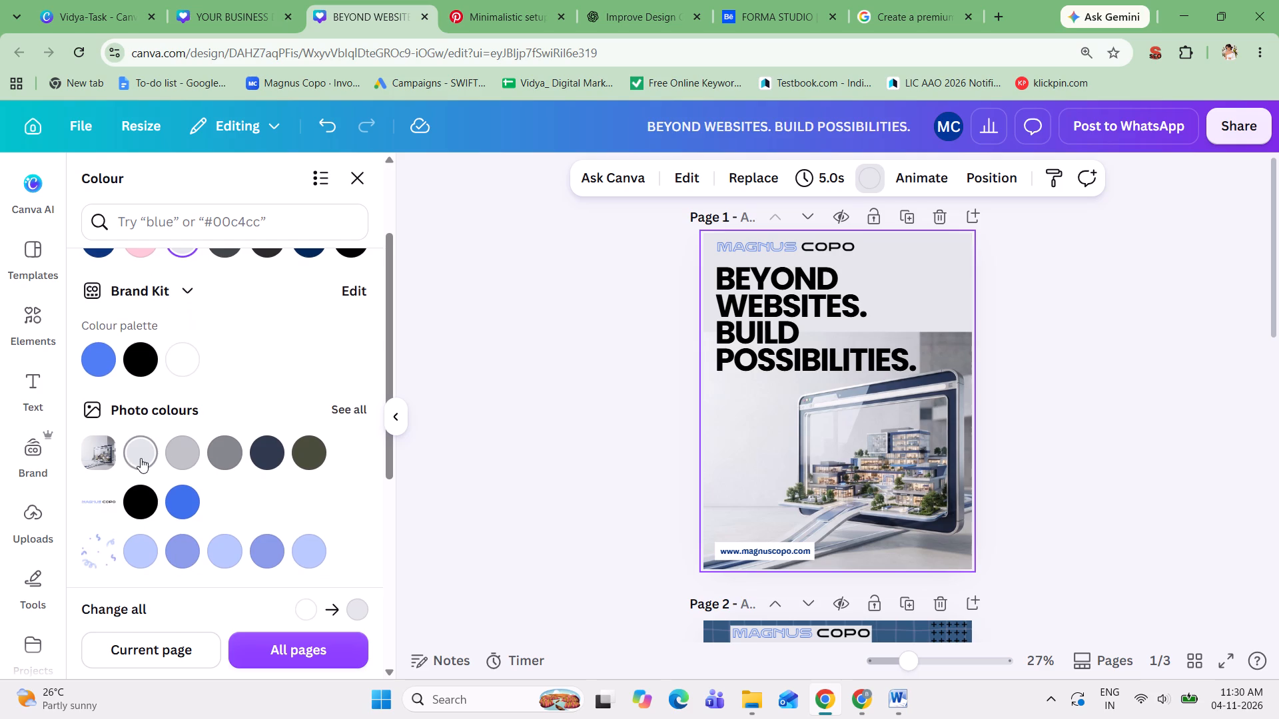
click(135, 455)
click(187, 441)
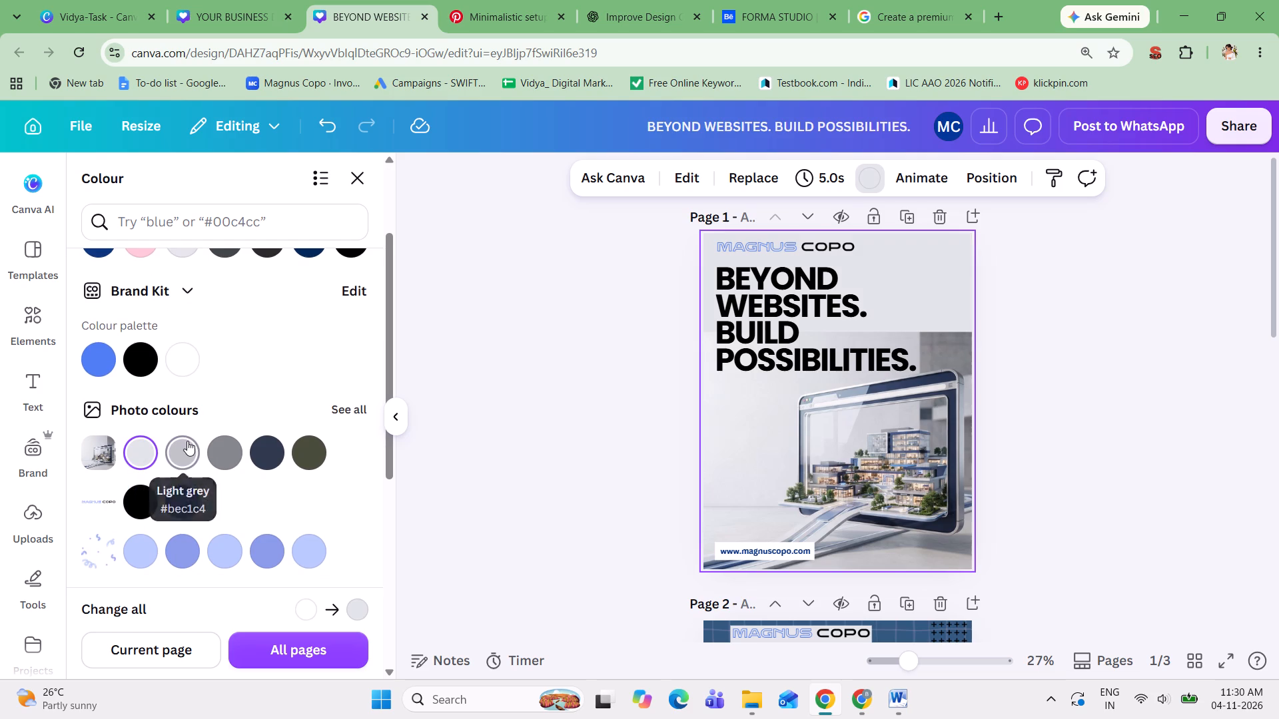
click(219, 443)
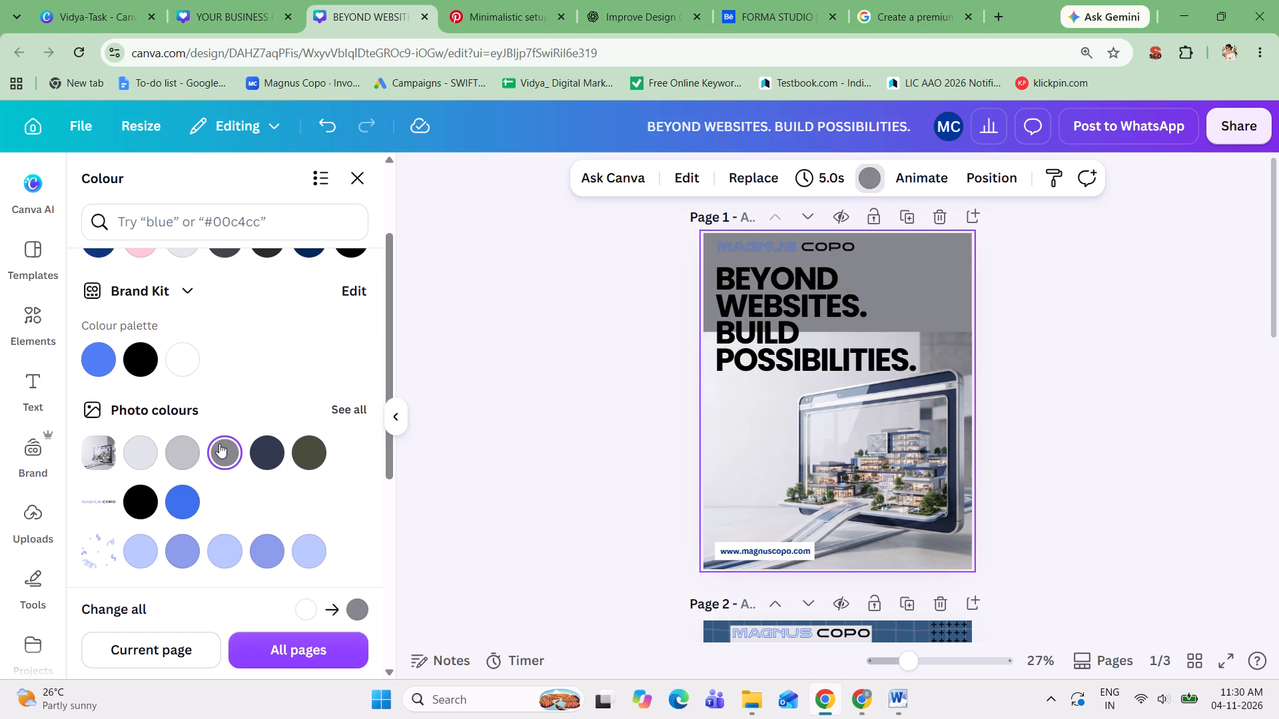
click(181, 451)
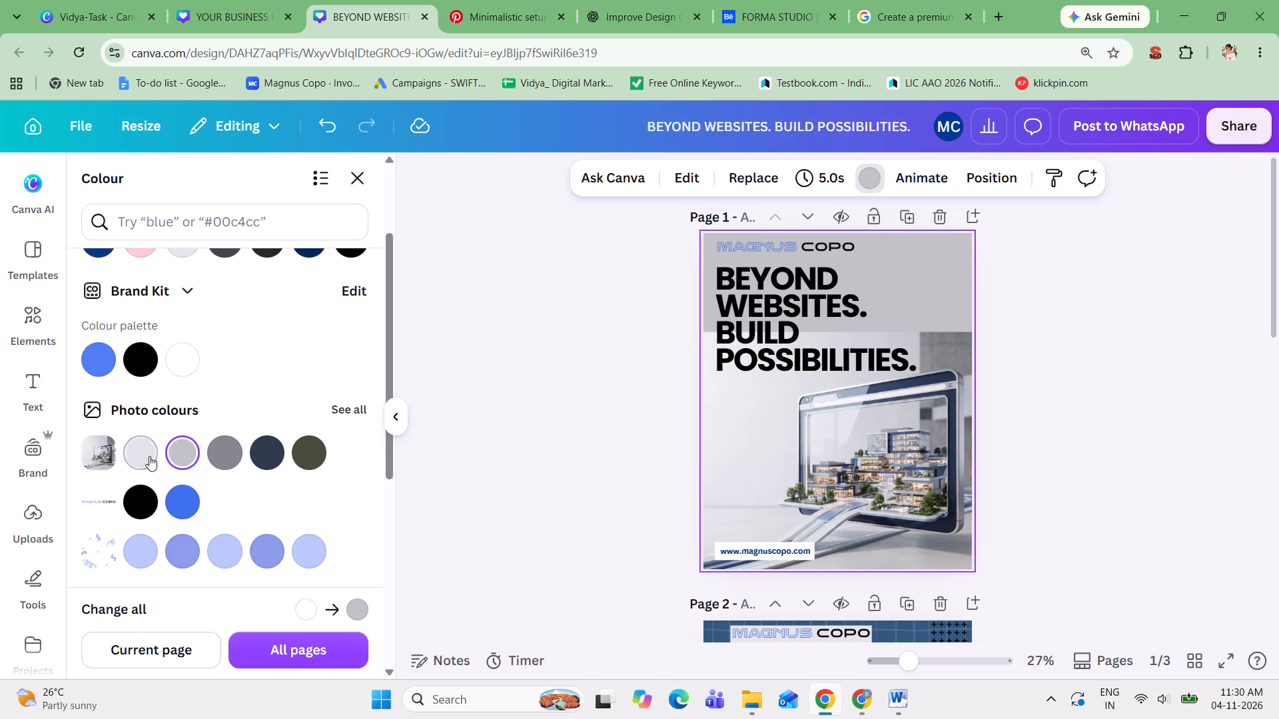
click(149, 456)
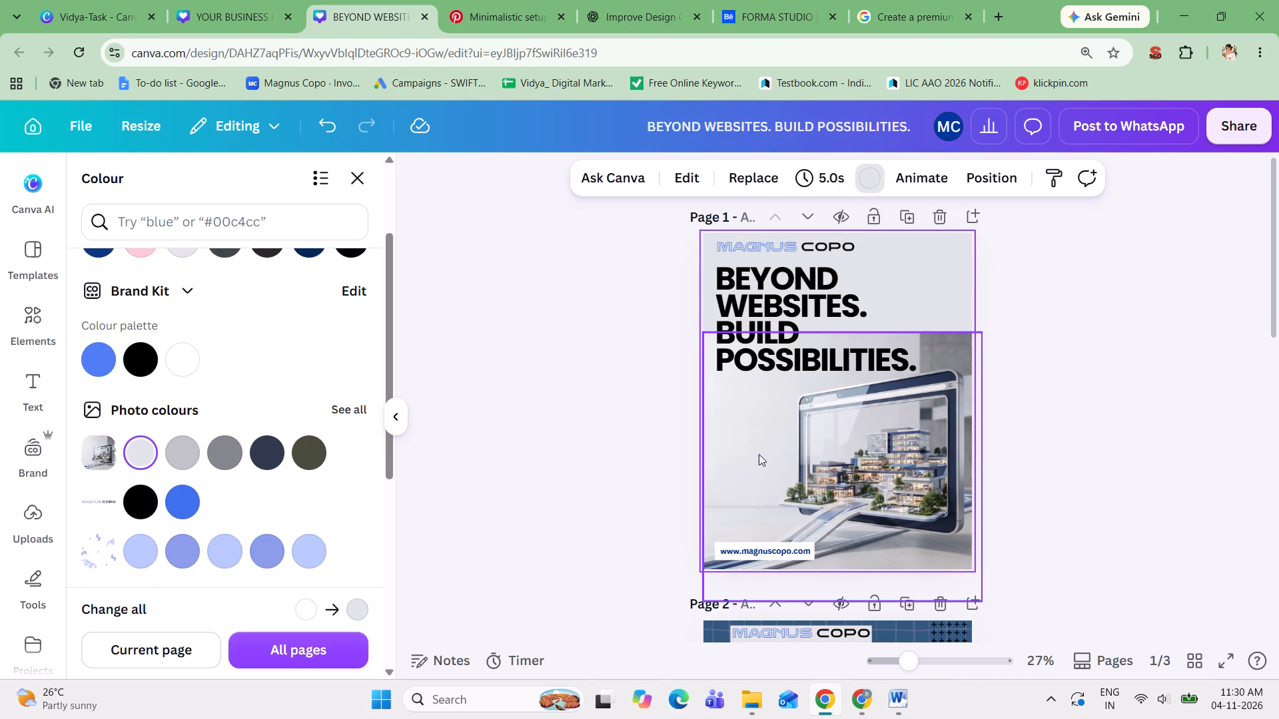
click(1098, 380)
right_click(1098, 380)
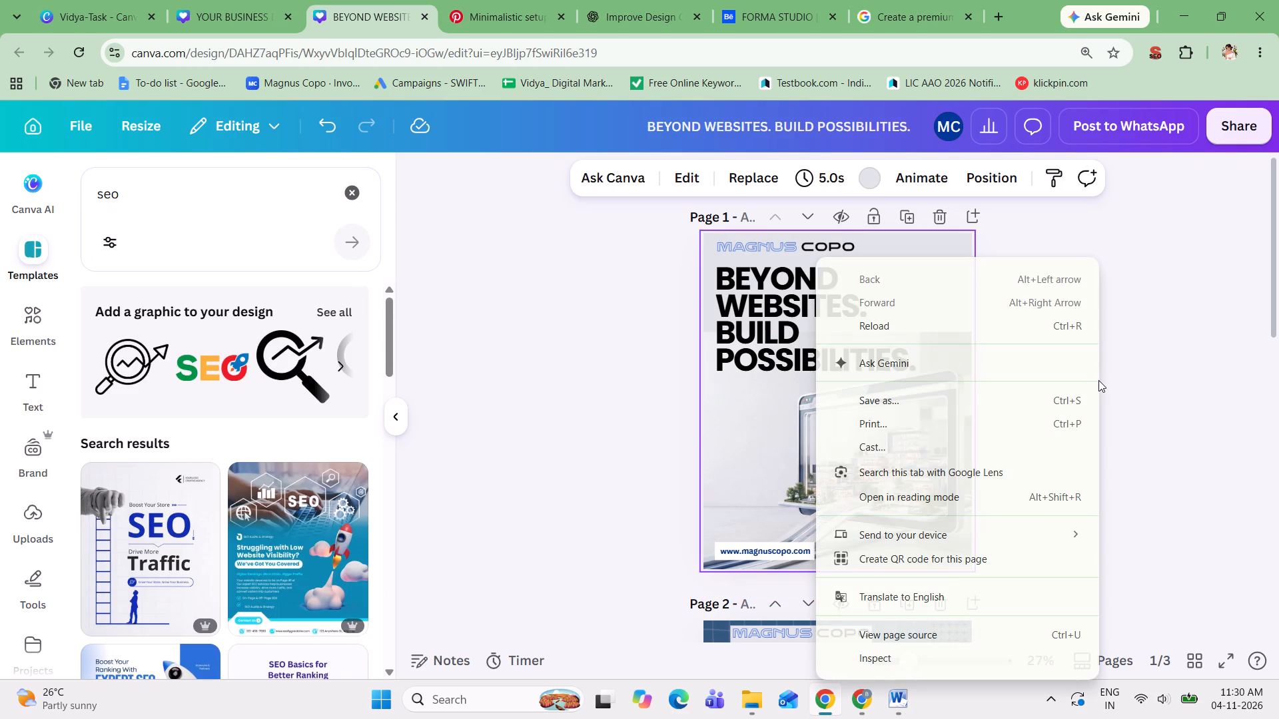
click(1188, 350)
Review page 1's reworked layout against the other pages of the design.
scroll(1188, 350, down, 1)
scroll(1188, 350, up, 1)
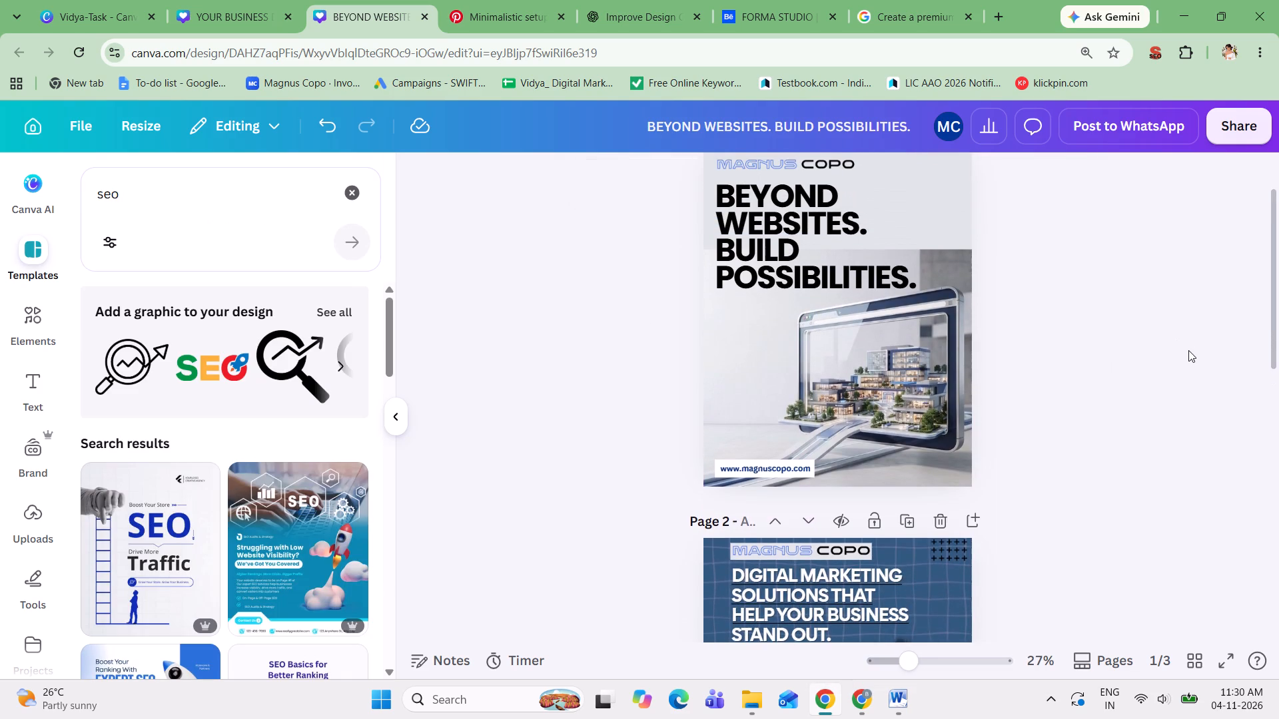
scroll(1188, 350, up, 2)
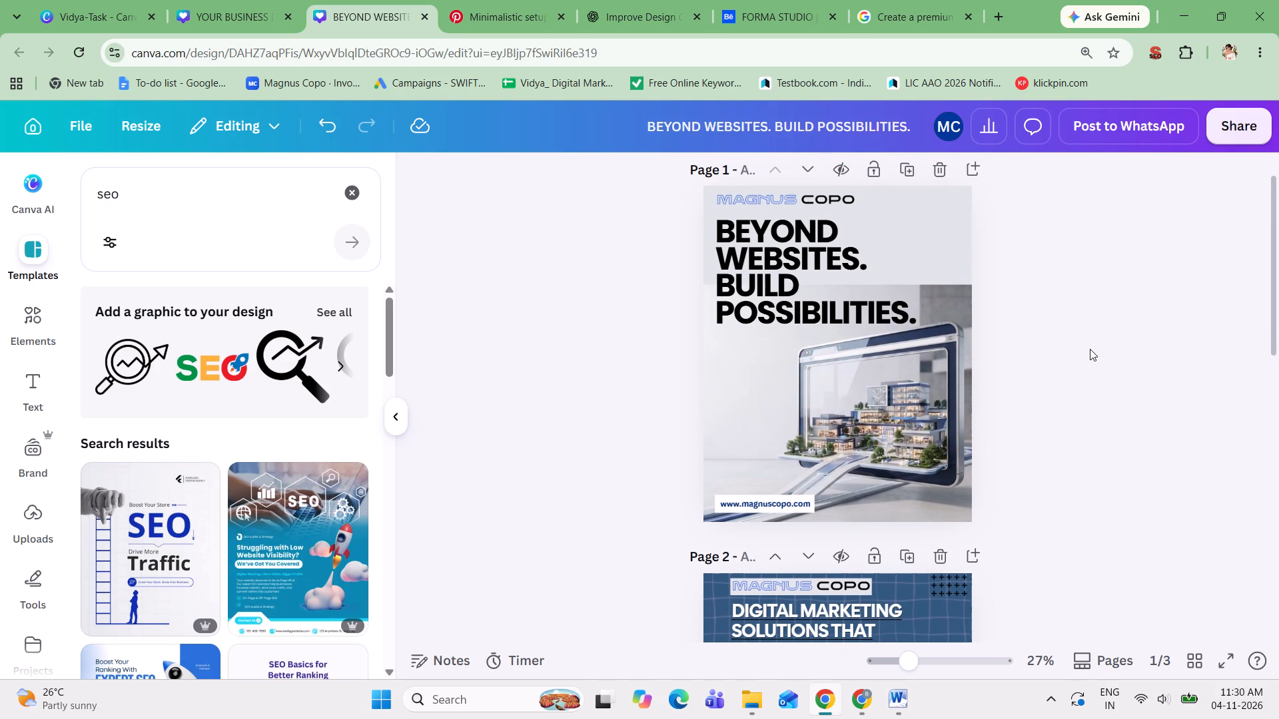
scroll(1090, 349, down, 1)
scroll(1090, 349, up, 1)
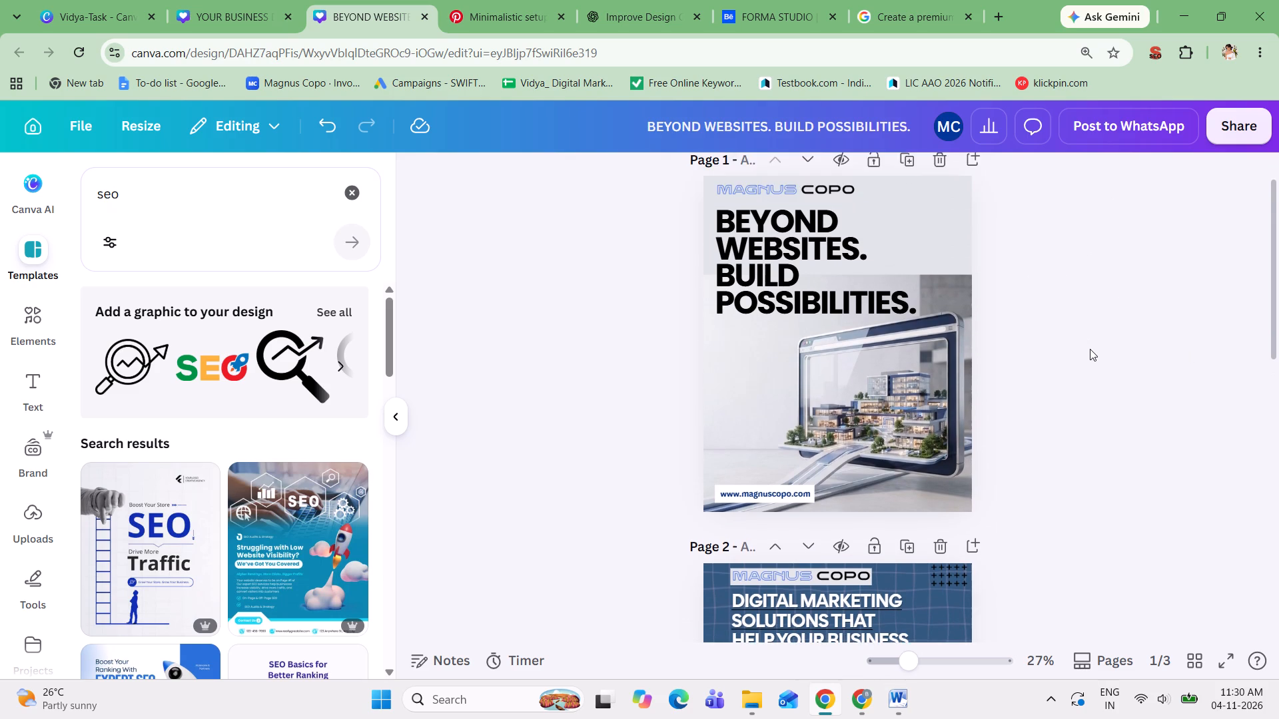
scroll(1090, 349, down, 2)
scroll(1090, 349, up, 3)
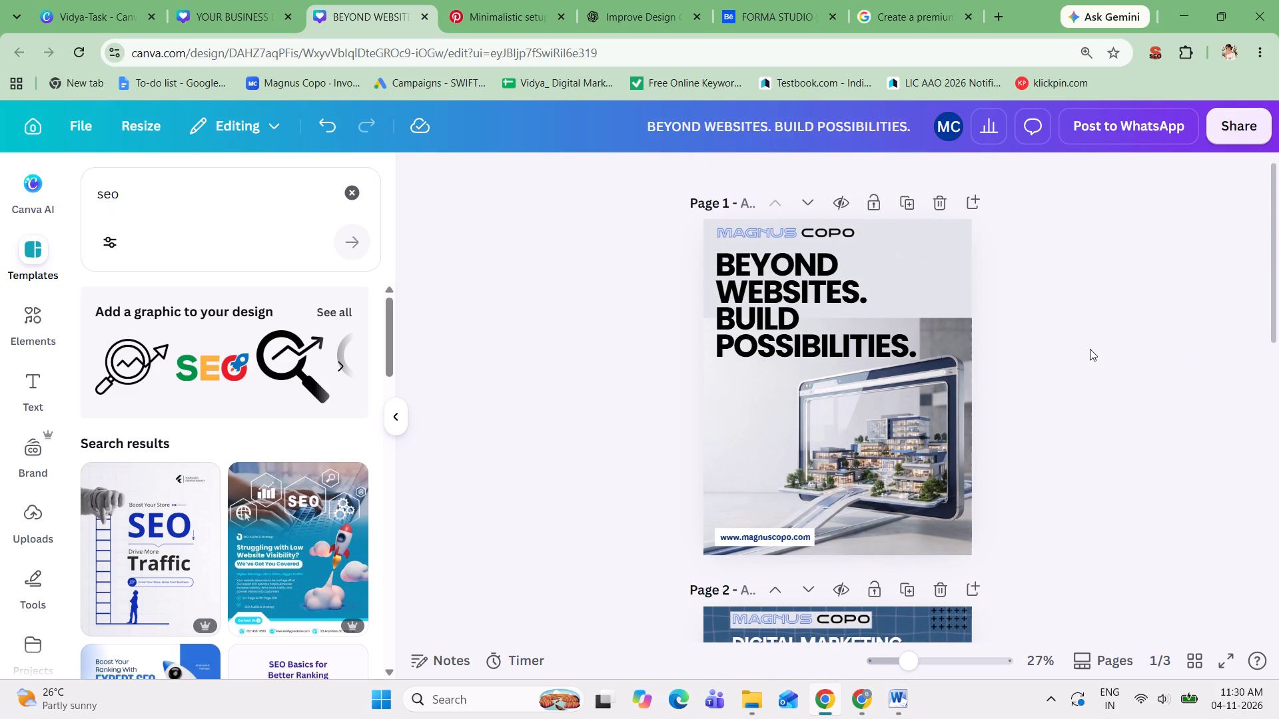
scroll(1090, 349, down, 6)
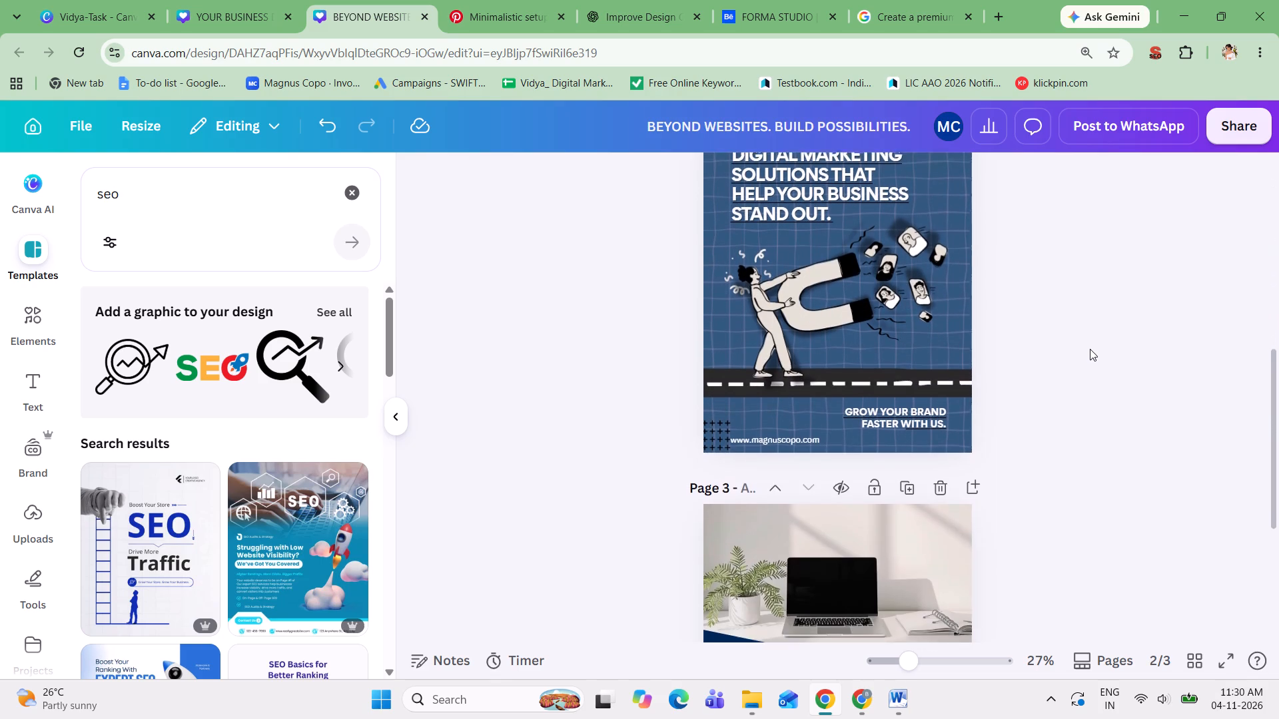
scroll(1091, 298, down, 2)
Delete page 1, the "Beyond Websites. Build Possibilities." page.
scroll(1091, 298, up, 5)
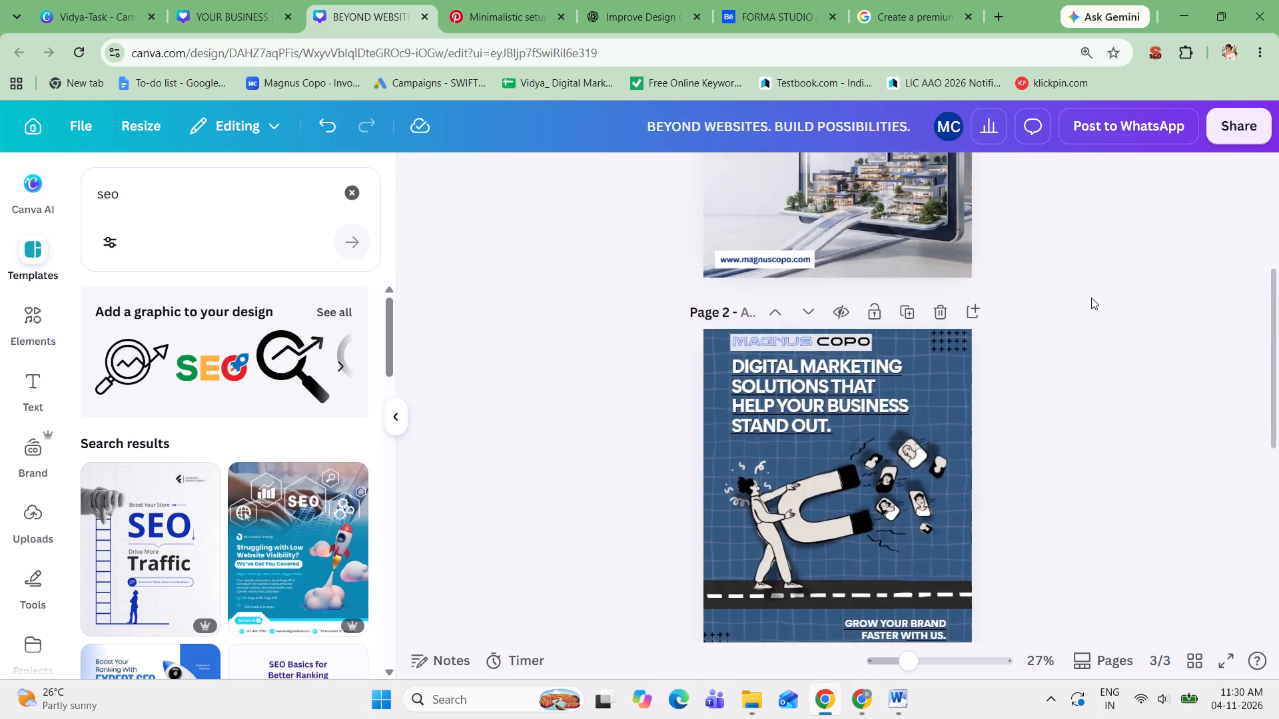
click(942, 216)
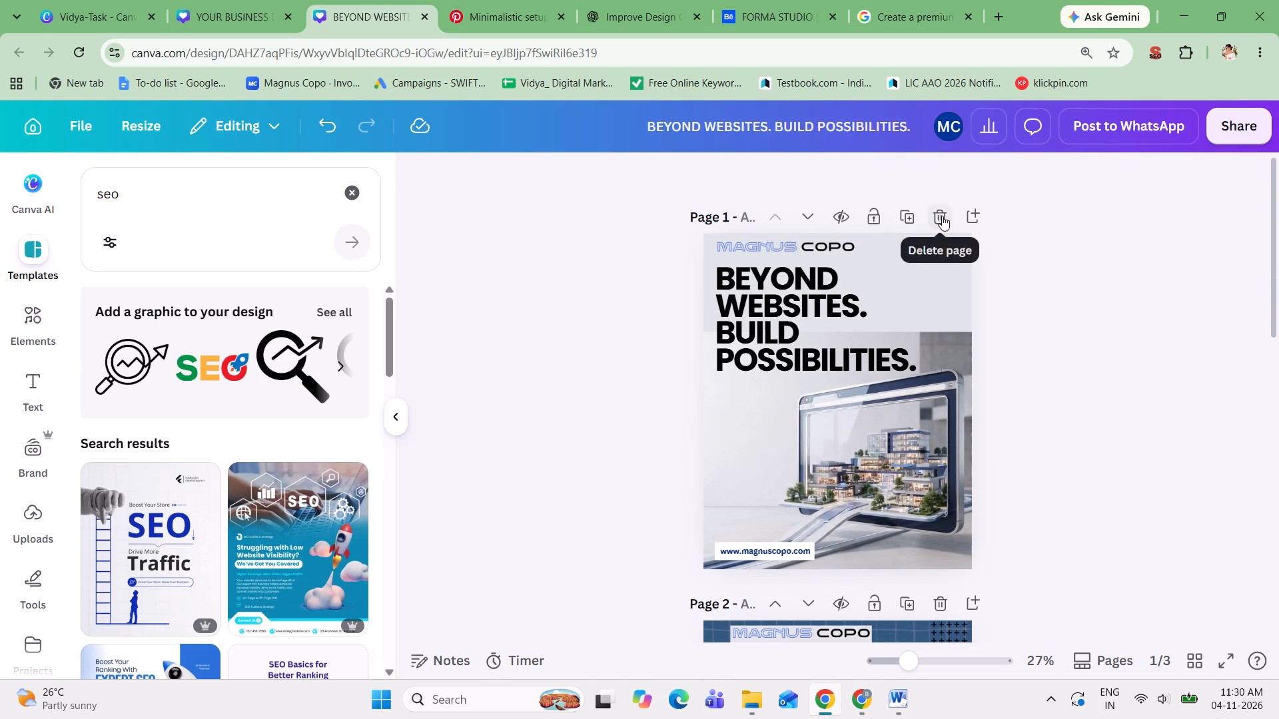
Copy the magnuscopo.com part of the website address on the blue page and paste it onto the "Move Your Business Forward" page.
scroll(1106, 384, down, 3)
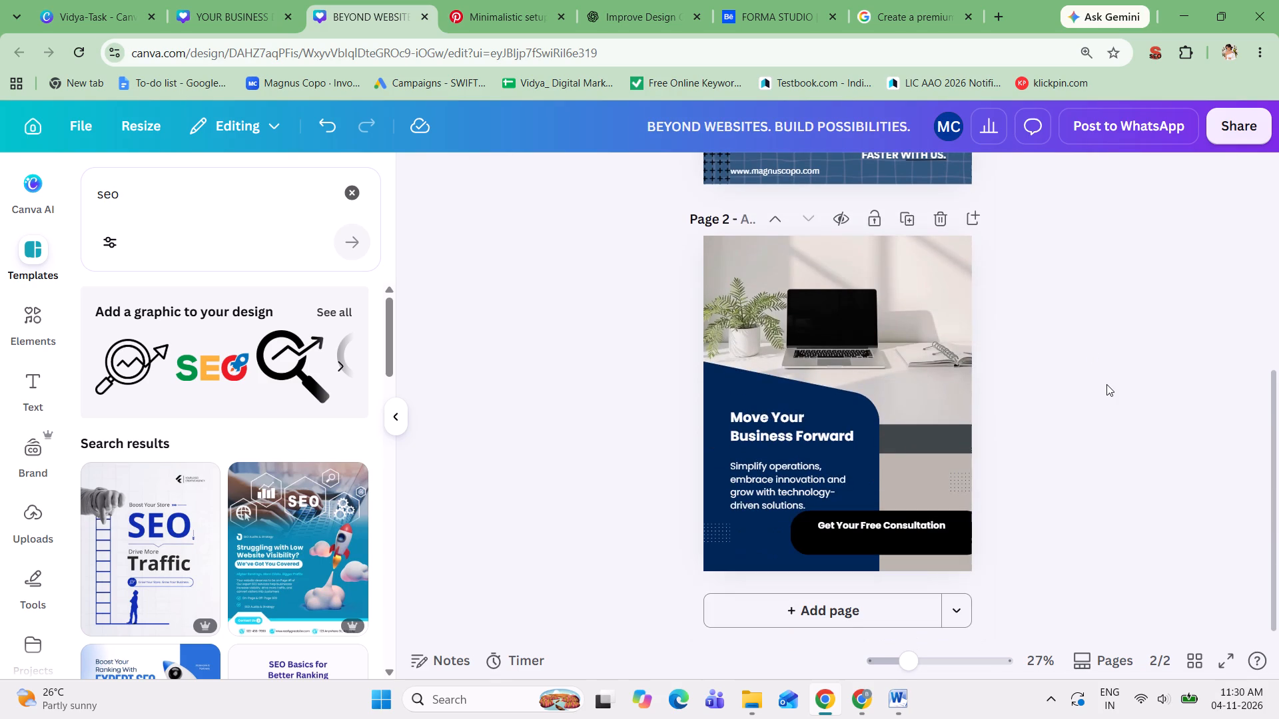
scroll(1106, 384, down, 1)
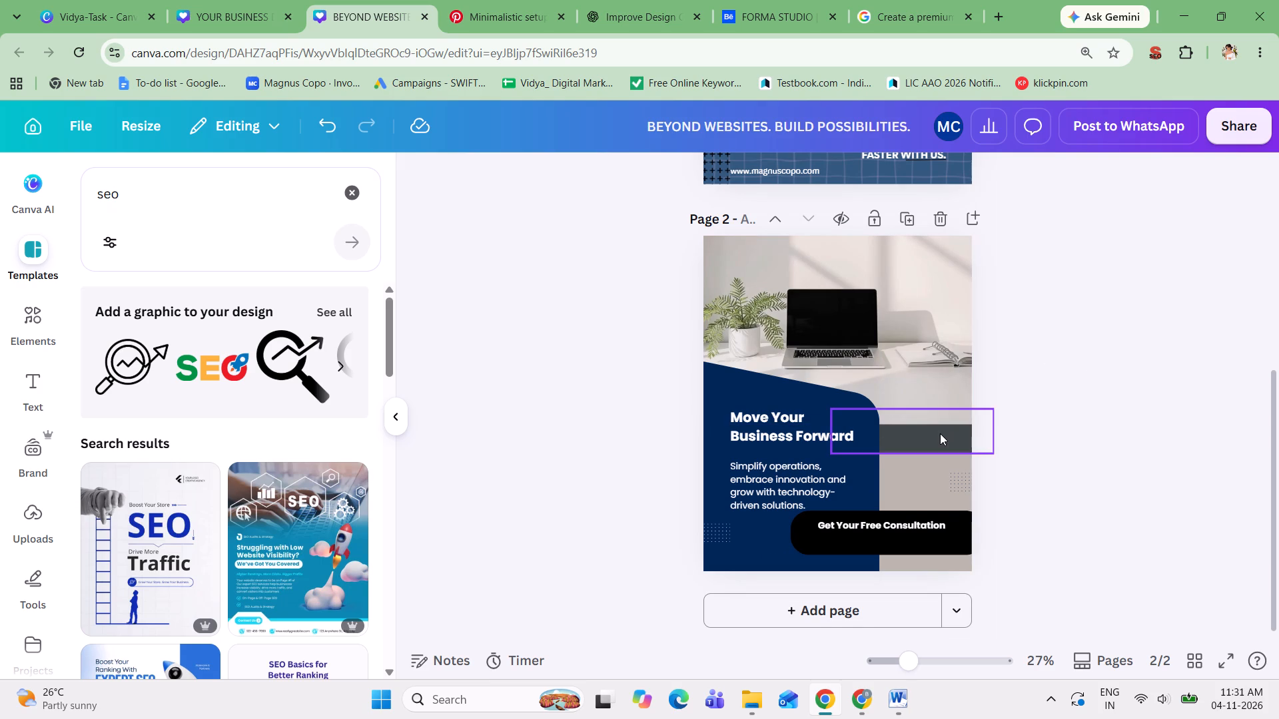
scroll(940, 433, up, 1)
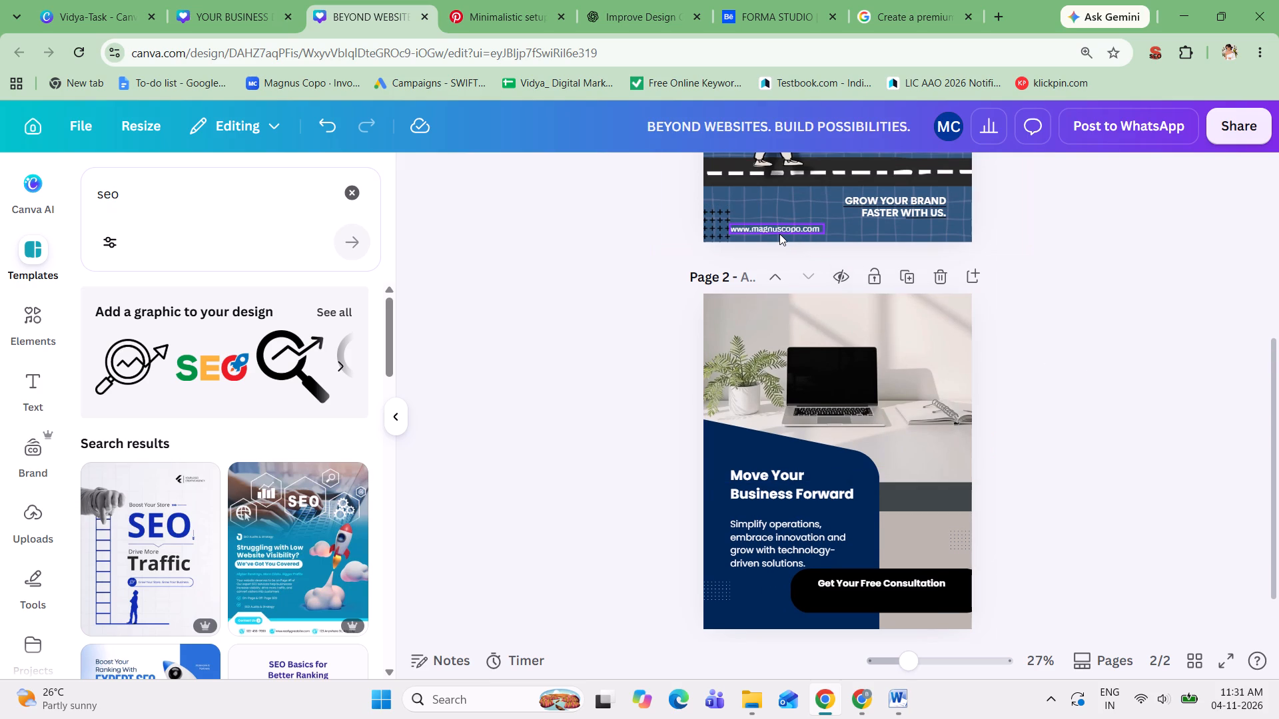
click(779, 234)
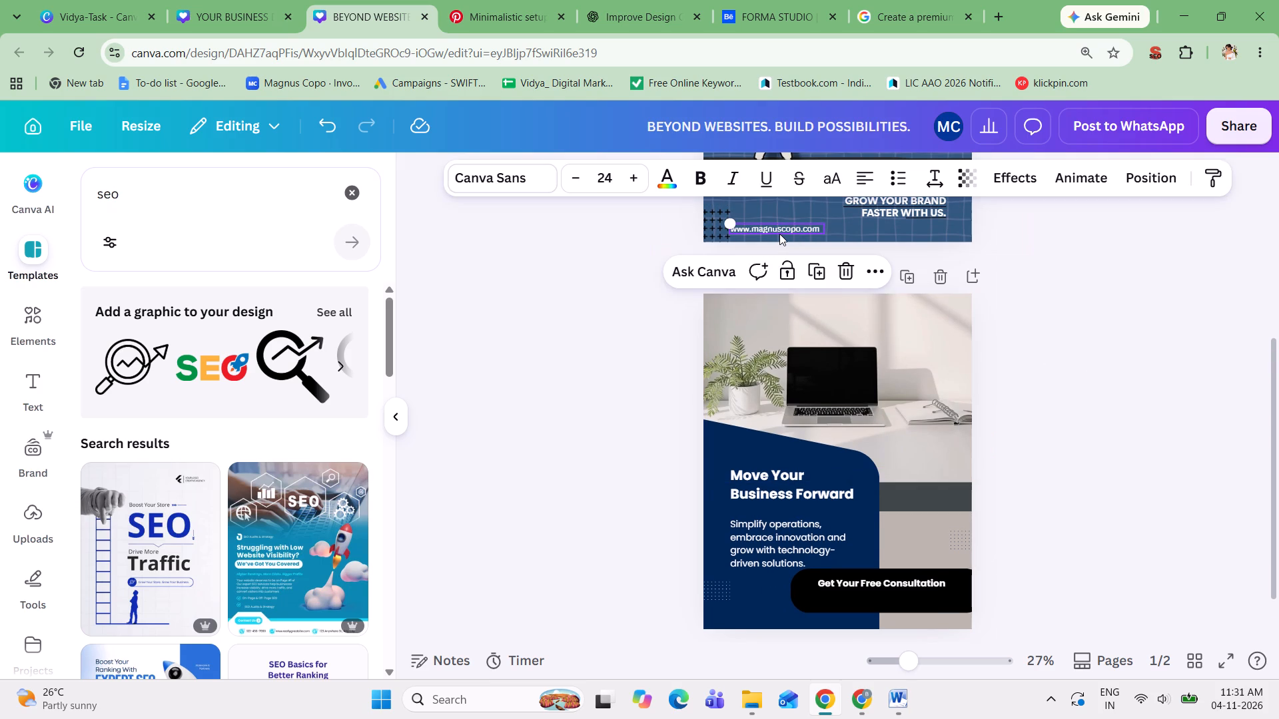
click(755, 227)
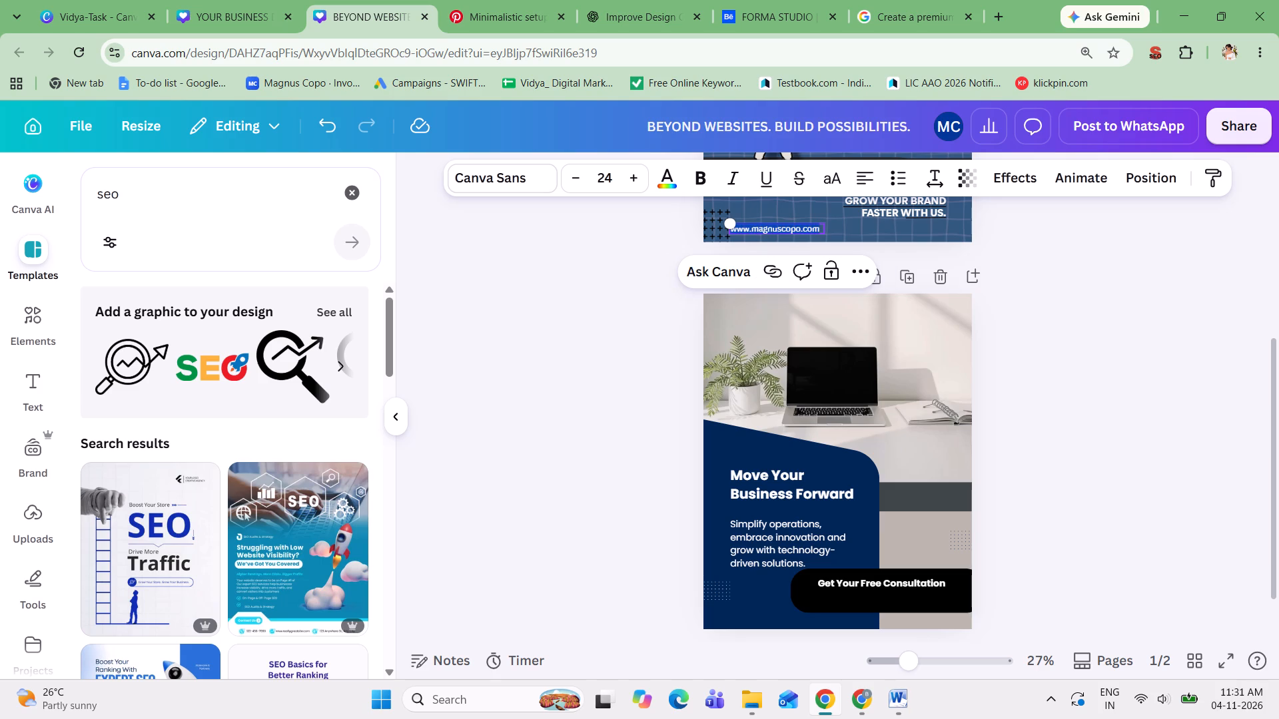
click(751, 225)
drag(751, 225, 819, 230)
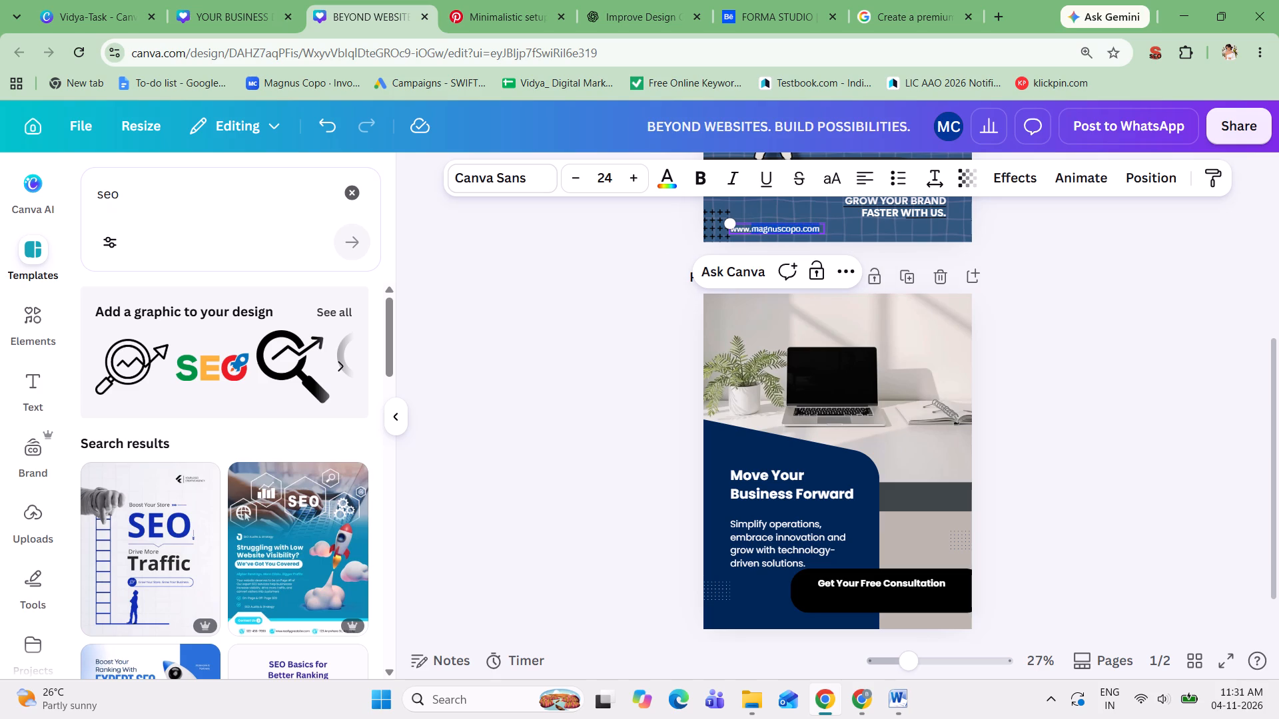
drag(819, 230, 821, 231)
key(ctrl+c)
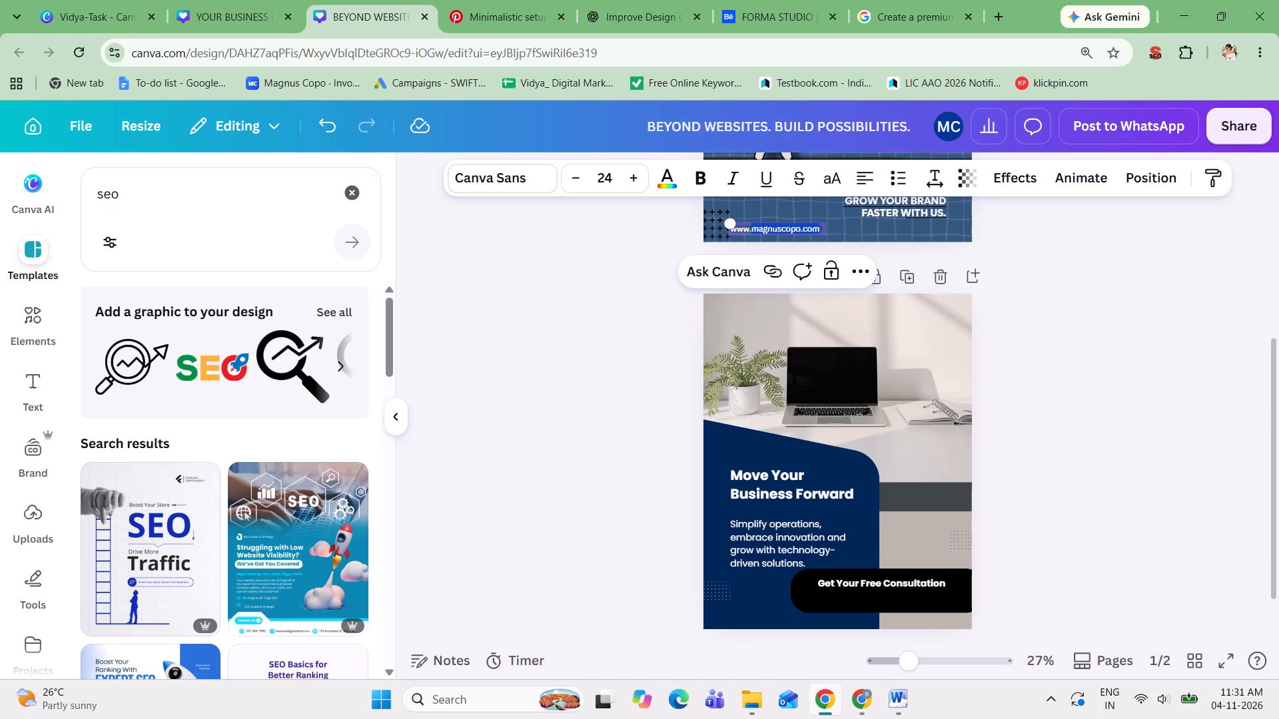
click(835, 362)
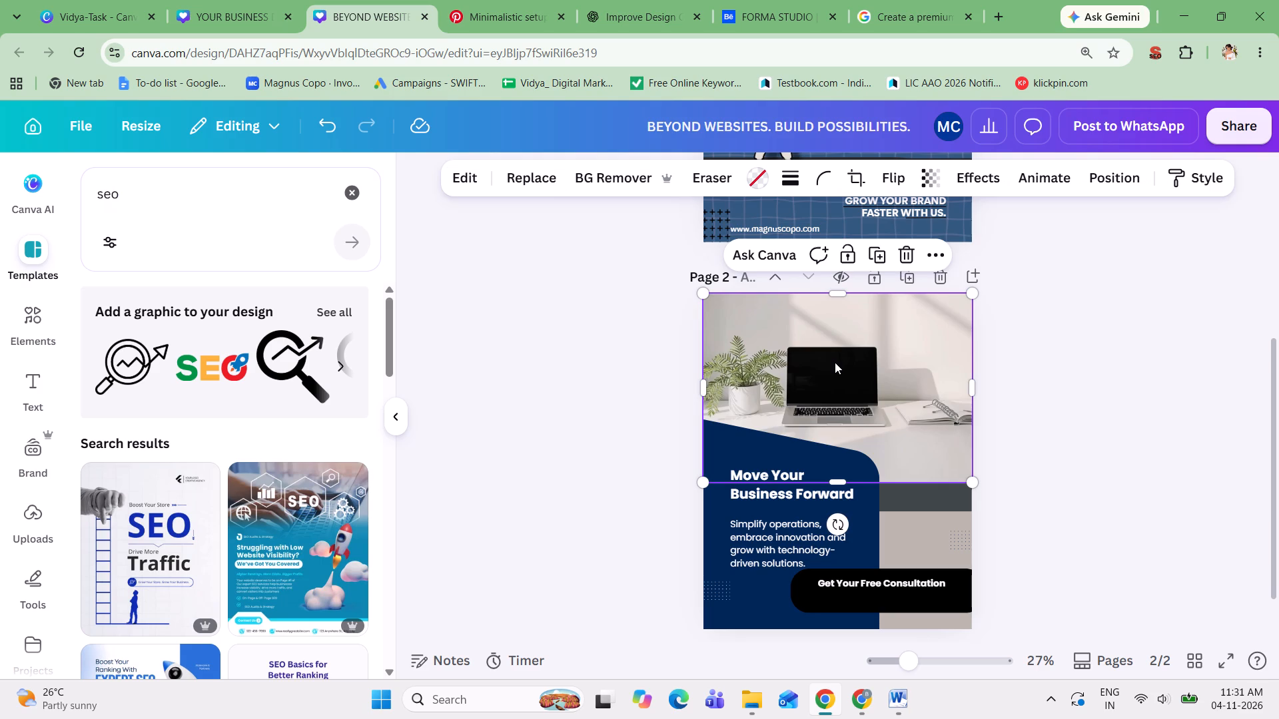
key(ctrl+v)
click(1039, 425)
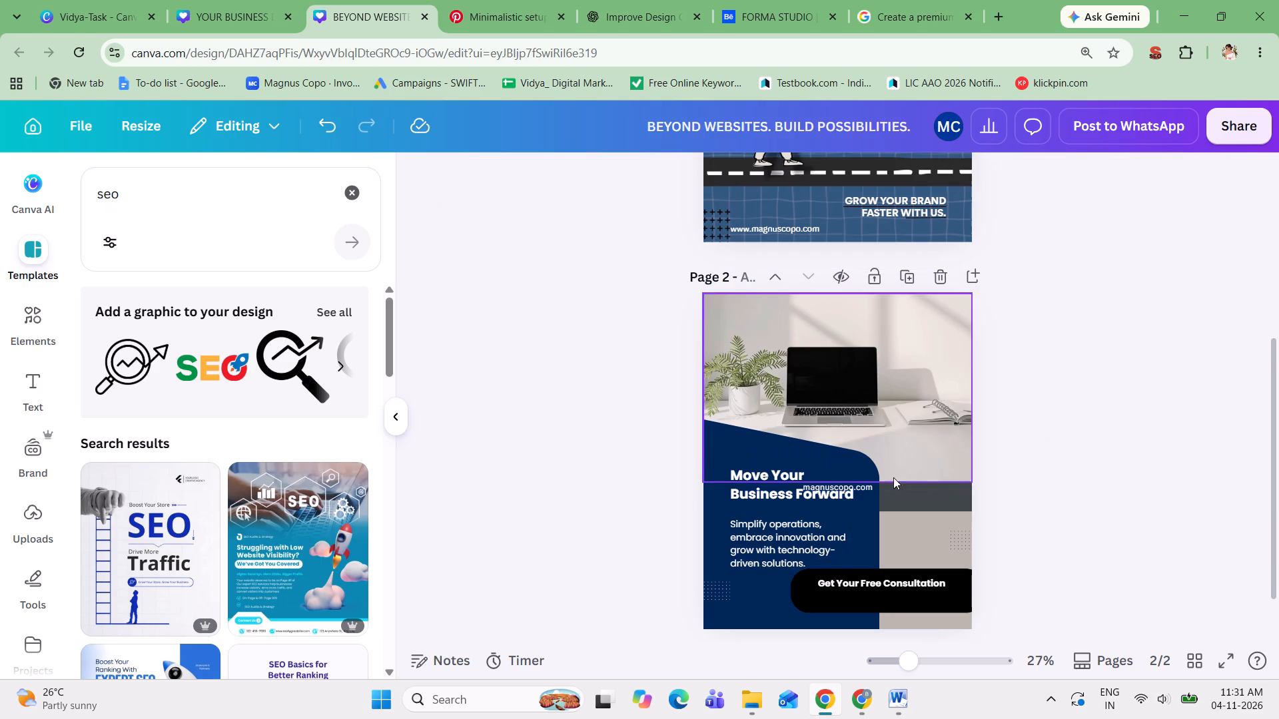
Narrow the pasted magnuscopo.com text box to fit its text and place it near the top of the laptop's black screen.
drag(863, 488, 865, 395)
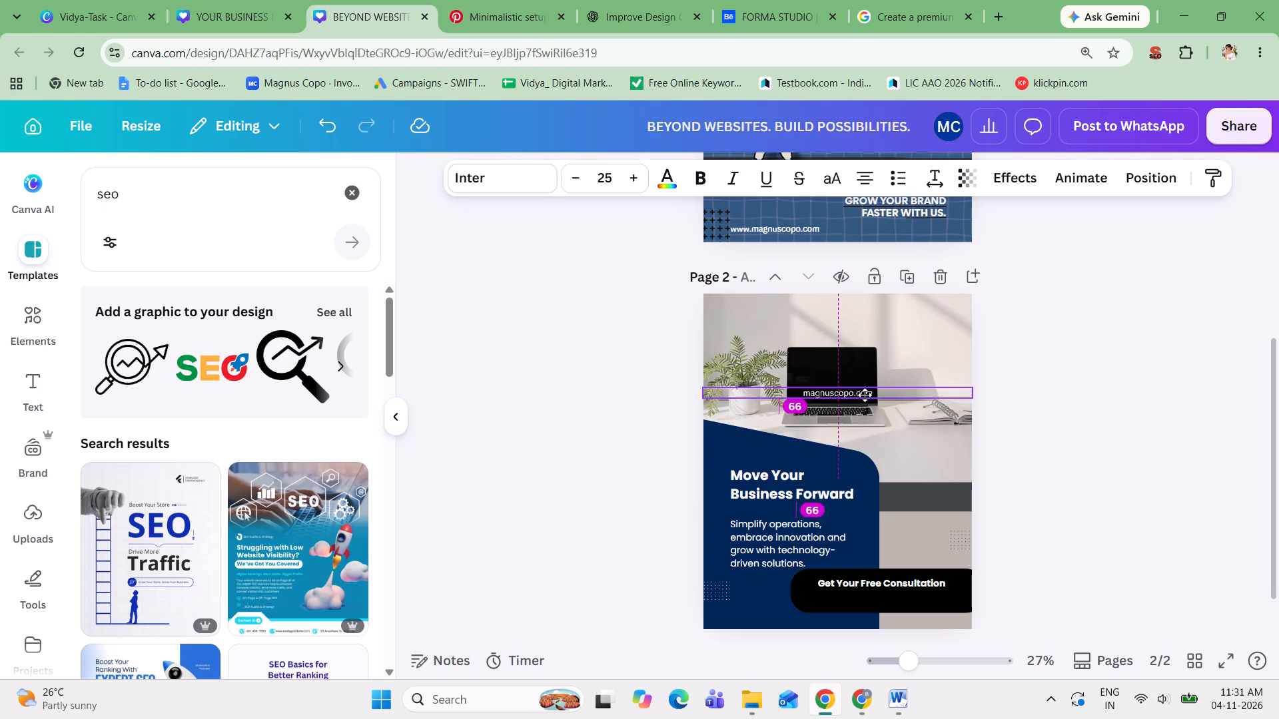
drag(865, 395, 865, 392)
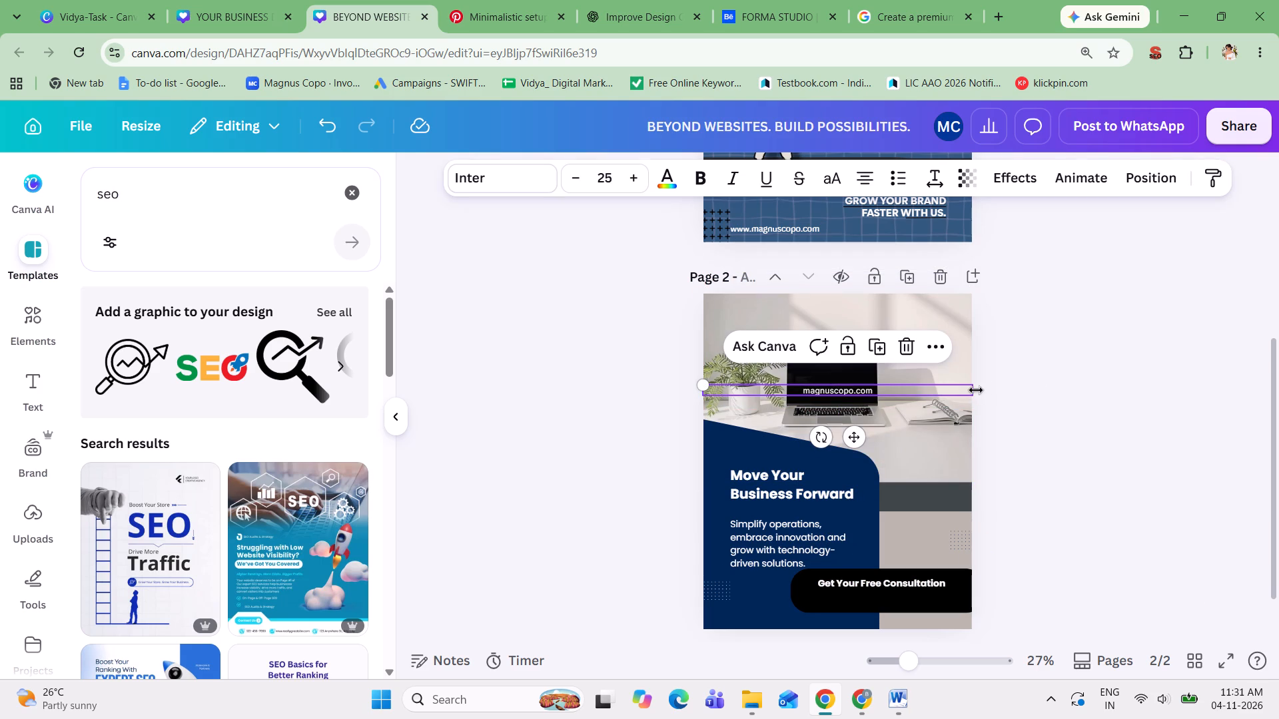
drag(975, 390, 790, 385)
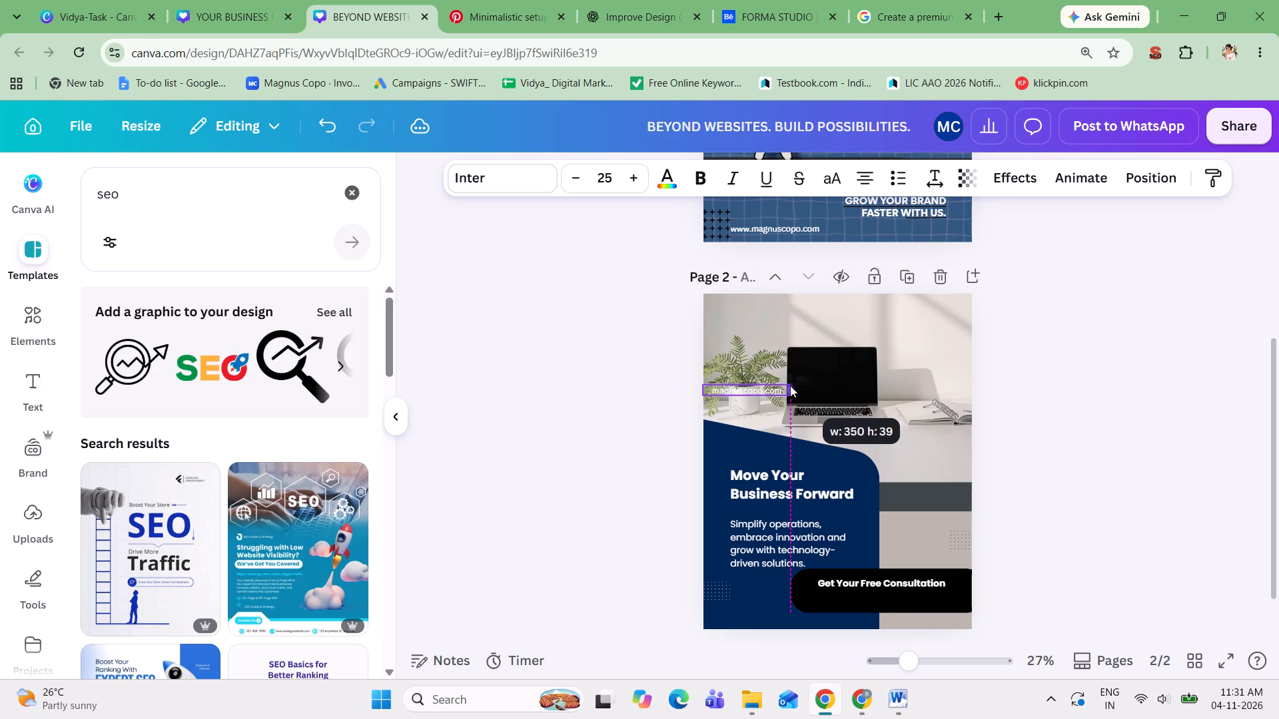
drag(790, 385, 783, 385)
click(998, 383)
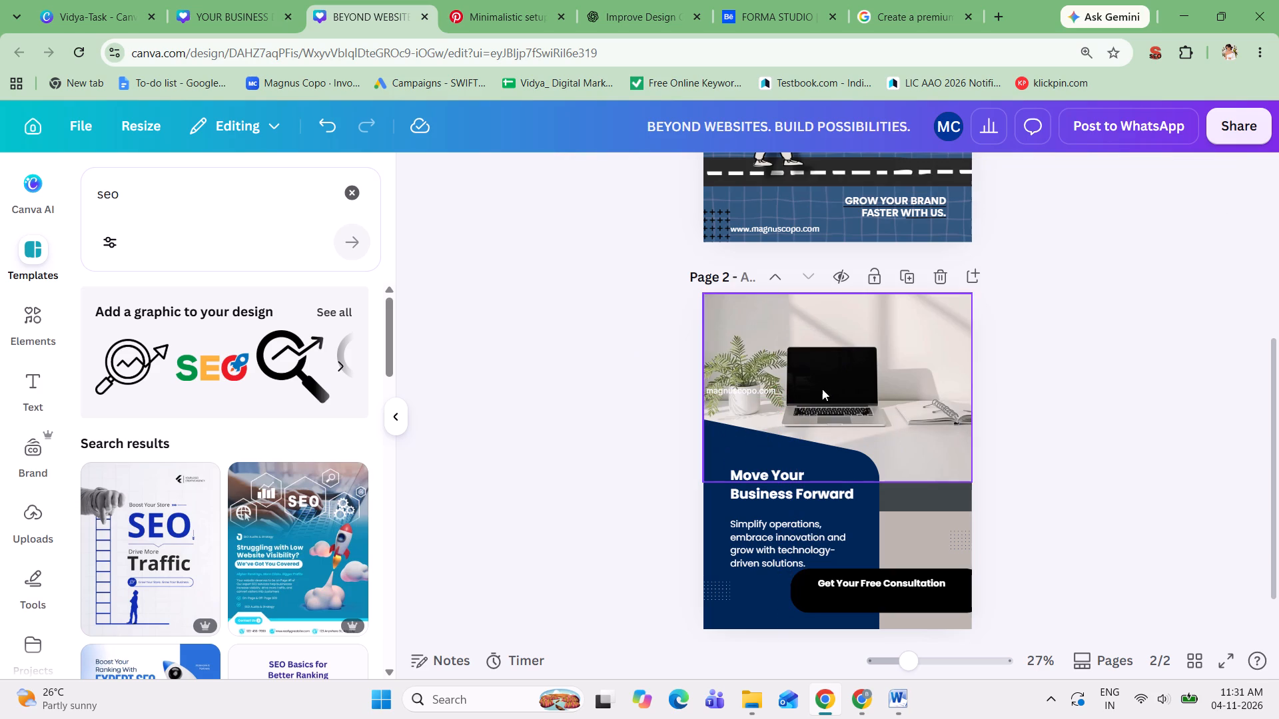
drag(745, 389, 835, 364)
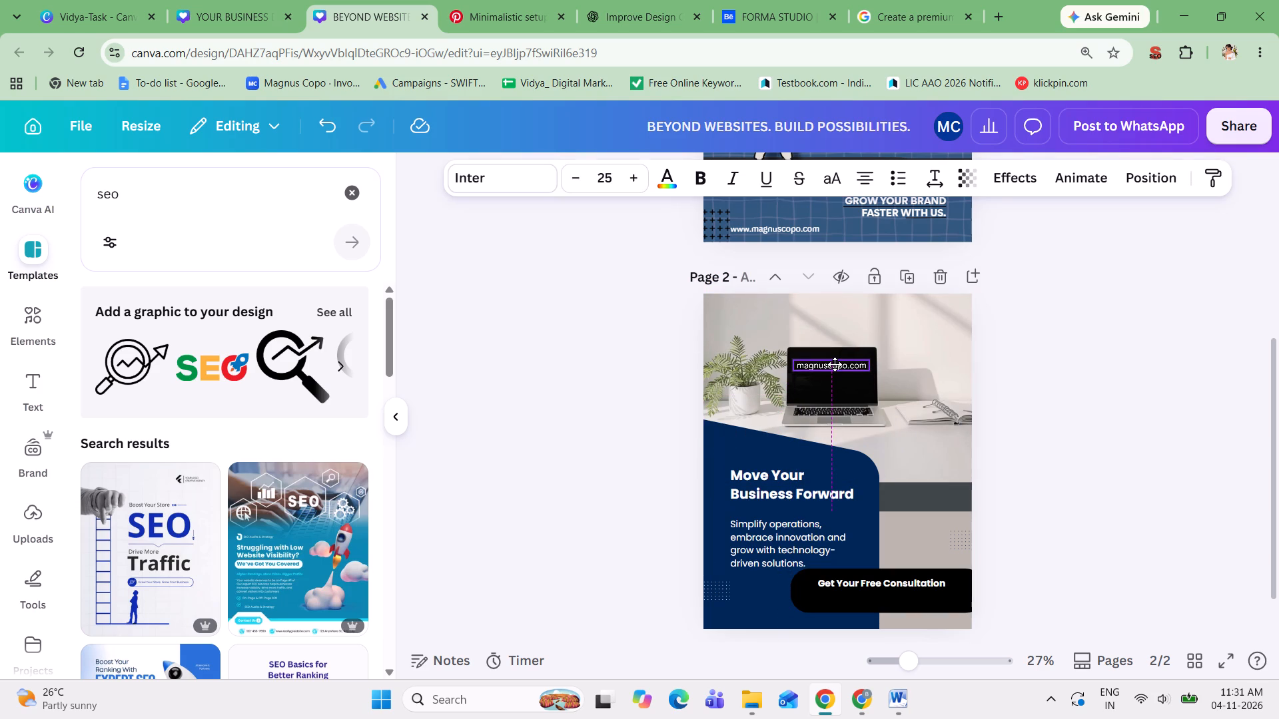
drag(835, 364, 835, 362)
click(999, 361)
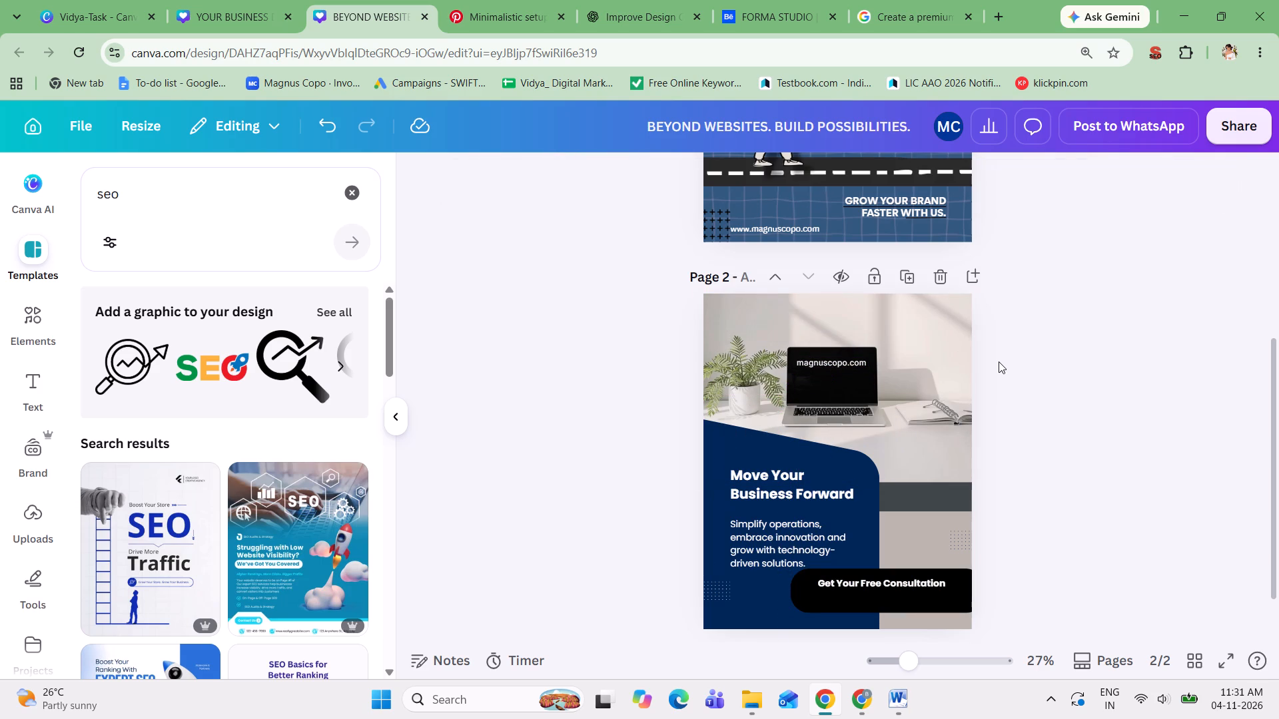
click(839, 361)
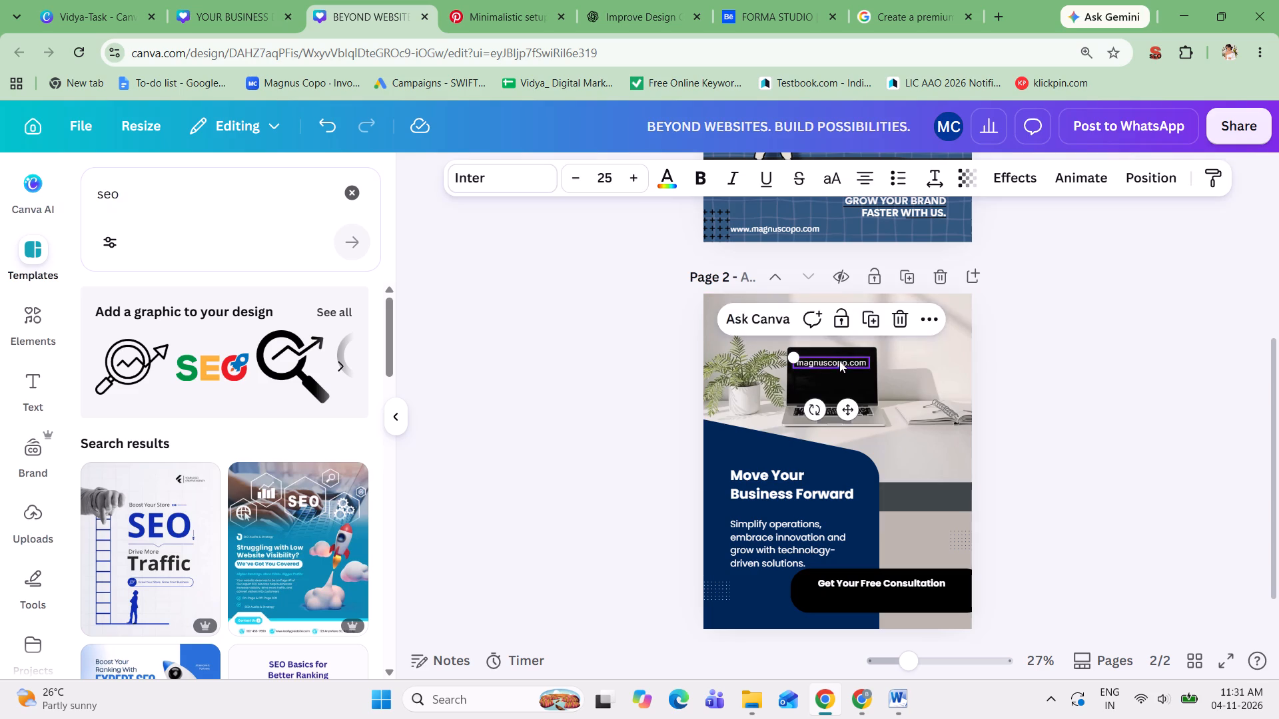
click(963, 352)
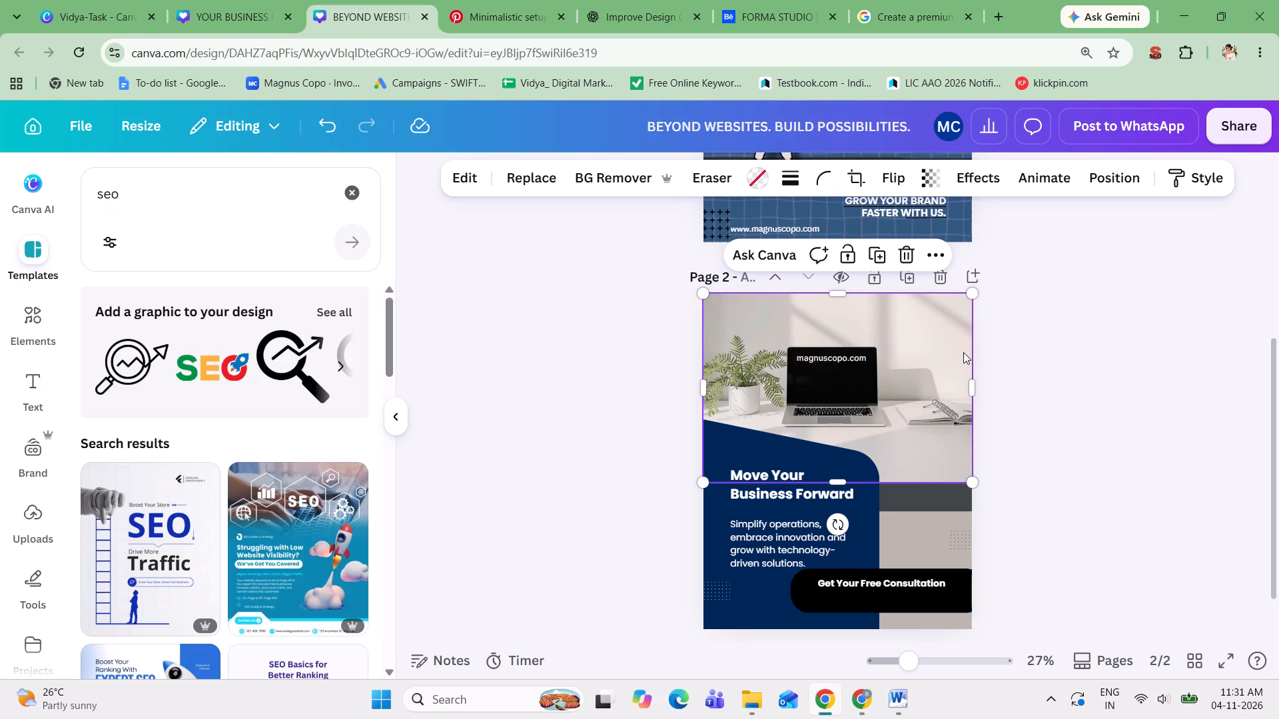
click(853, 357)
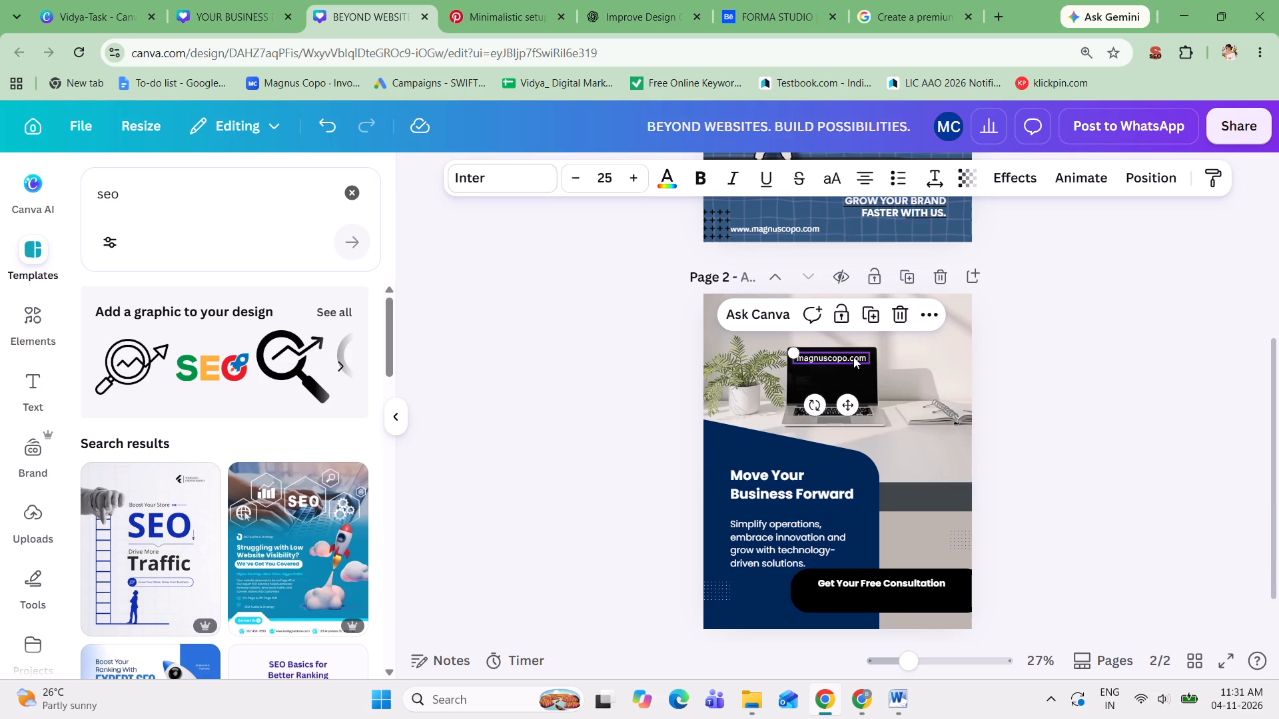
Remove ".com" from the text on the laptop screen so it reads "magnuscopo".
click(853, 357)
click(849, 359)
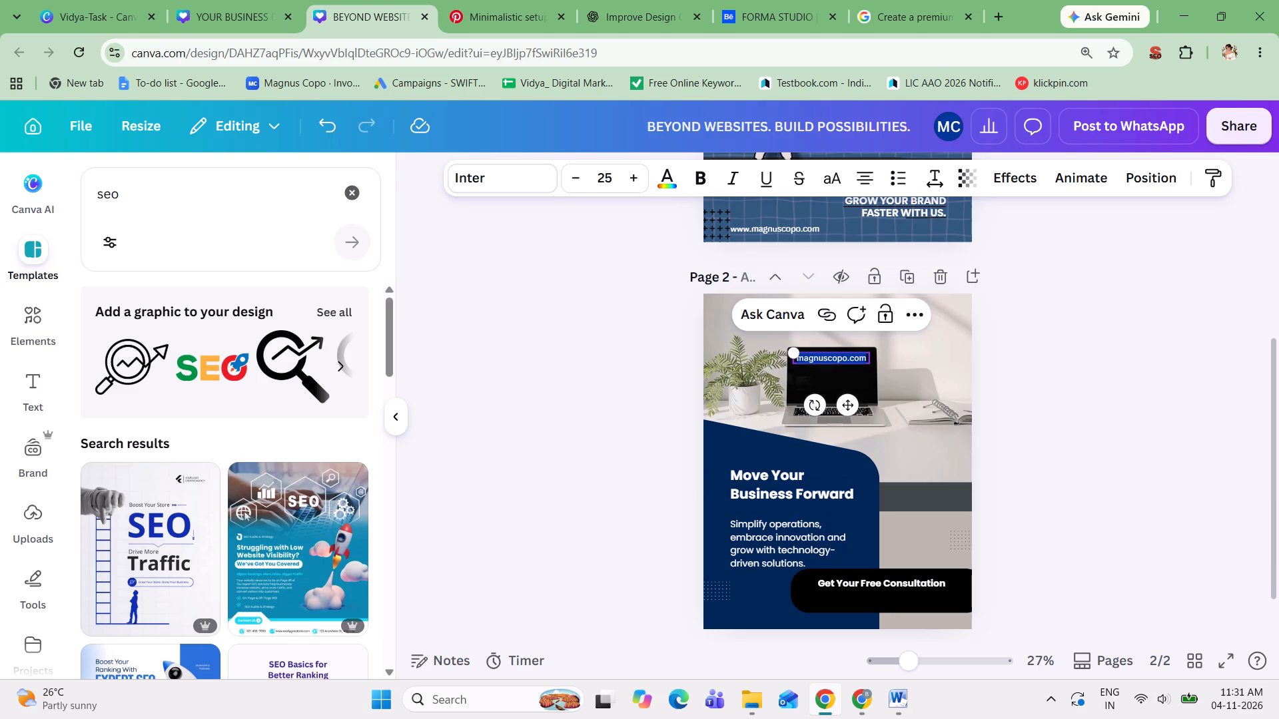
click(847, 358)
drag(847, 358, 863, 358)
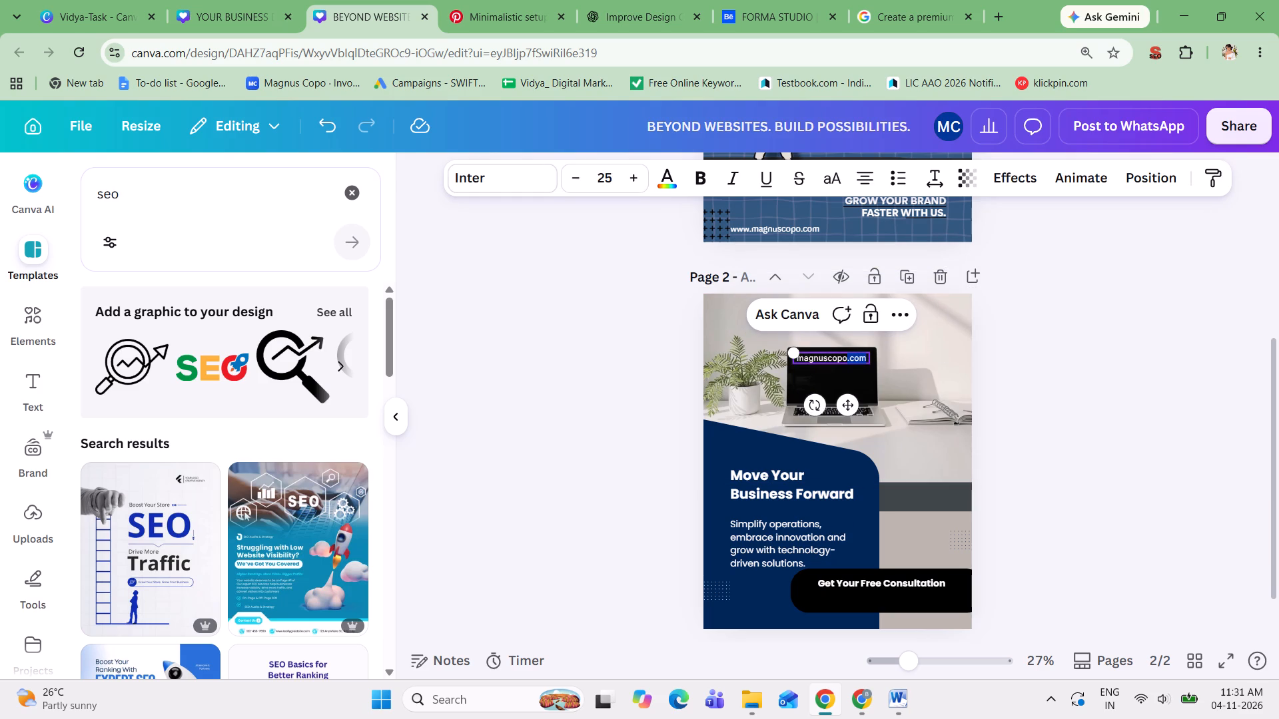
drag(863, 358, 867, 359)
key(Delete)
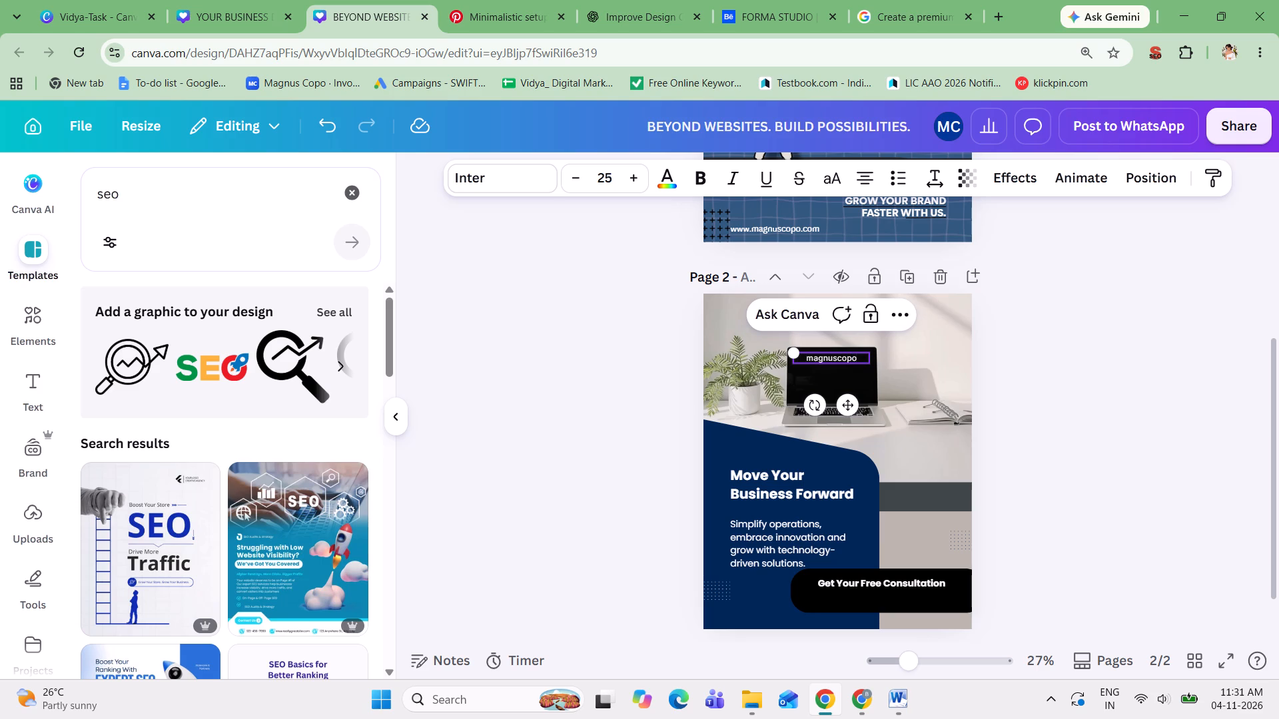
click(1001, 380)
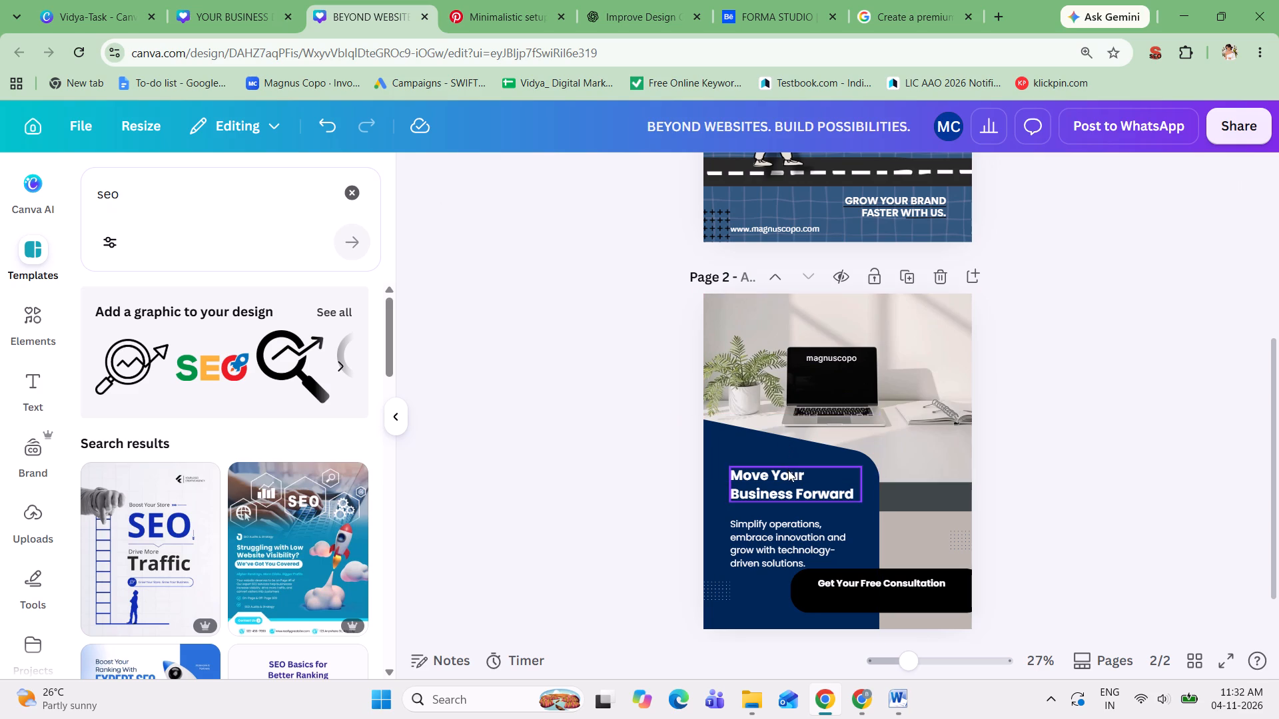
Copy the Magnus Copo logo from the blue page and paste it at the top of the "Move Your Business Forward" page.
scroll(982, 361, up, 2)
scroll(943, 313, up, 1)
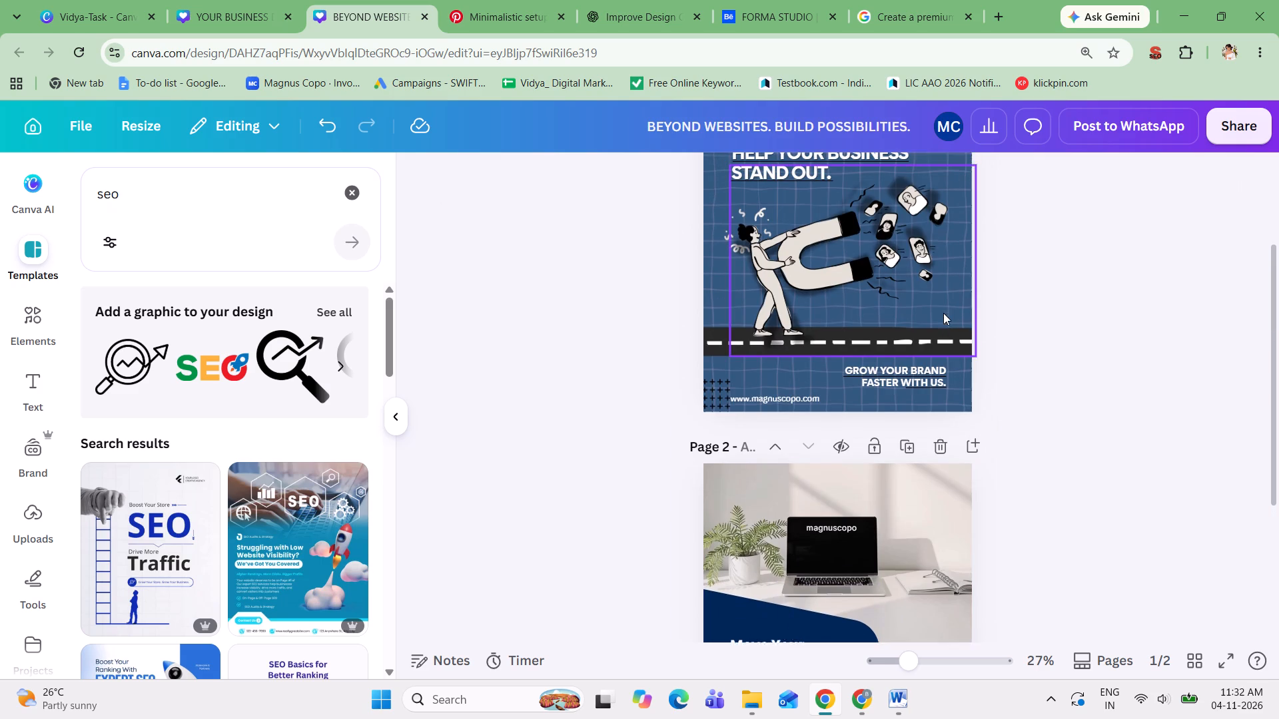
scroll(943, 313, up, 1)
click(839, 205)
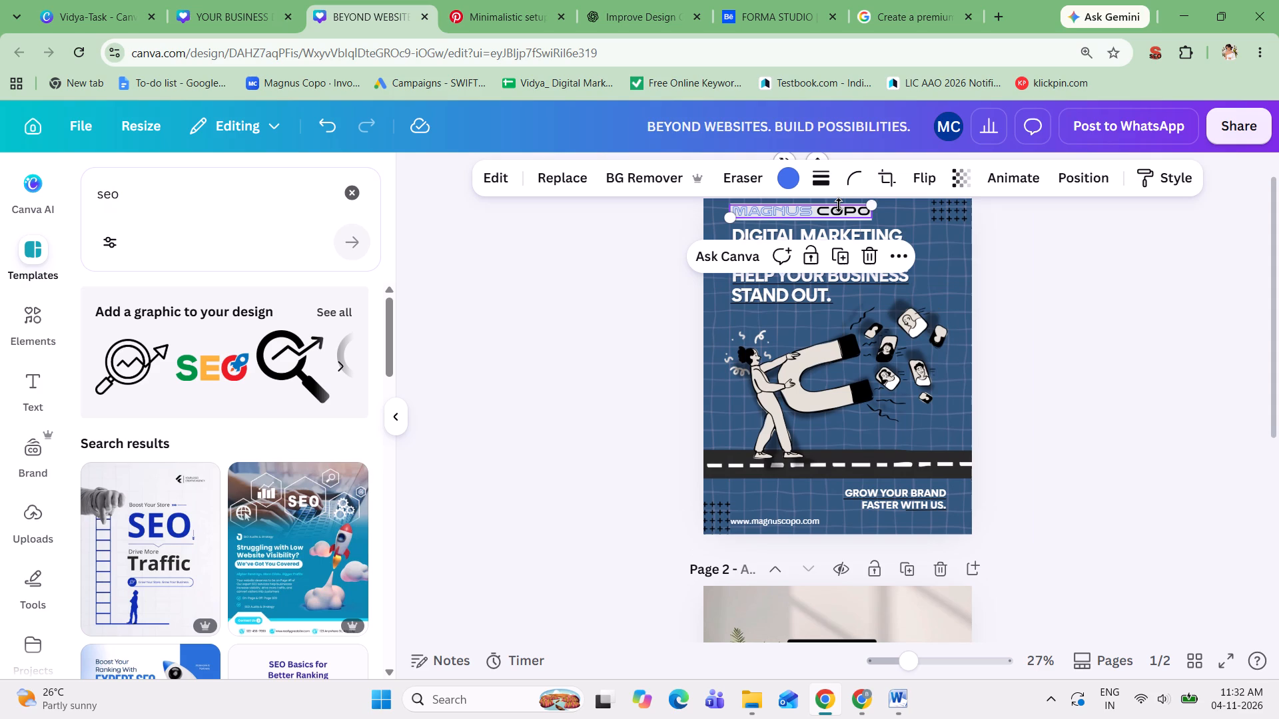
key(ctrl+c)
scroll(1053, 373, down, 2)
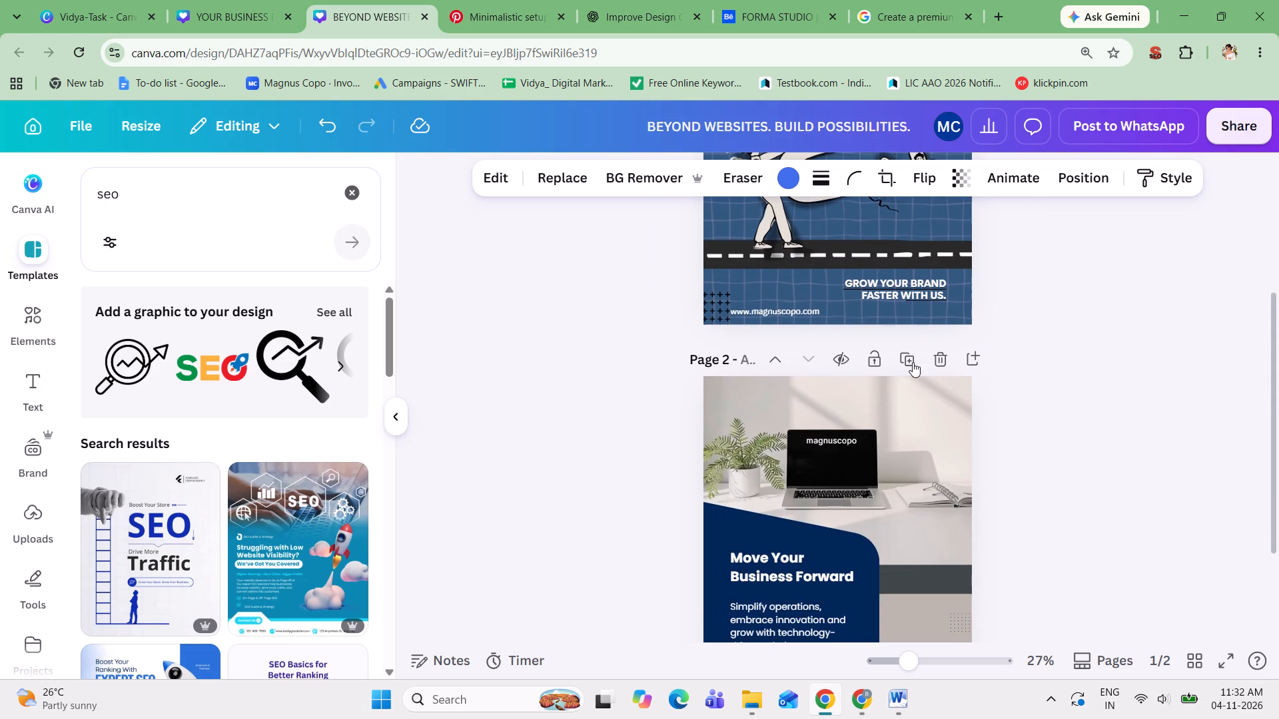
click(851, 397)
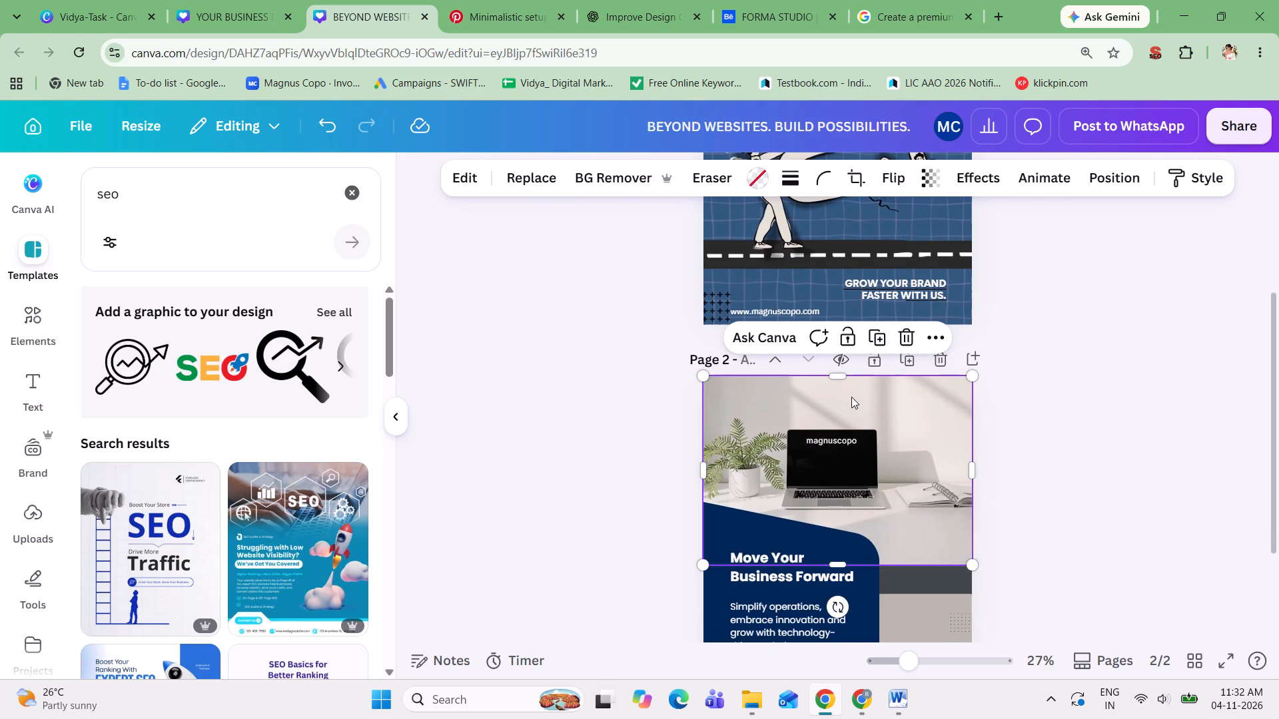
key(ctrl+v)
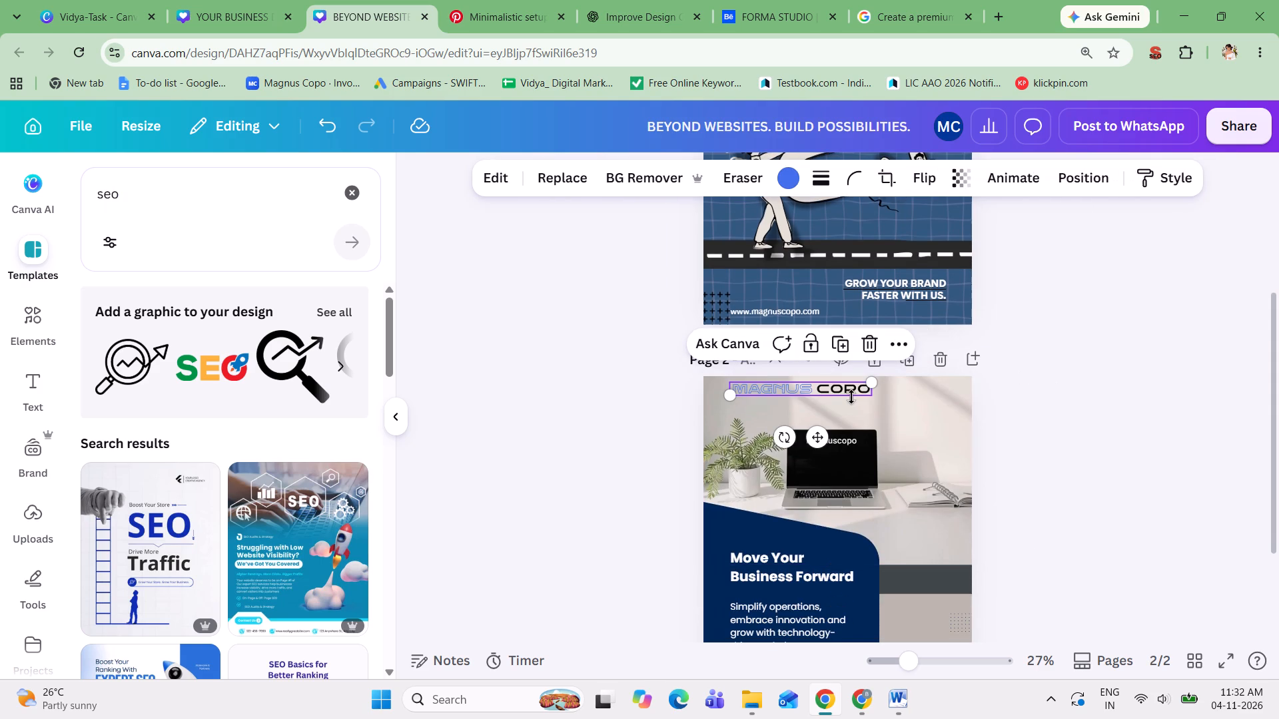
click(1115, 467)
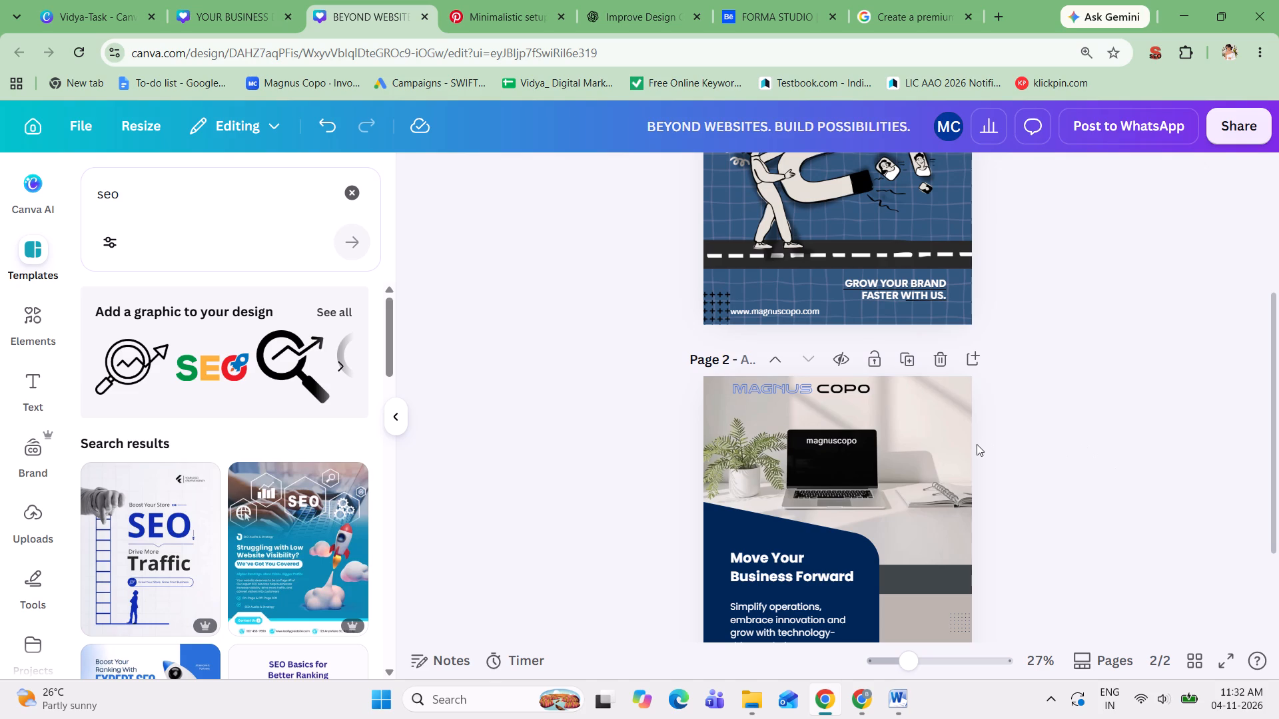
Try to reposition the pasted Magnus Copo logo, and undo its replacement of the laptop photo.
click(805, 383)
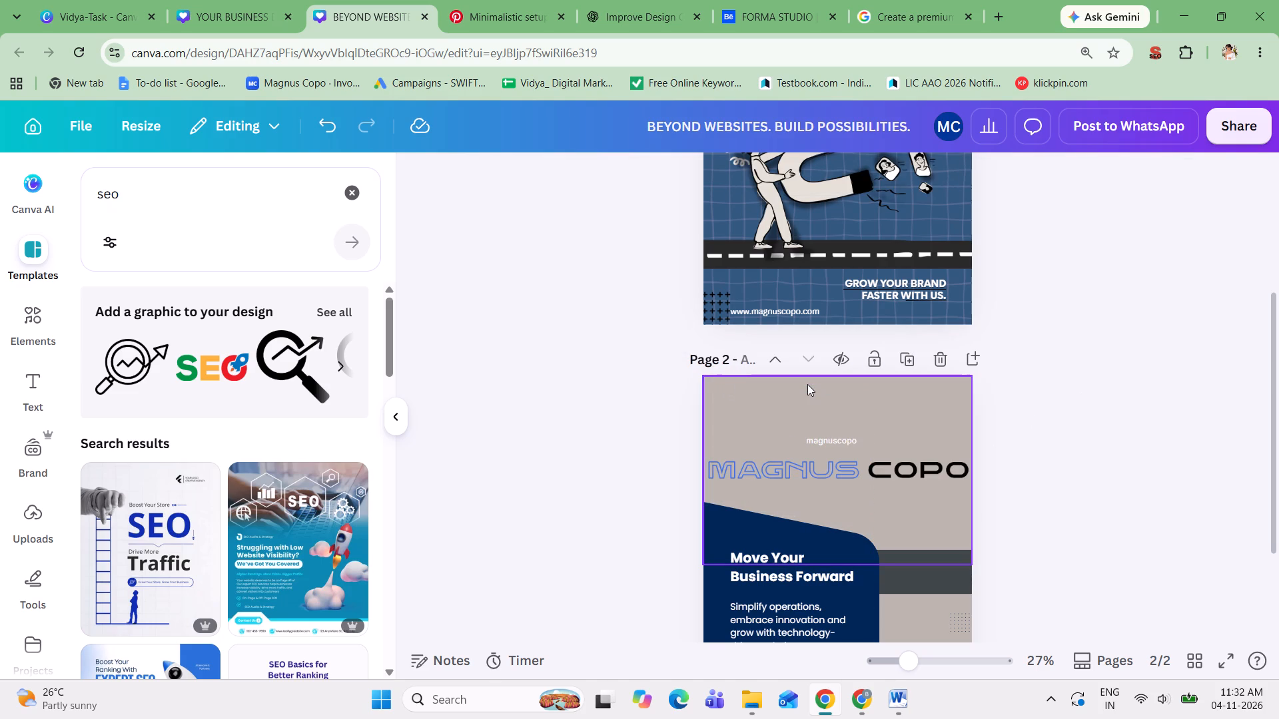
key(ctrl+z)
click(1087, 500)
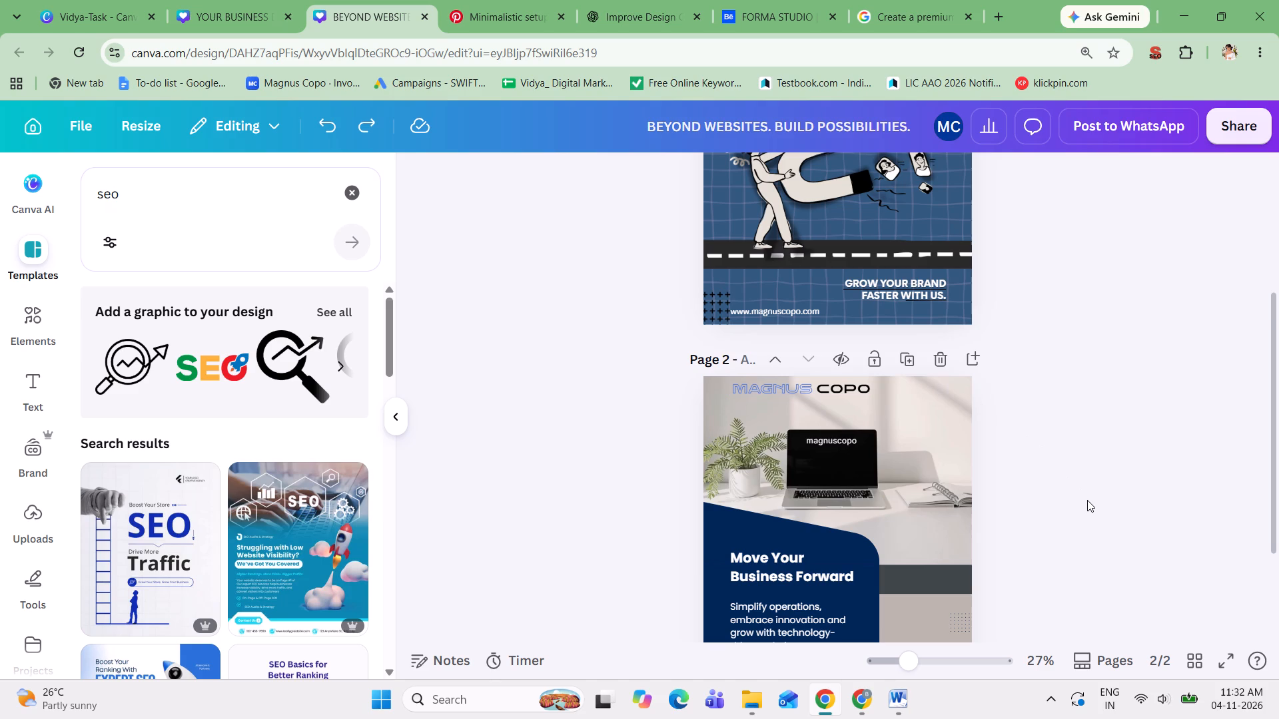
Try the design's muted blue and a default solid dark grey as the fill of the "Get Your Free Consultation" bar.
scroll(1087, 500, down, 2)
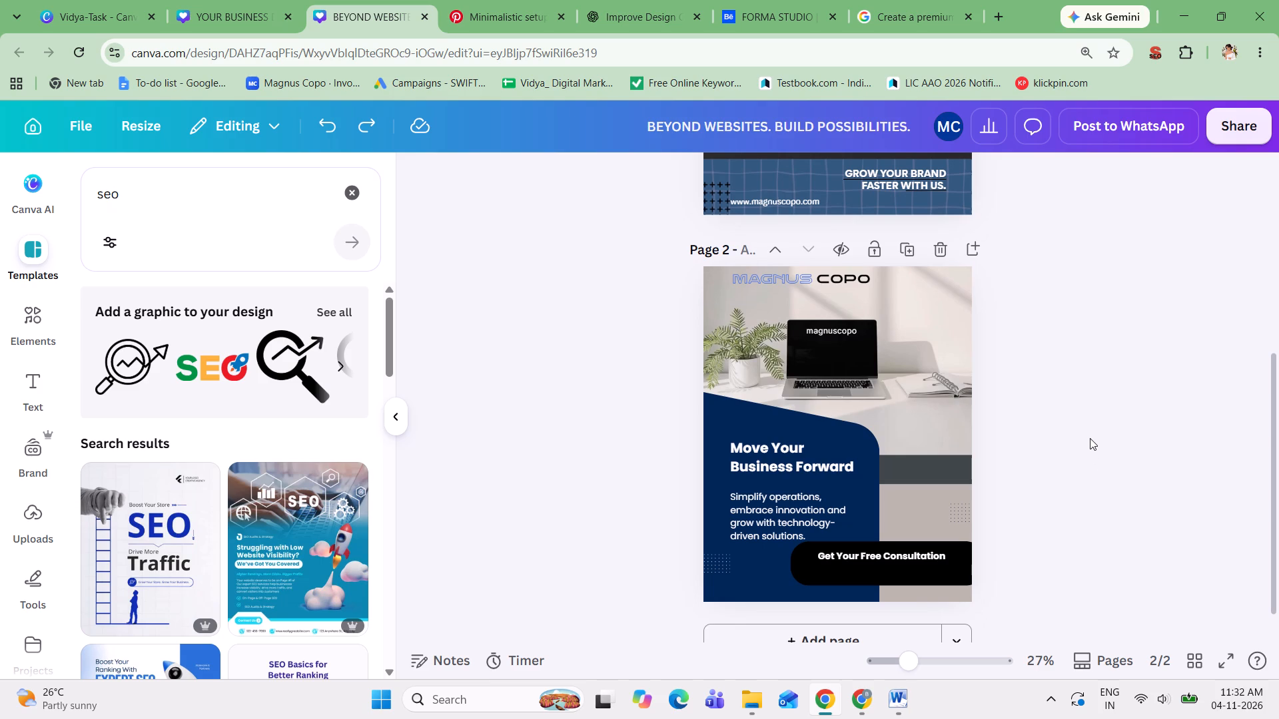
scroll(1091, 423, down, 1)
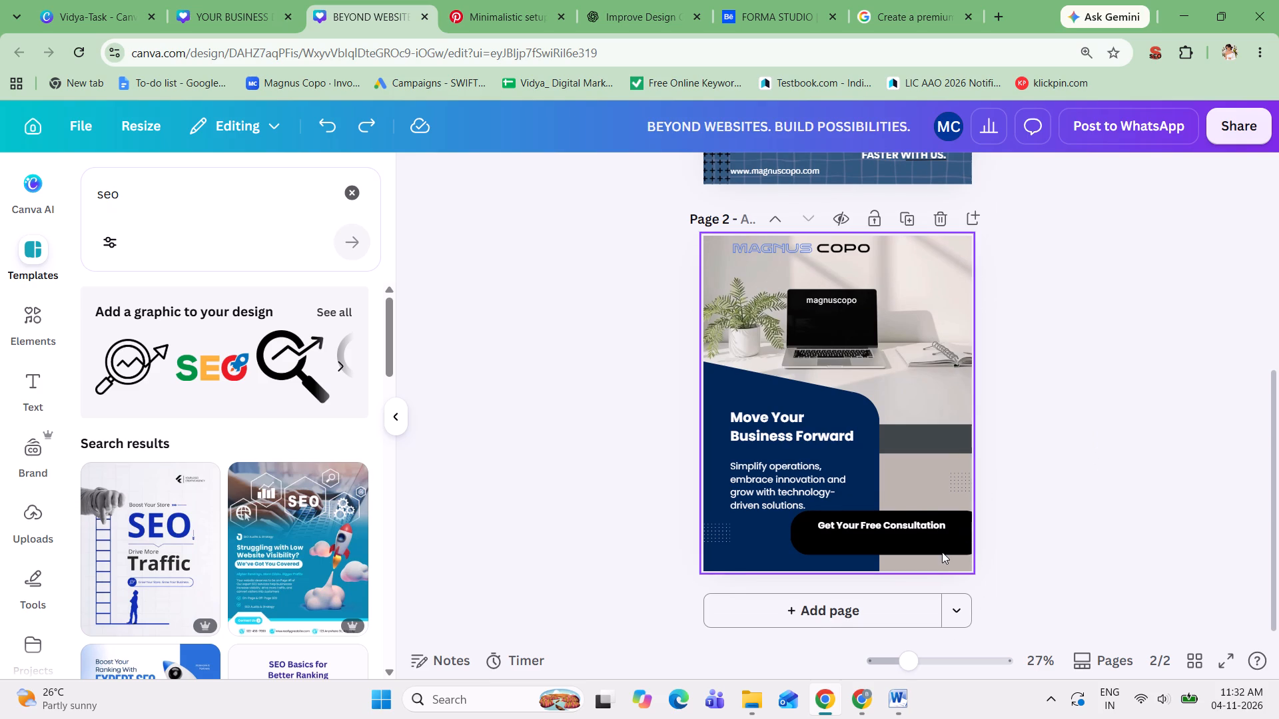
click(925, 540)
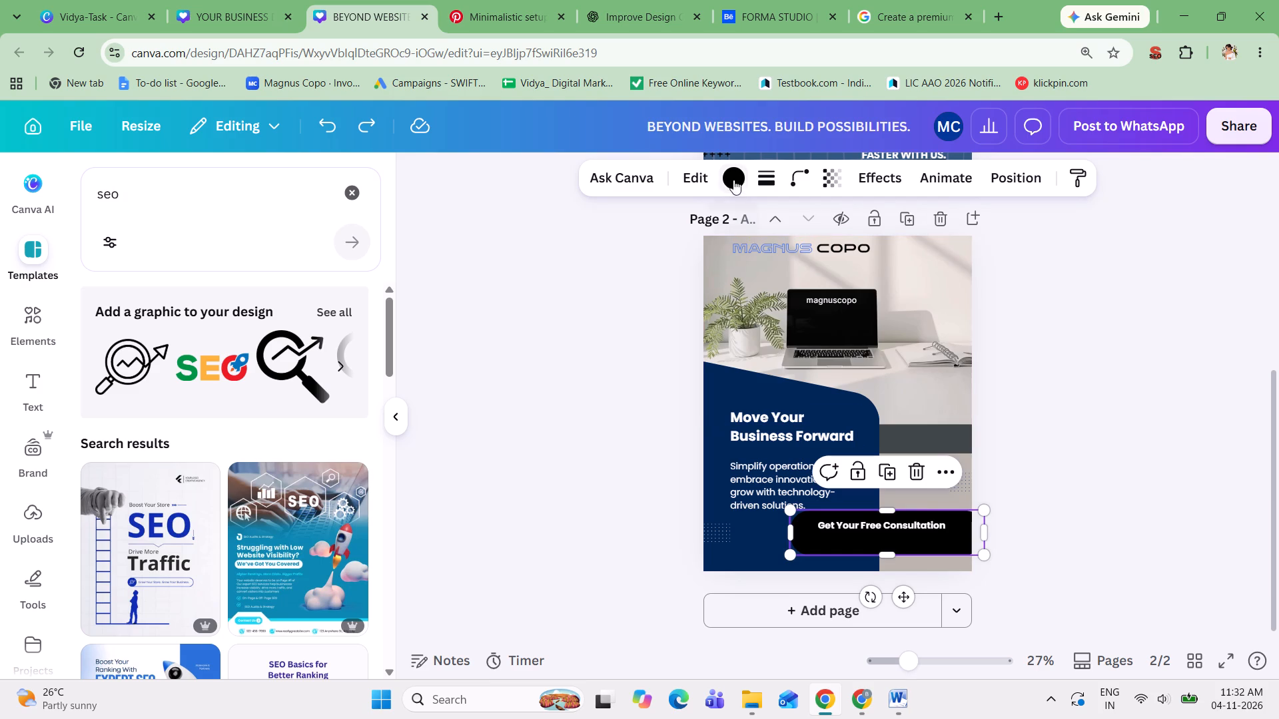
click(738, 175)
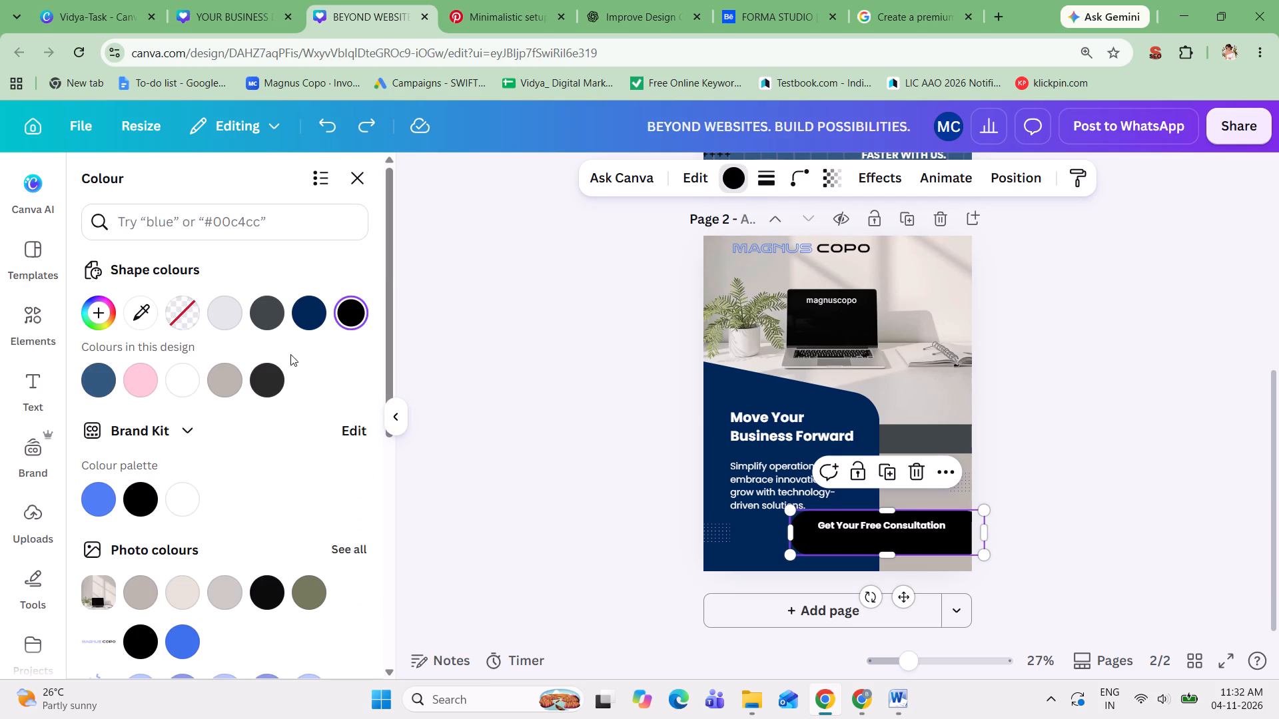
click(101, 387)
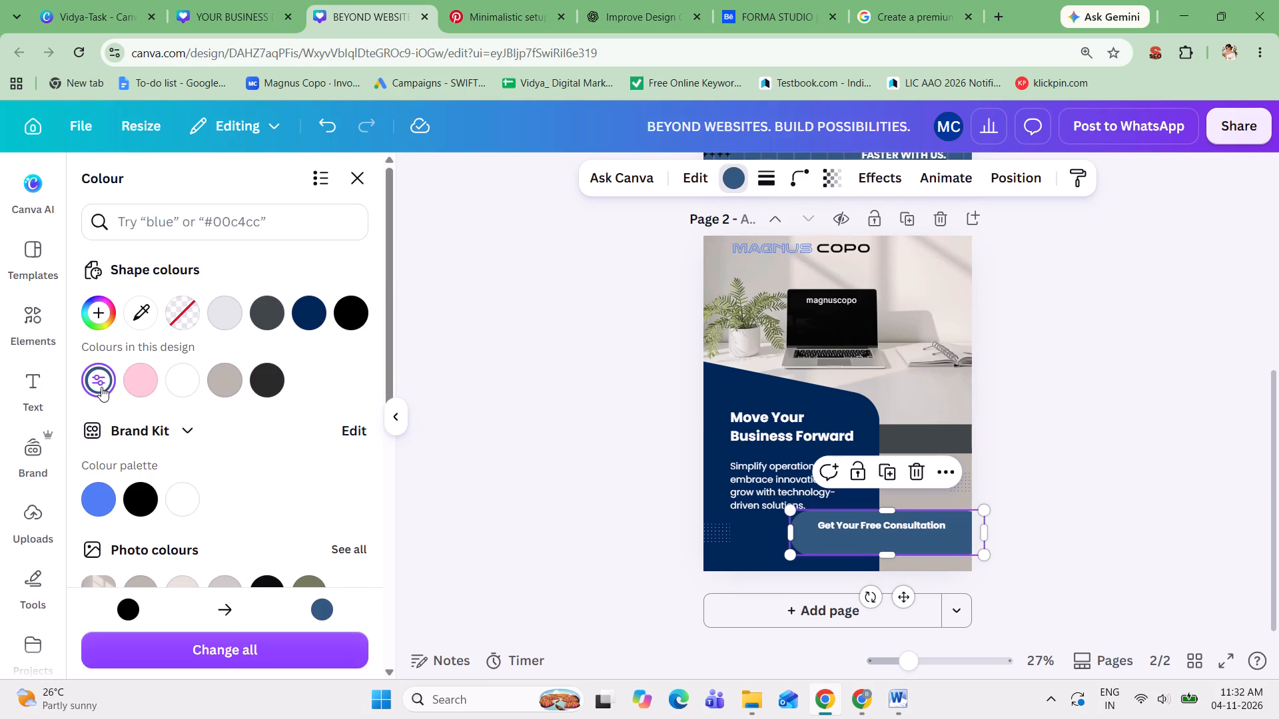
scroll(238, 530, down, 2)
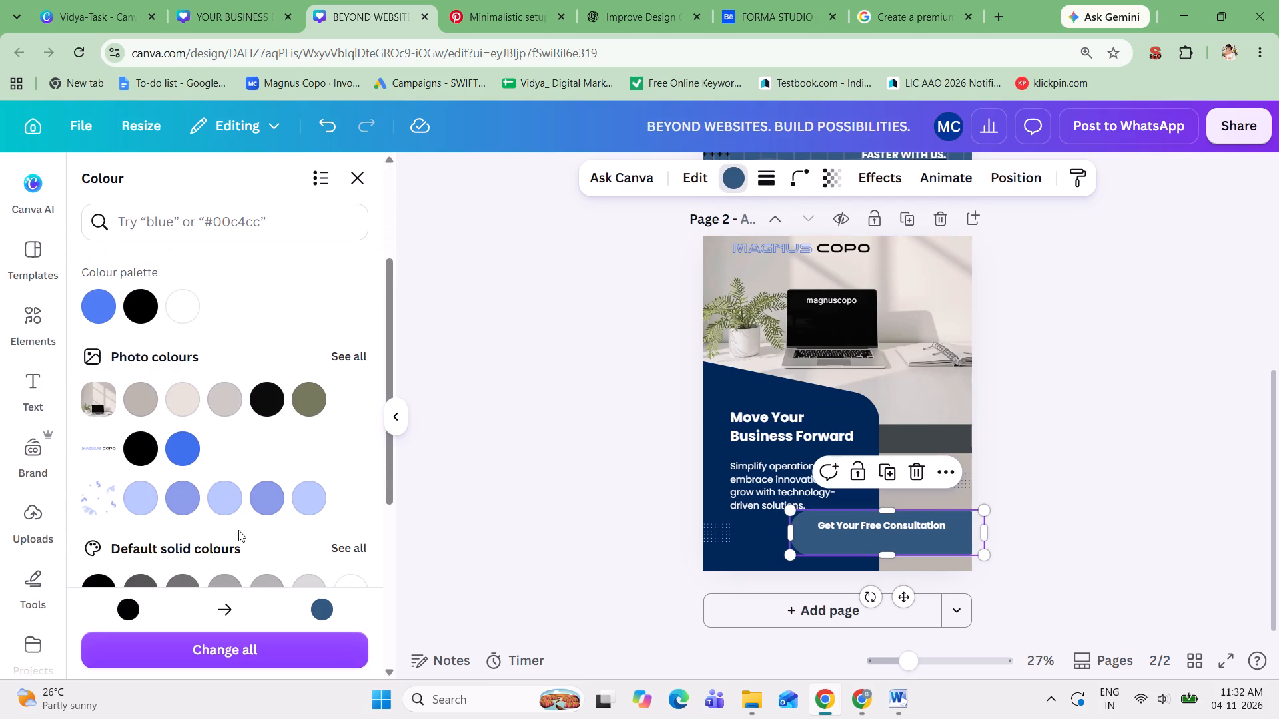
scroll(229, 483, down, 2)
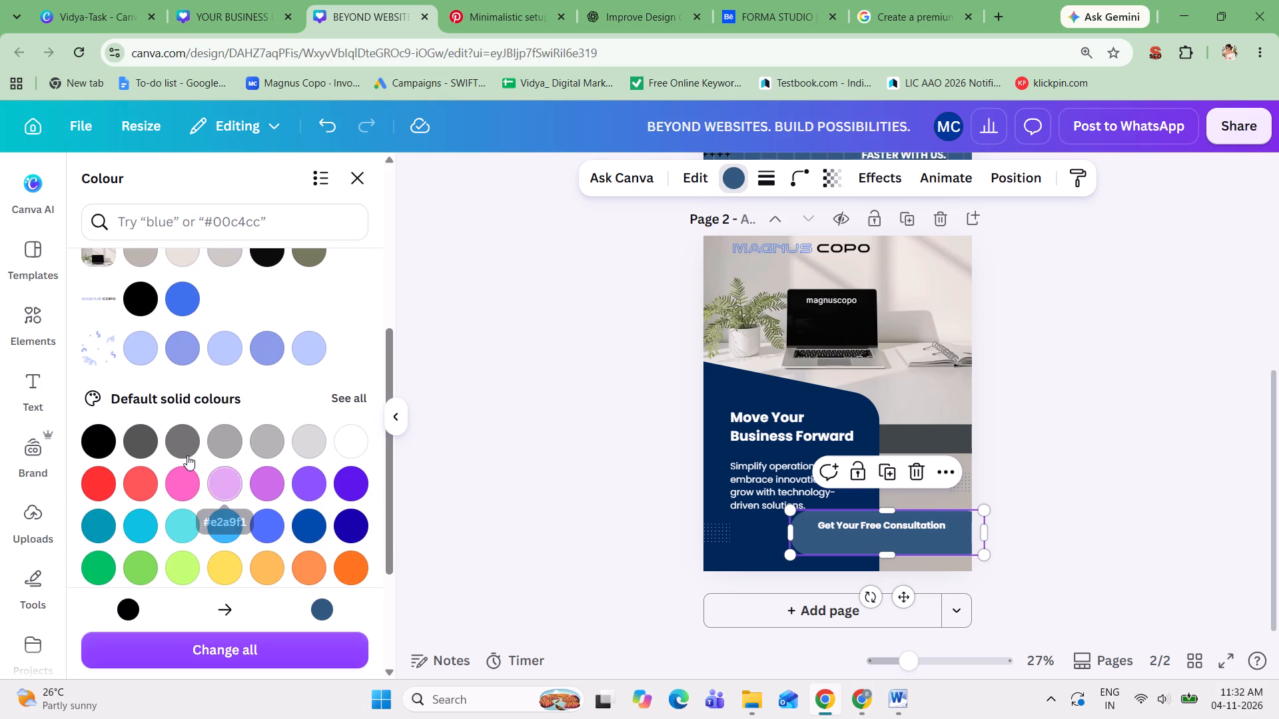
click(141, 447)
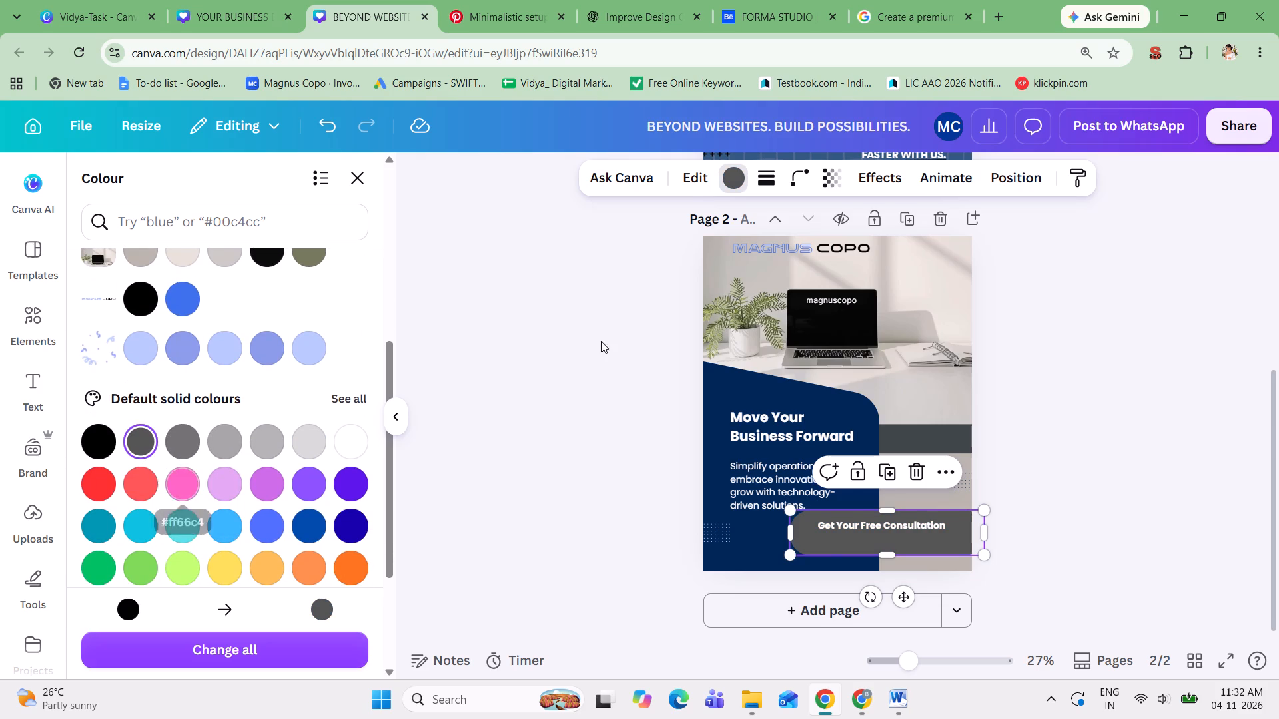
Recolour the "Get Your Free Consultation" bar to match the slate-grey bar just below the laptop photo.
click(917, 447)
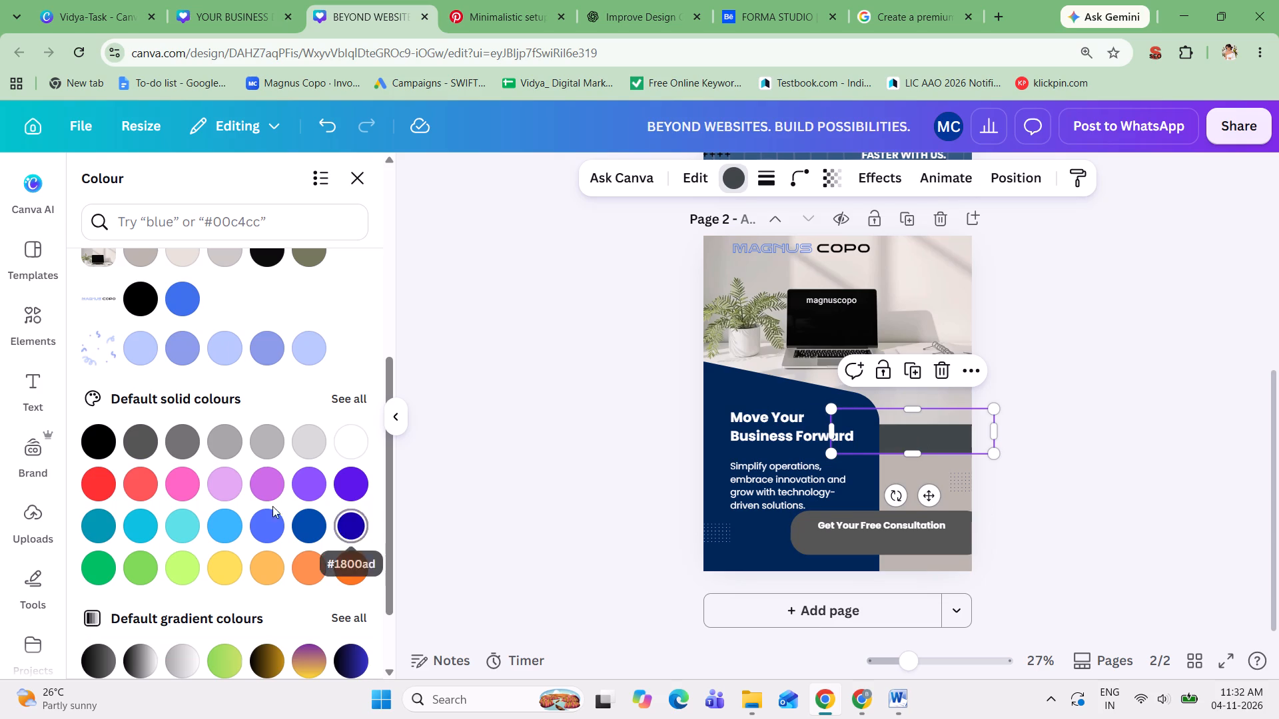
scroll(205, 498, up, 3)
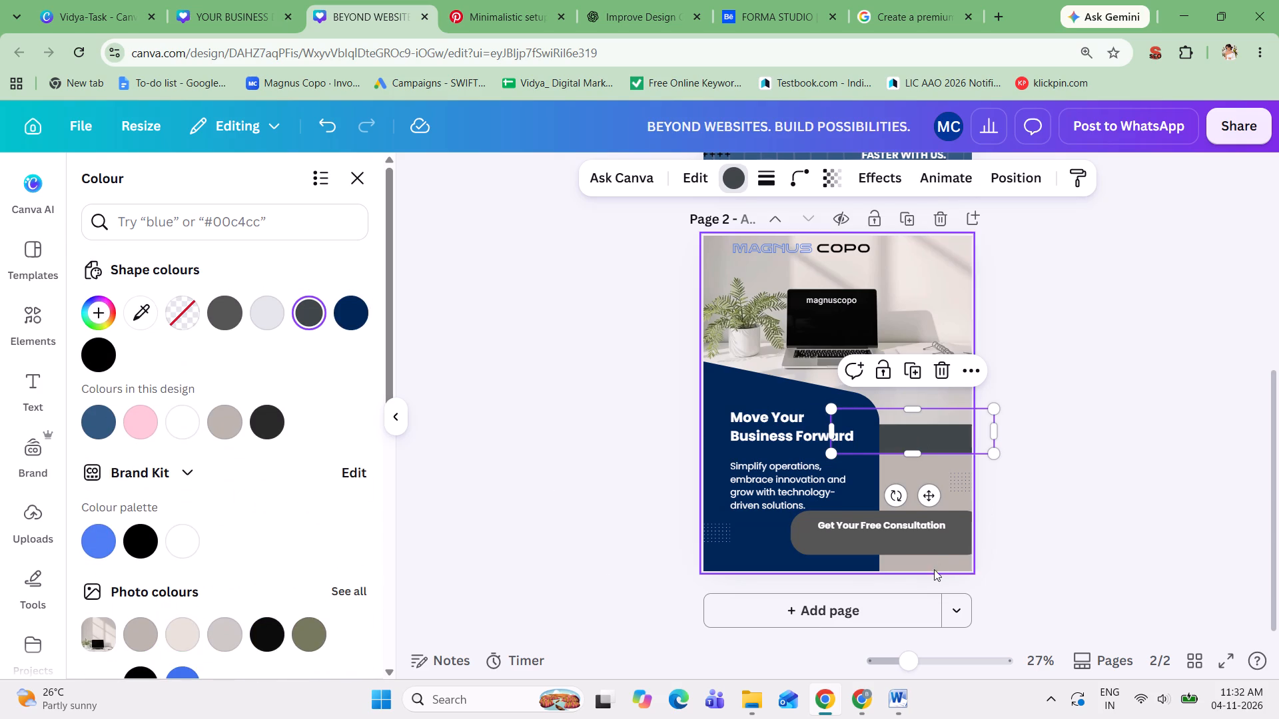
click(822, 541)
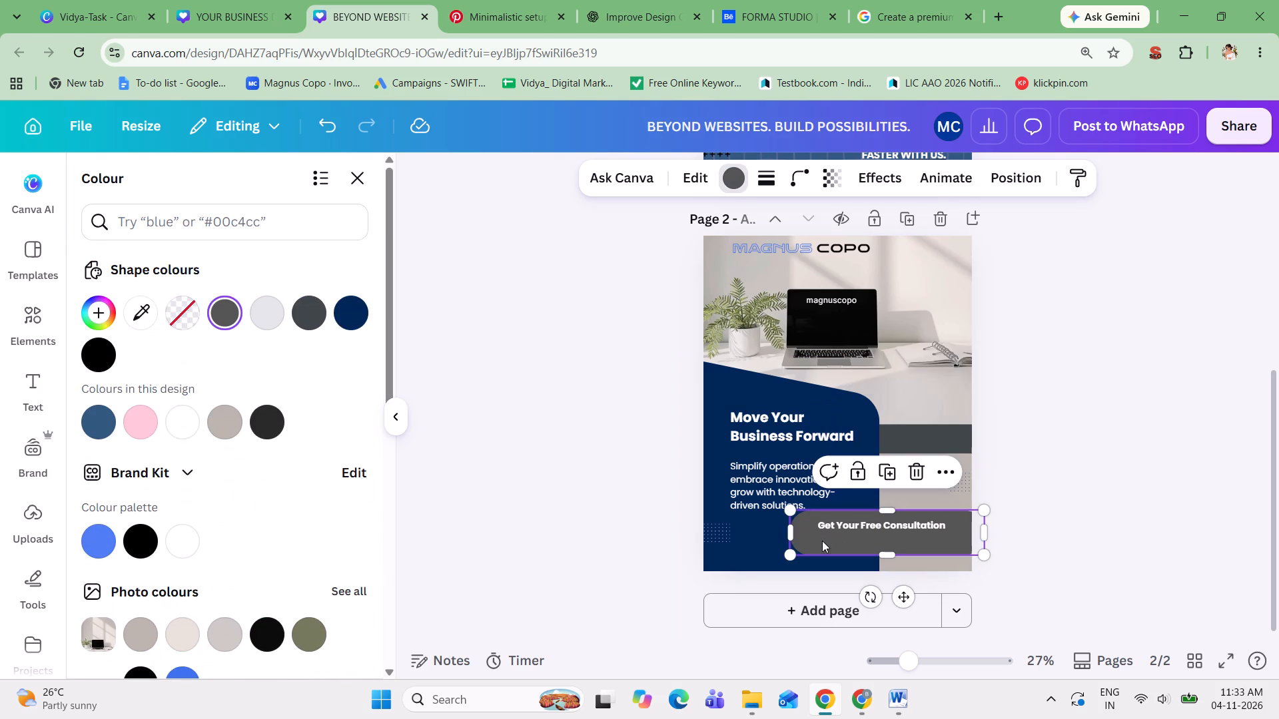
click(310, 318)
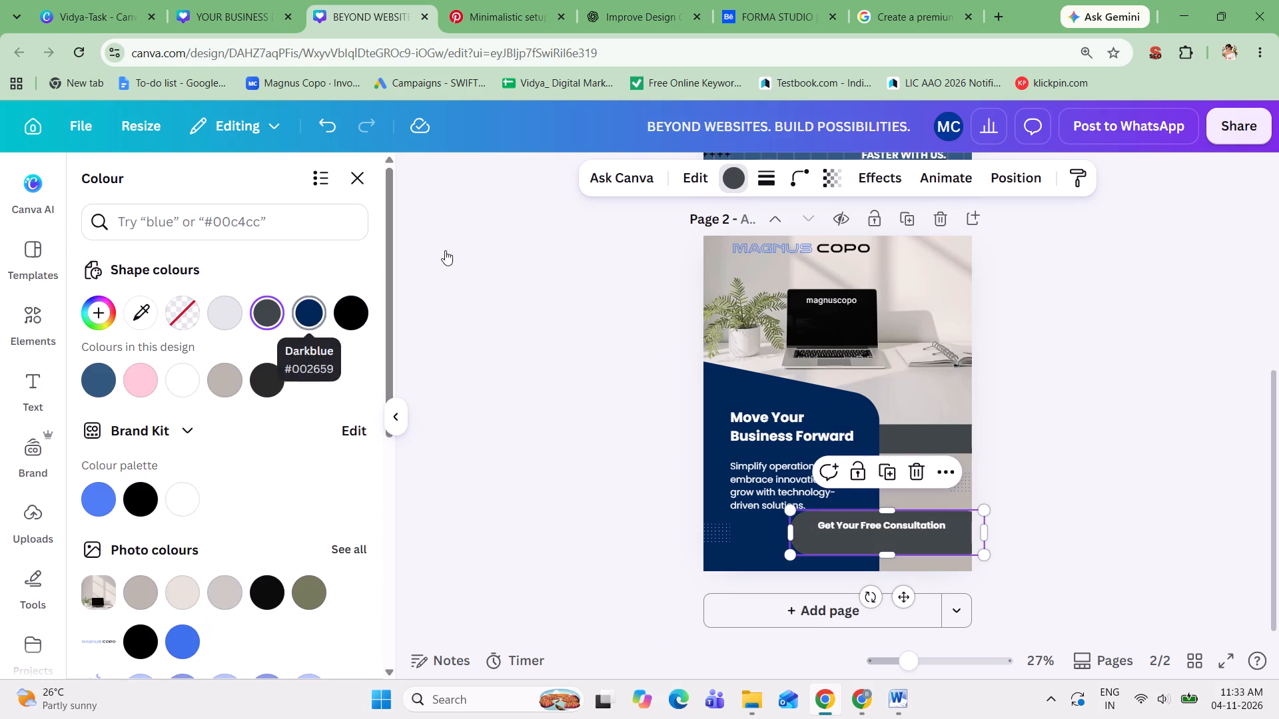
click(1047, 394)
click(1047, 394)
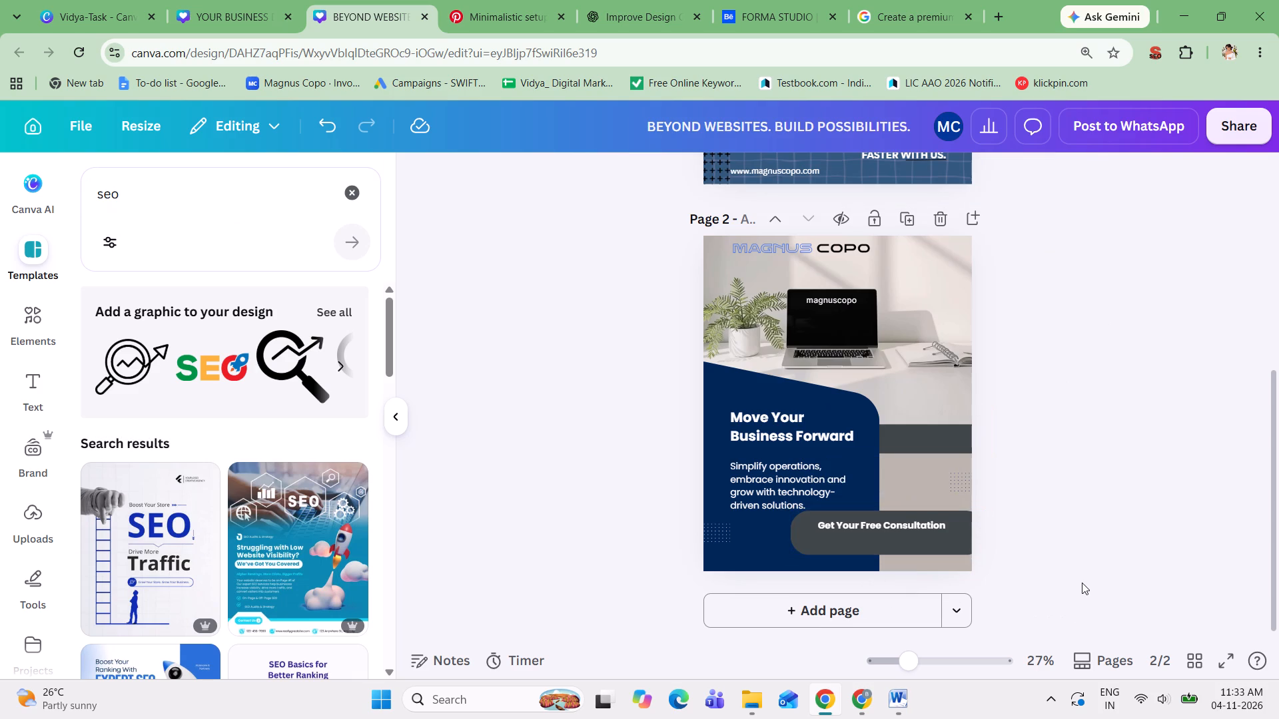
click(1048, 462)
scroll(1048, 462, up, 1)
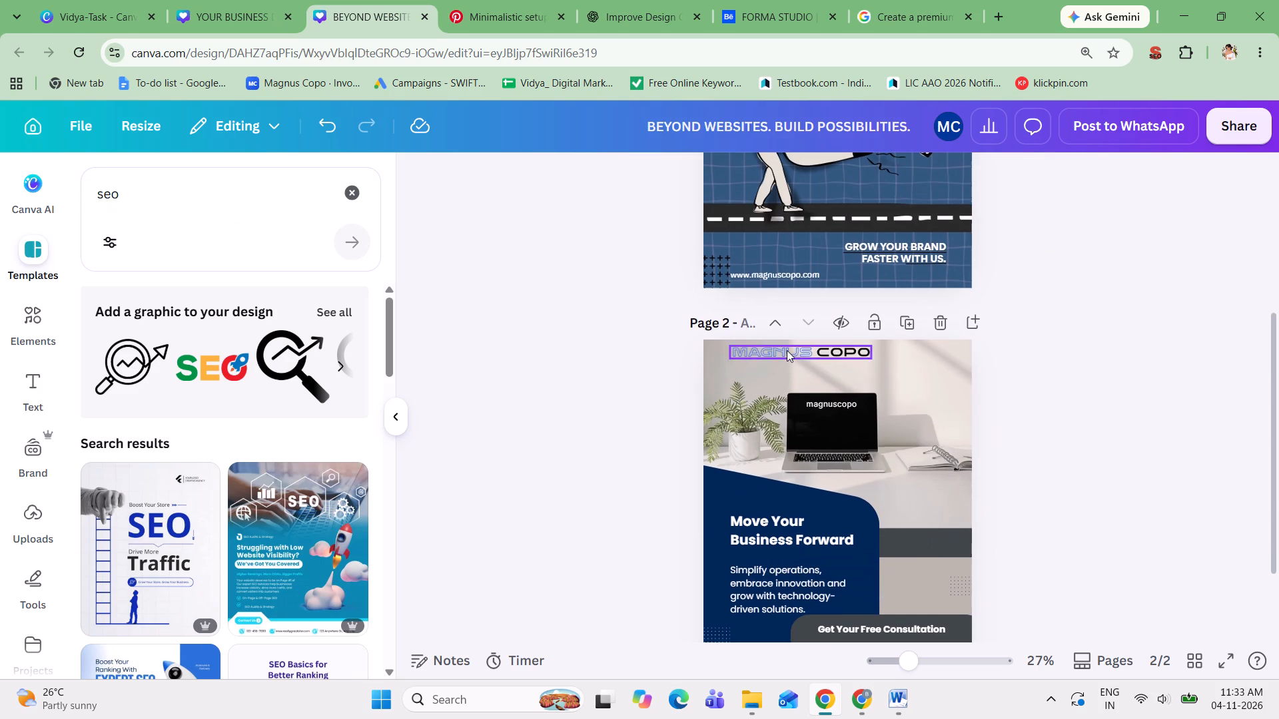
click(778, 277)
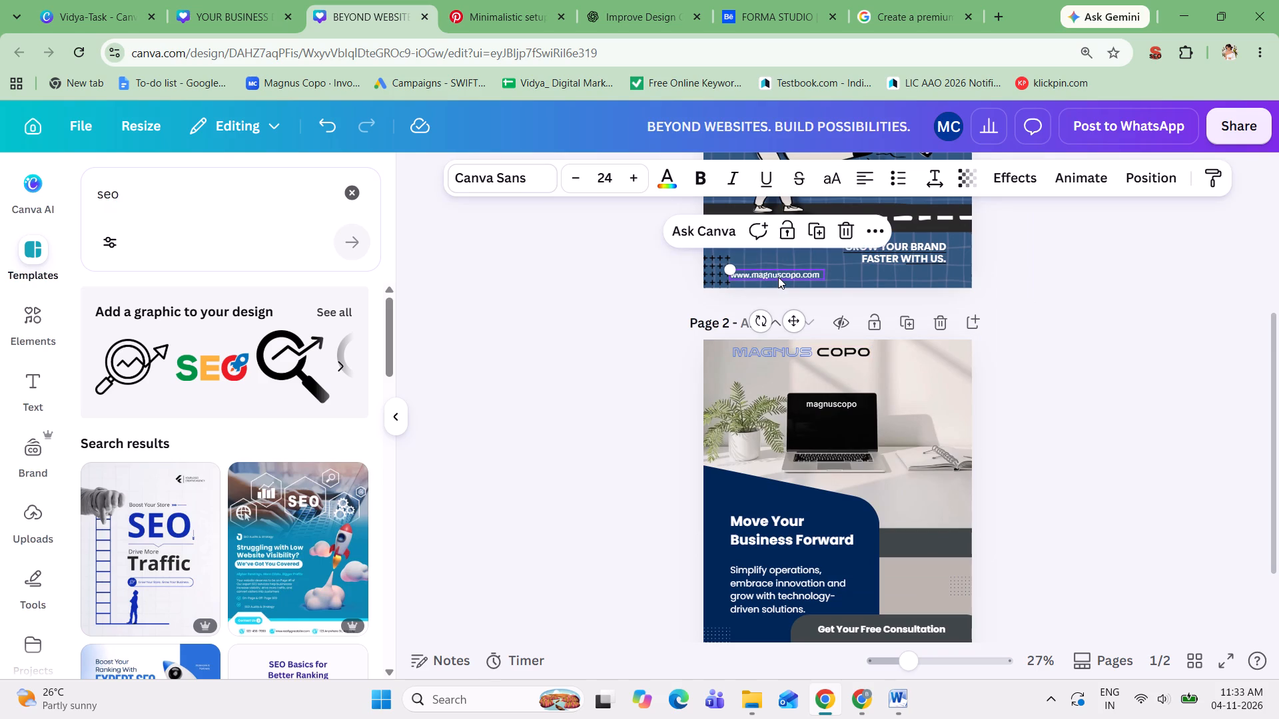
key(ctrl+c)
scroll(828, 482, down, 2)
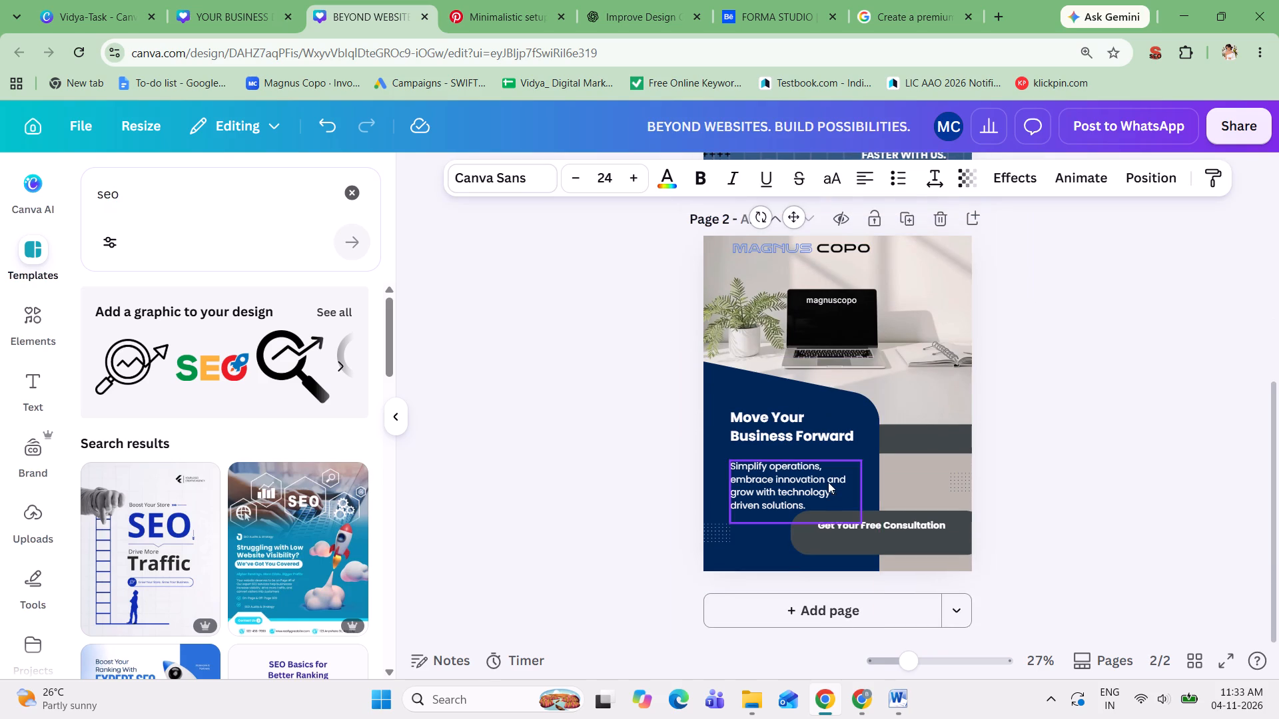
click(767, 534)
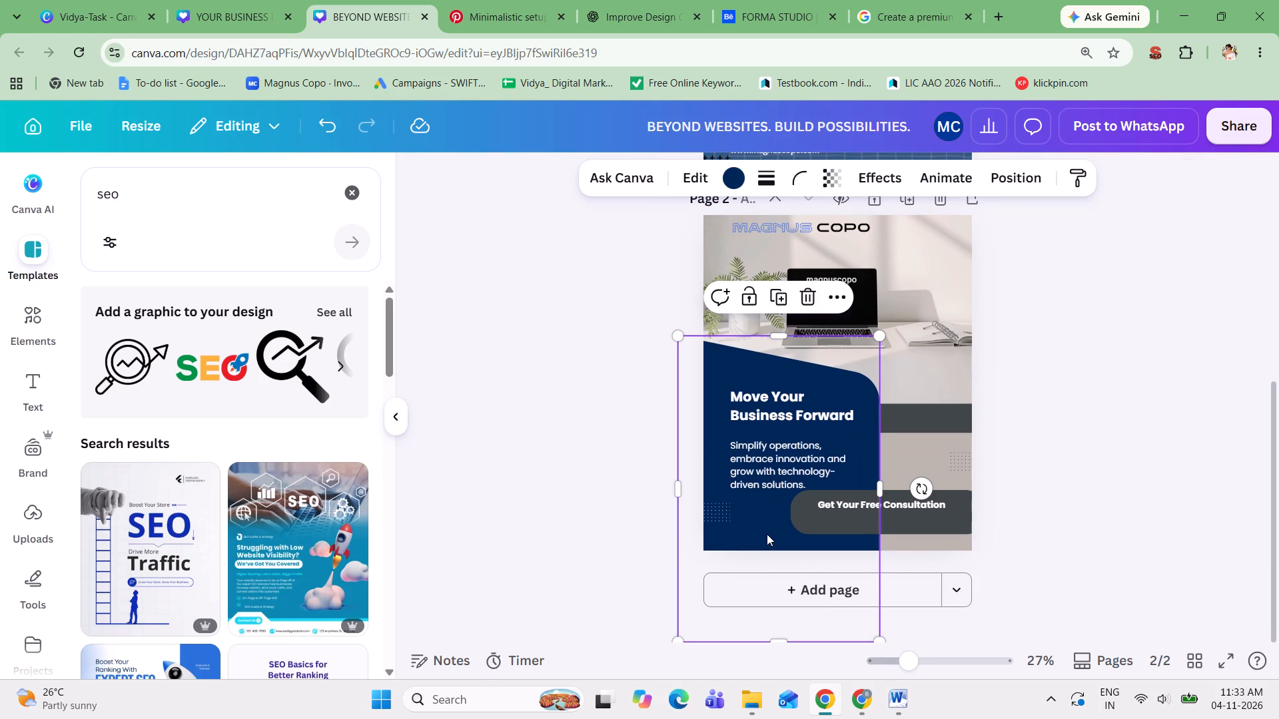
key(ctrl+v)
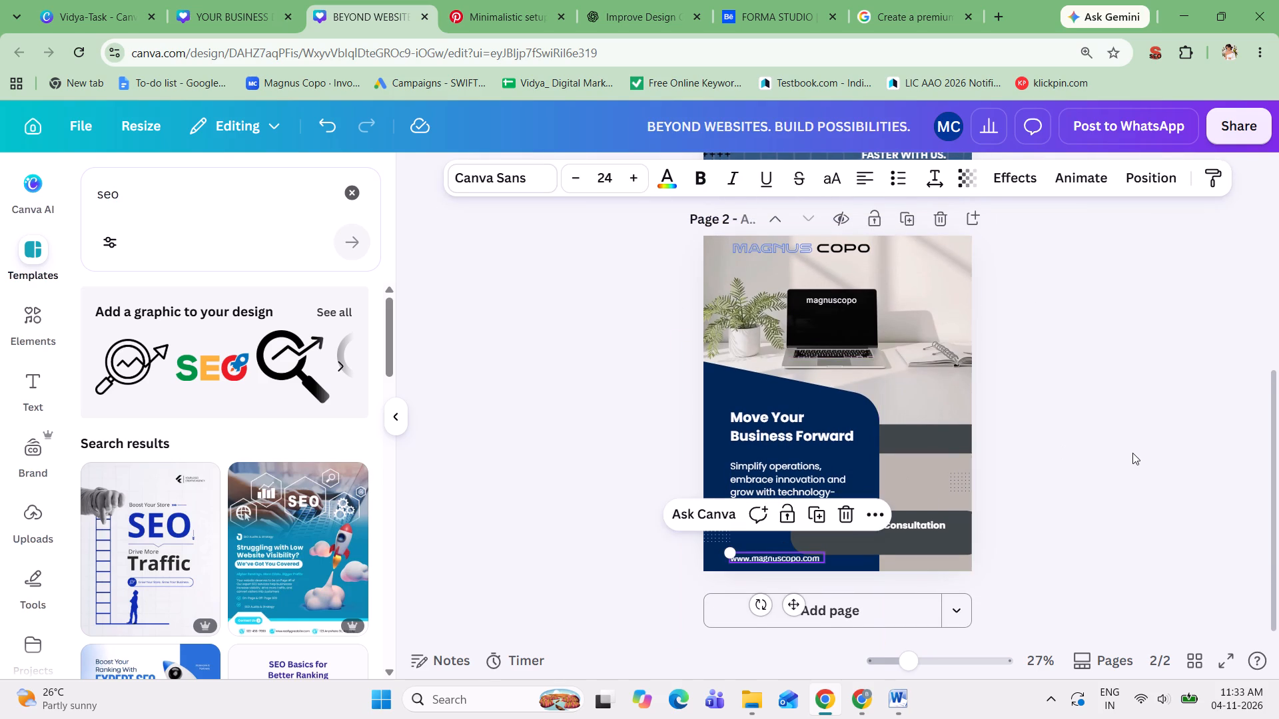
click(1132, 453)
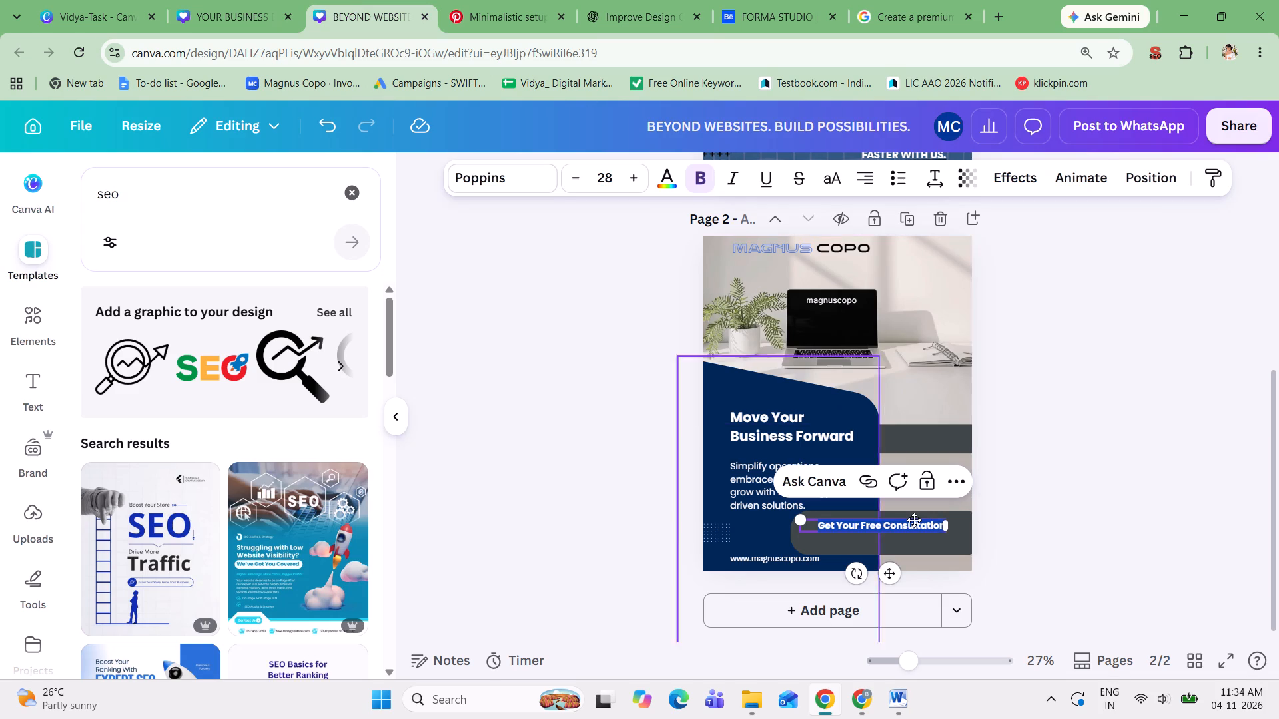
key(ctrl+v)
click(1070, 523)
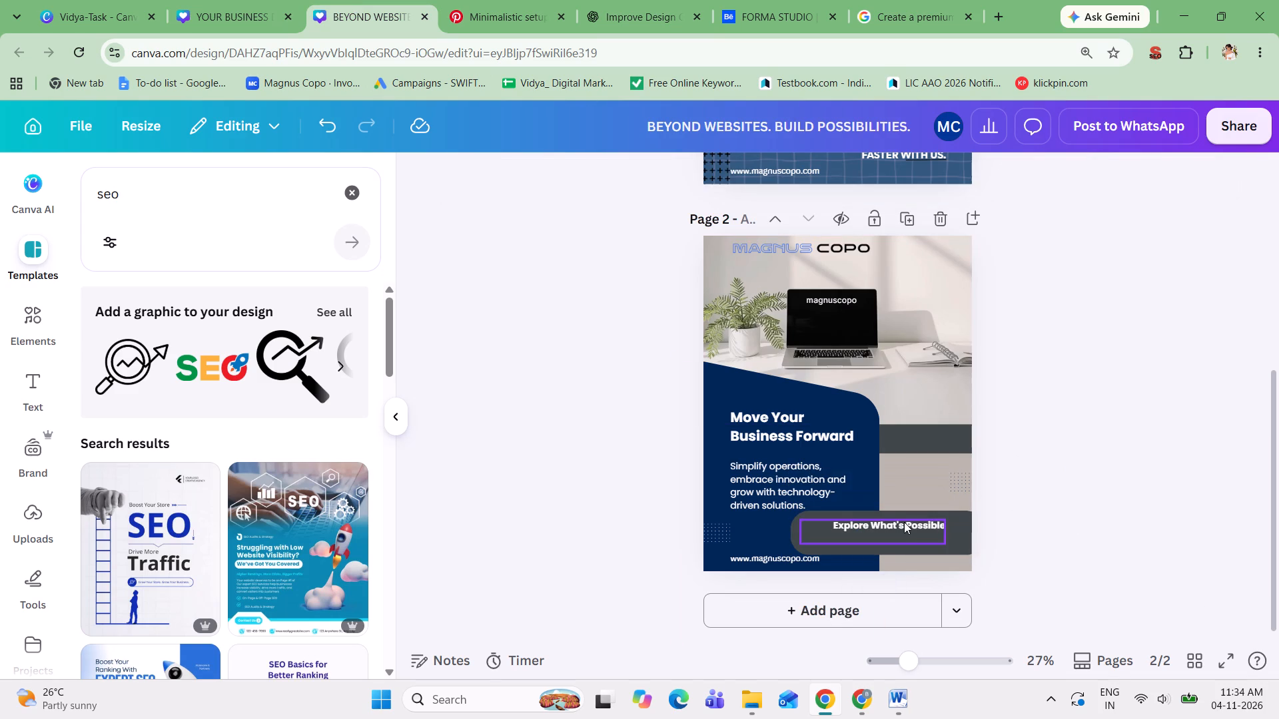
Lower the "Explore What's Possible" text to the middle of its slate-grey bar and shift the bar slightly towards the page's right edge.
drag(903, 522, 905, 528)
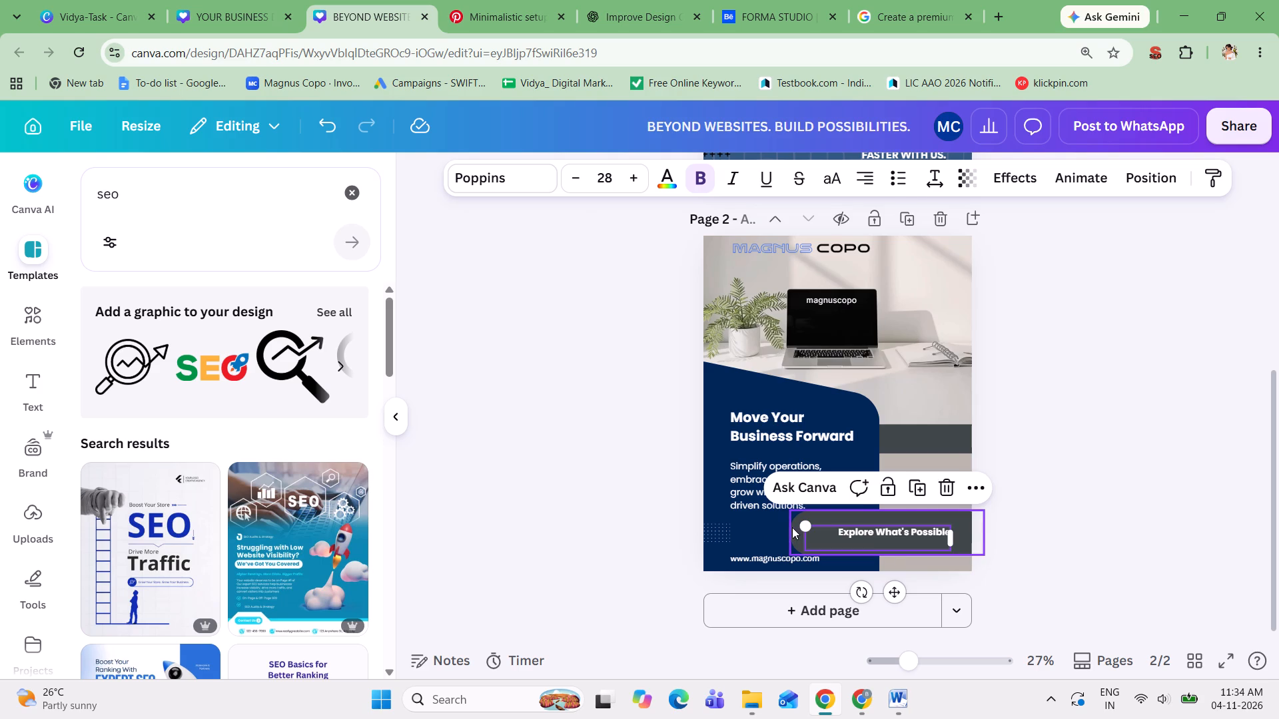
drag(793, 527, 806, 527)
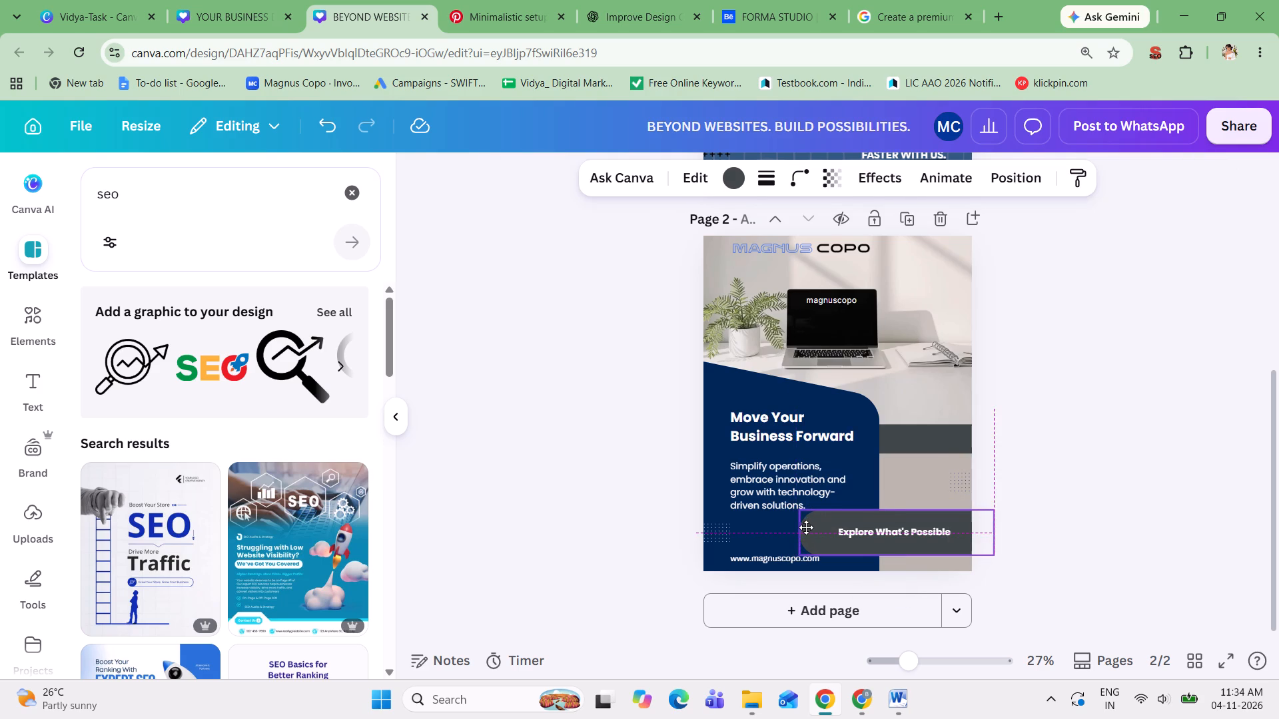
drag(806, 527, 808, 527)
click(1148, 512)
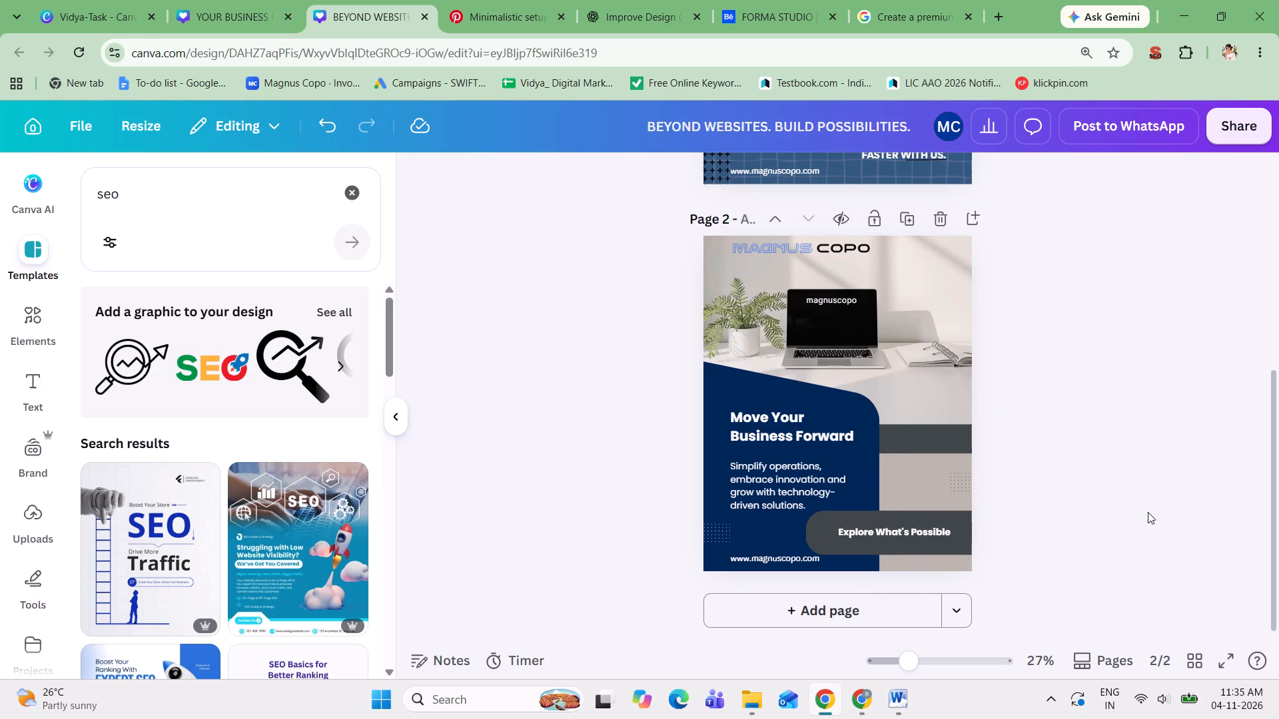
click(1148, 512)
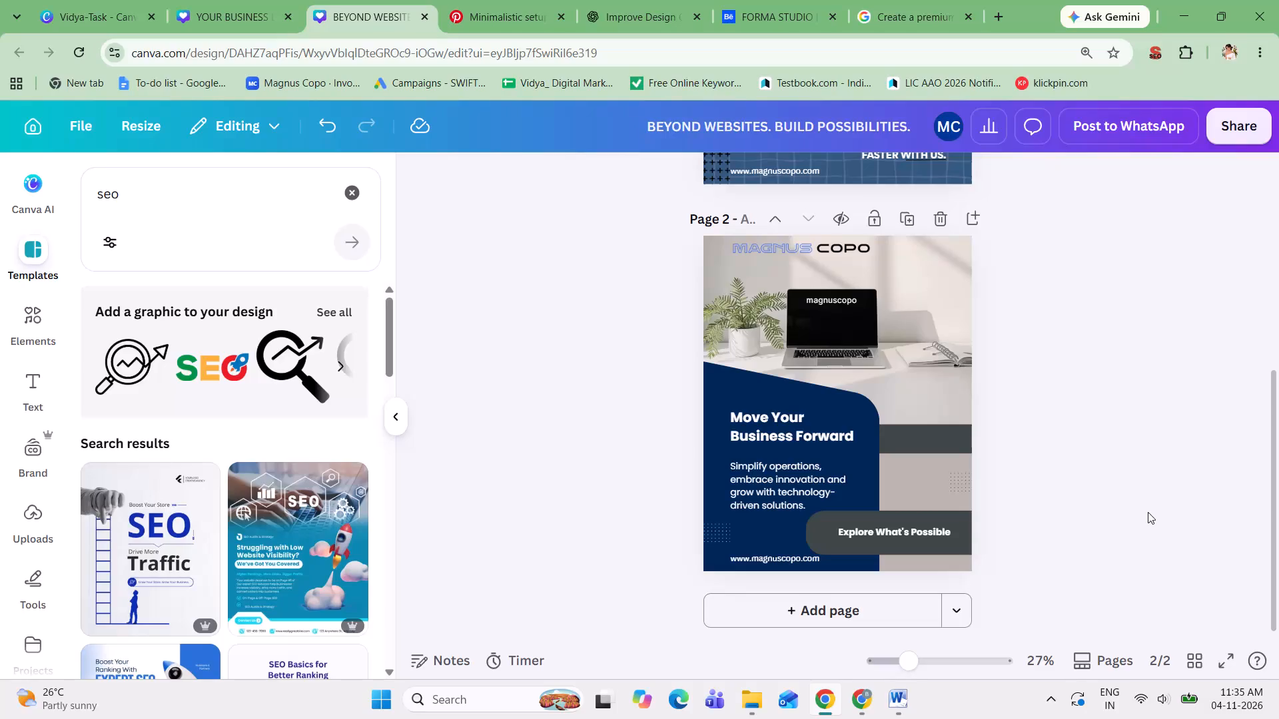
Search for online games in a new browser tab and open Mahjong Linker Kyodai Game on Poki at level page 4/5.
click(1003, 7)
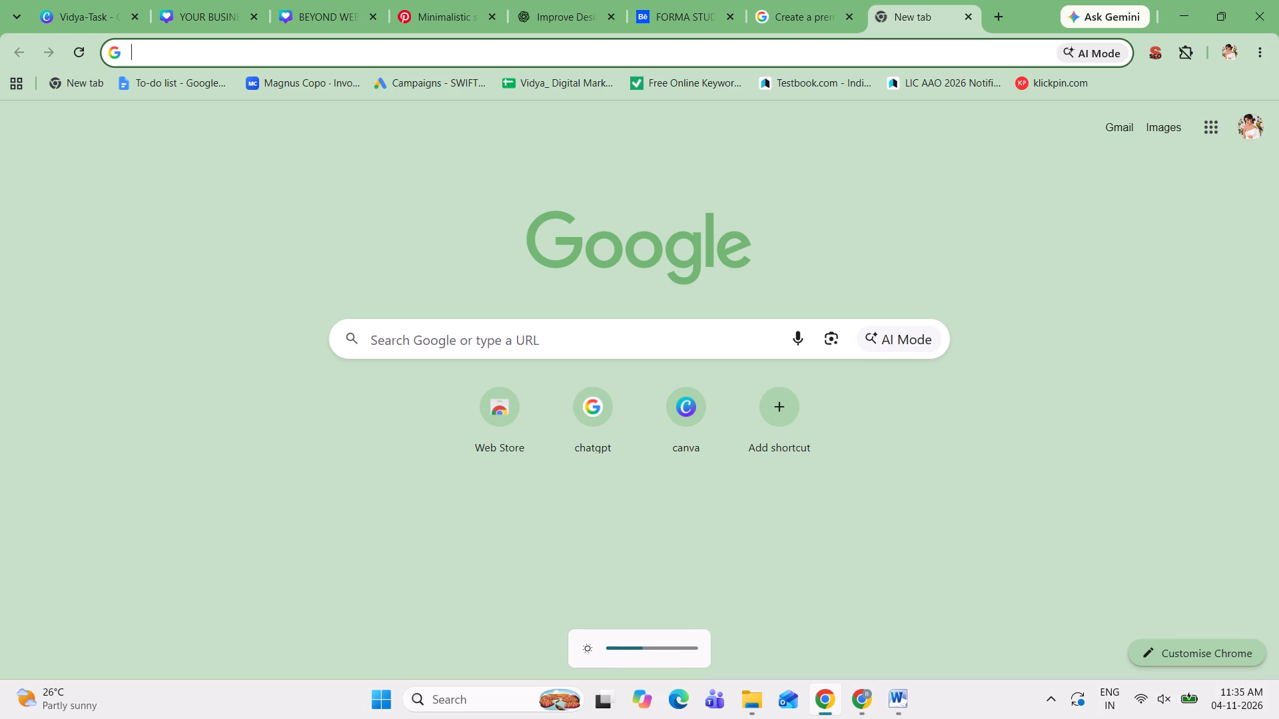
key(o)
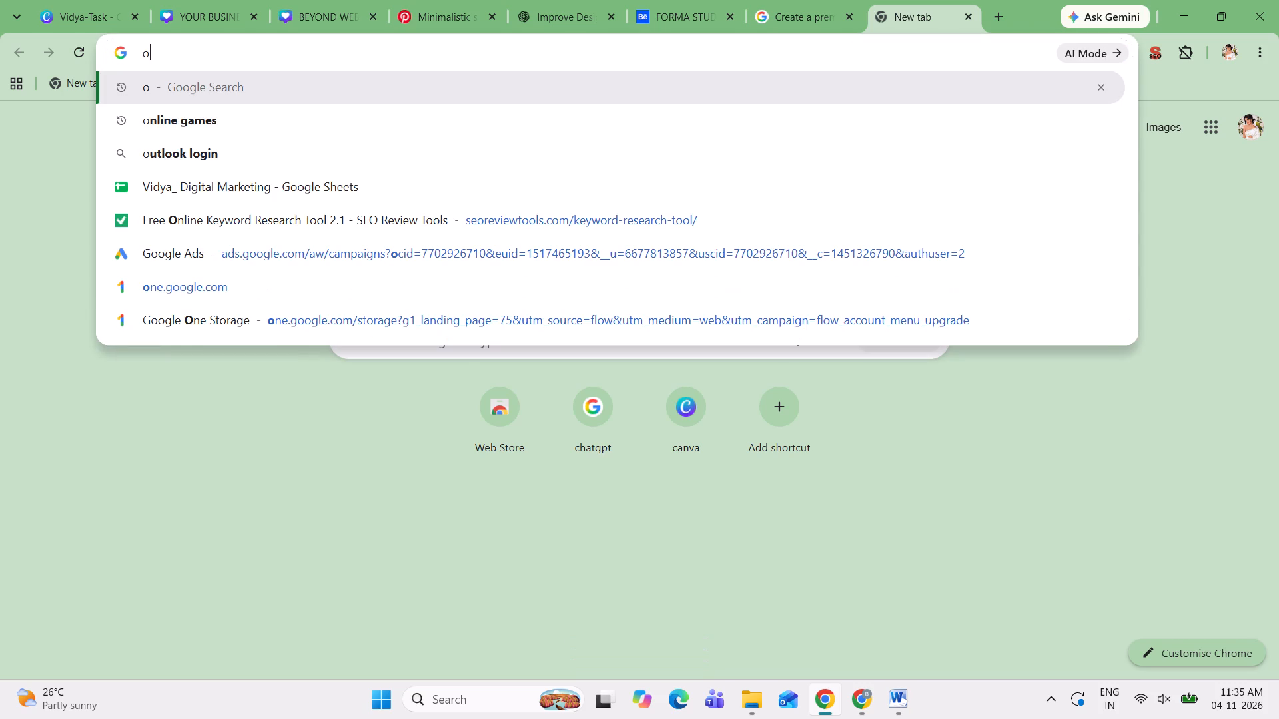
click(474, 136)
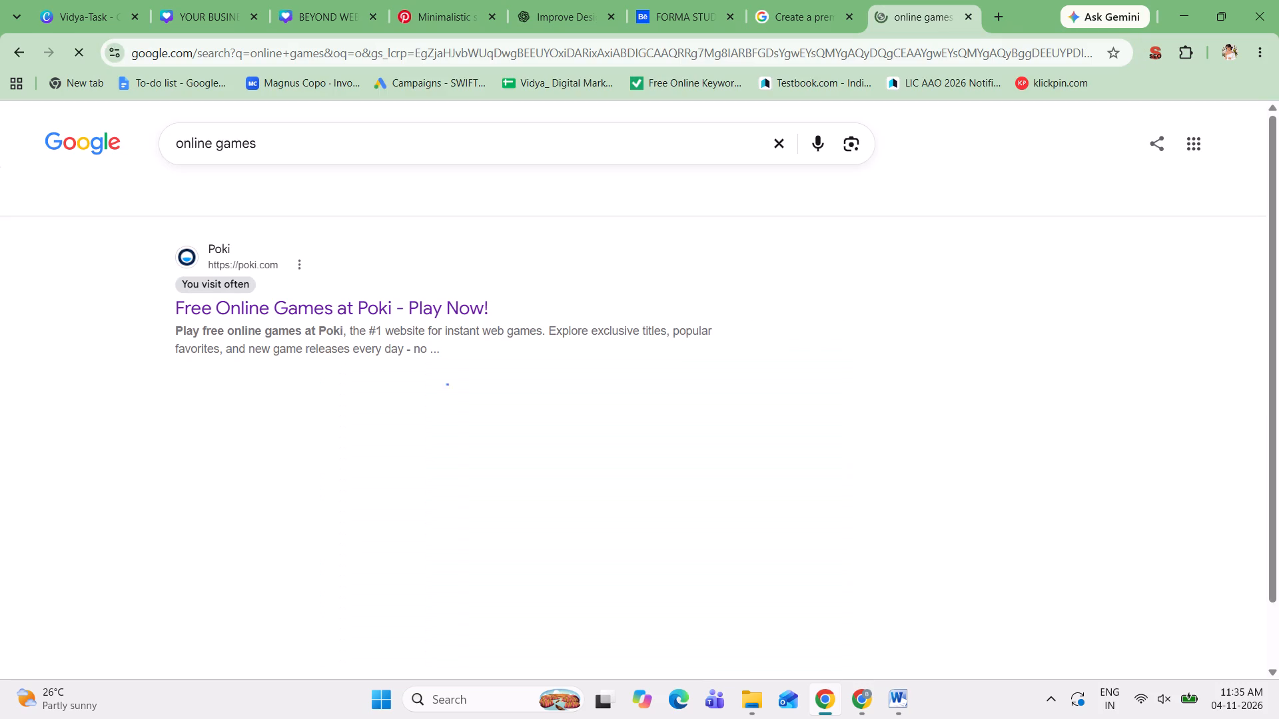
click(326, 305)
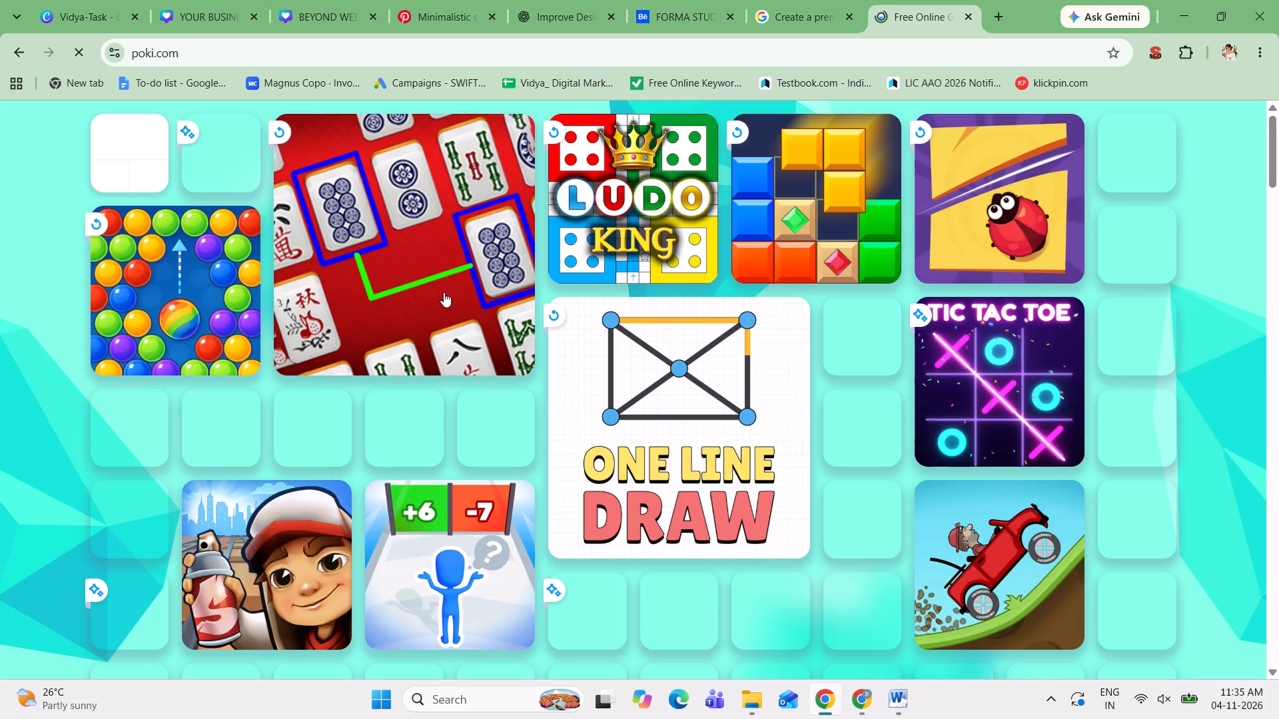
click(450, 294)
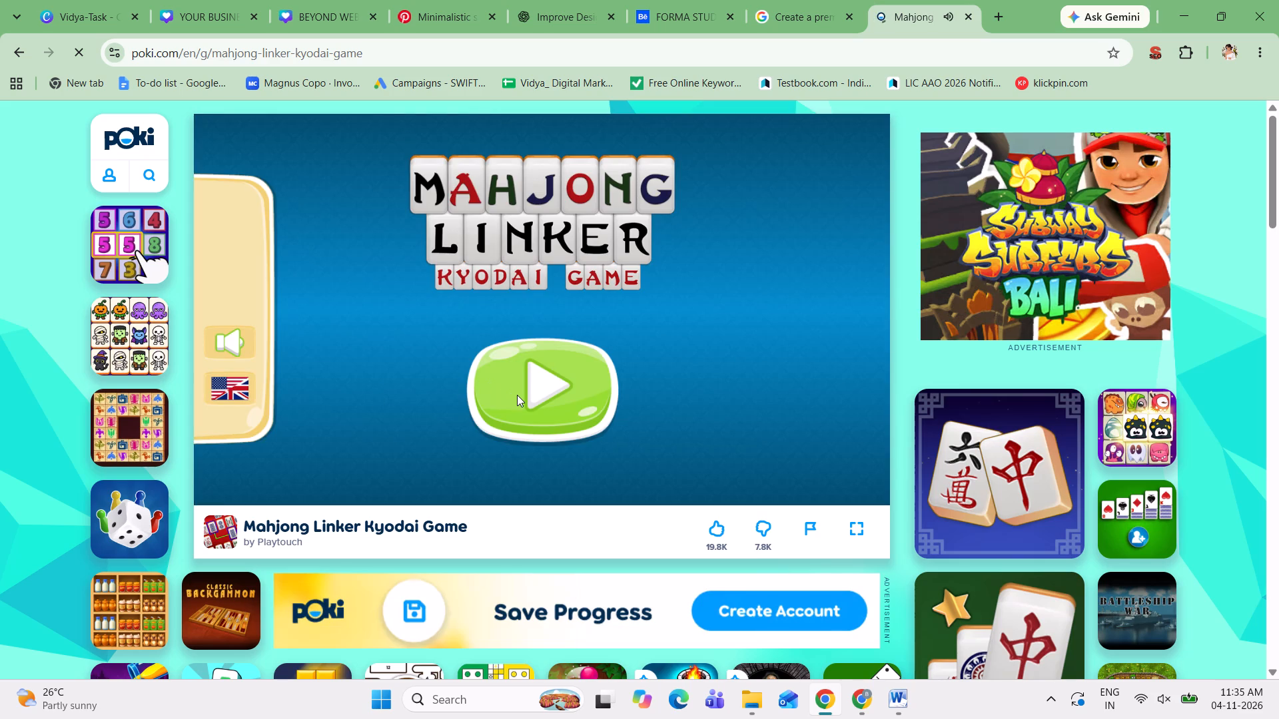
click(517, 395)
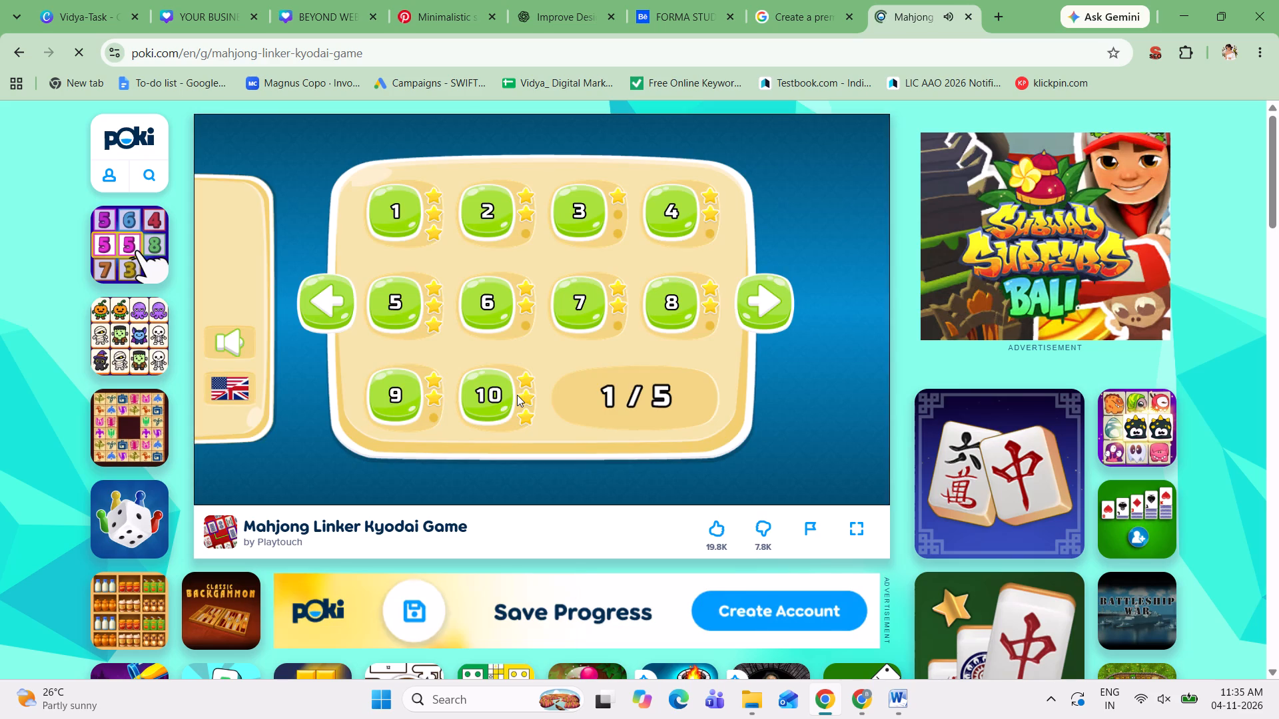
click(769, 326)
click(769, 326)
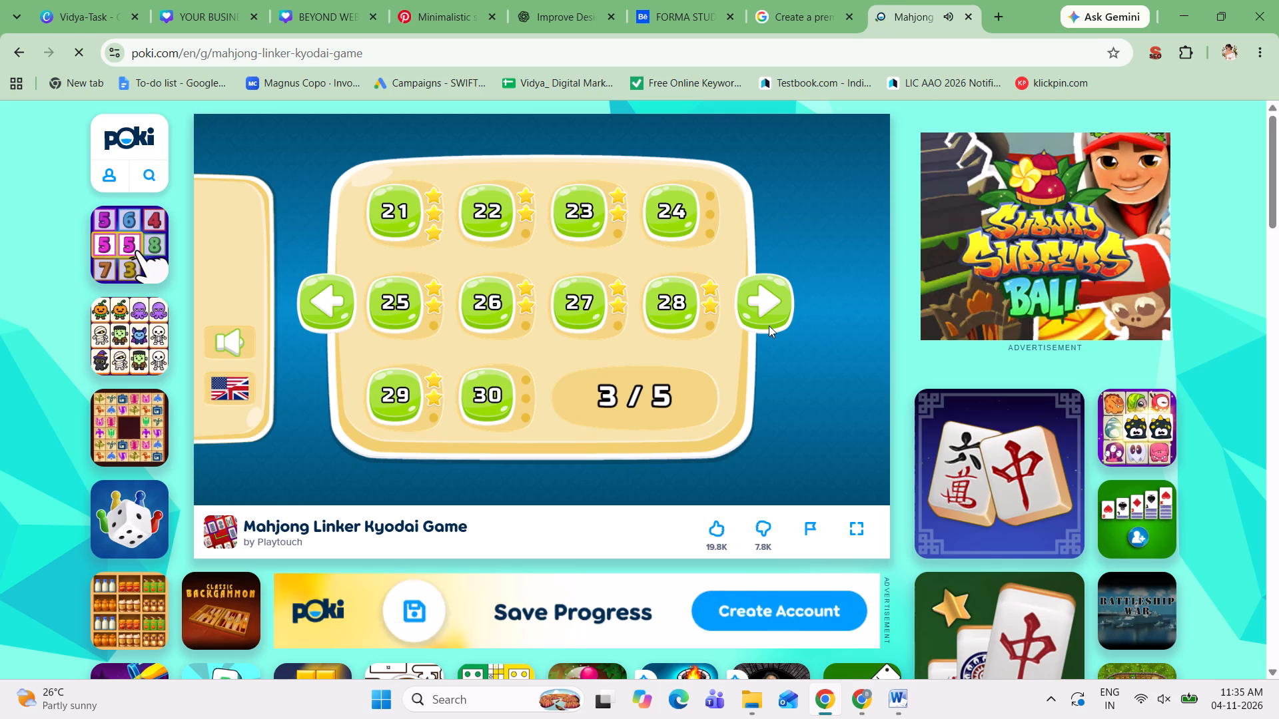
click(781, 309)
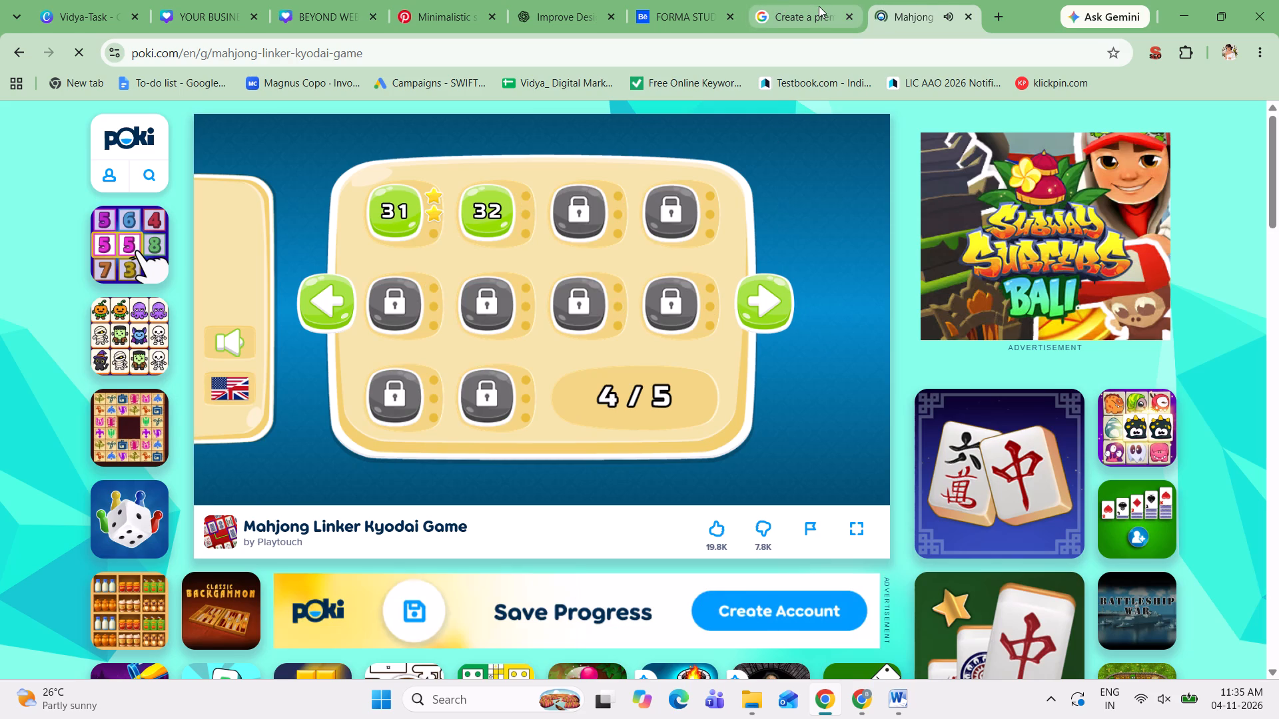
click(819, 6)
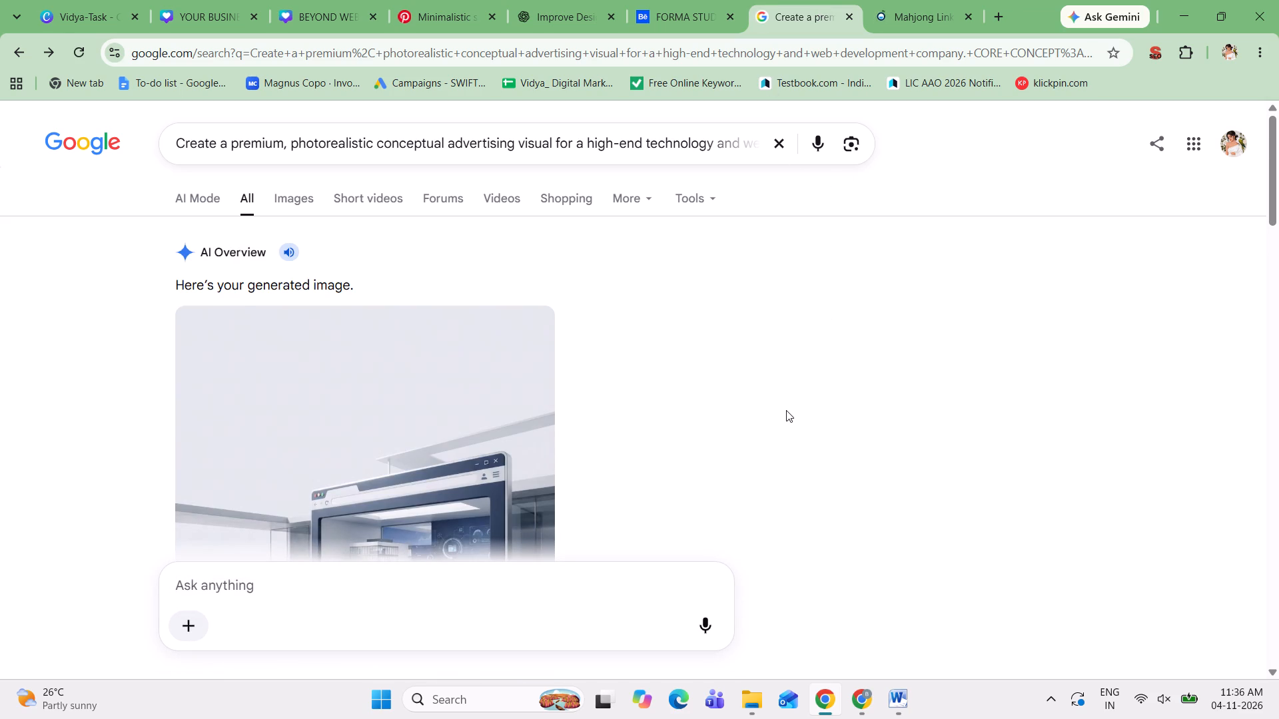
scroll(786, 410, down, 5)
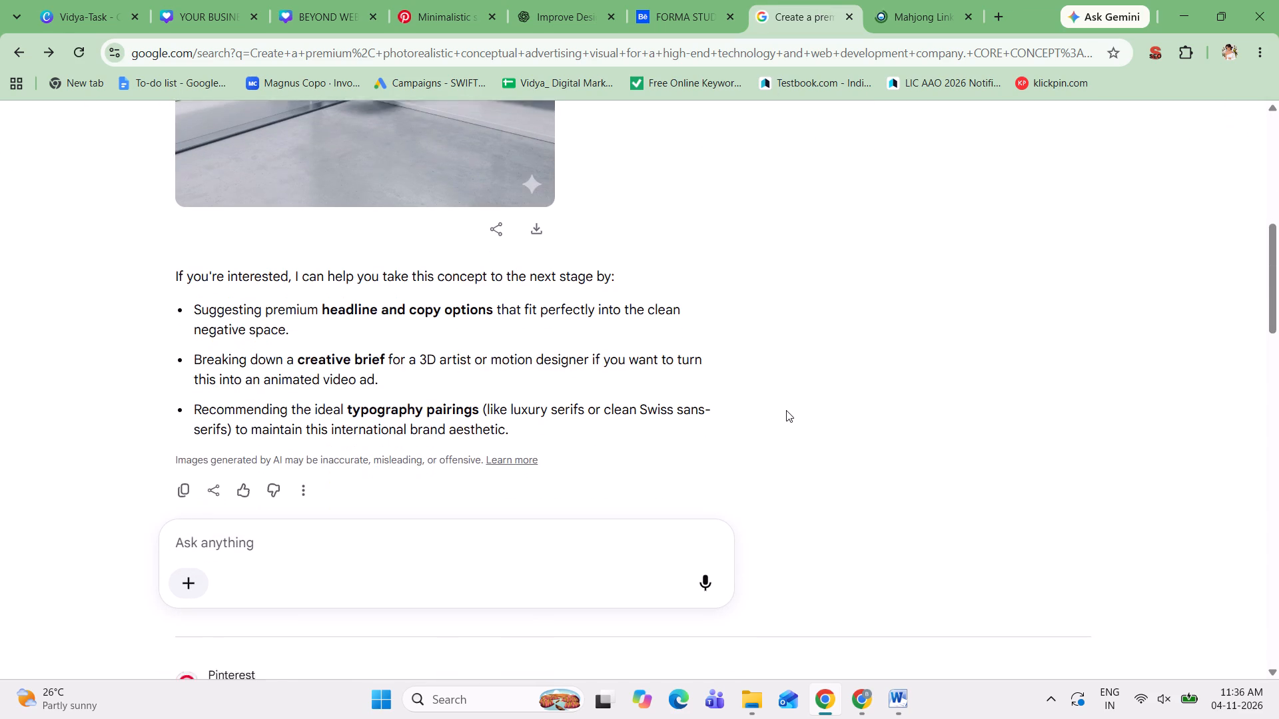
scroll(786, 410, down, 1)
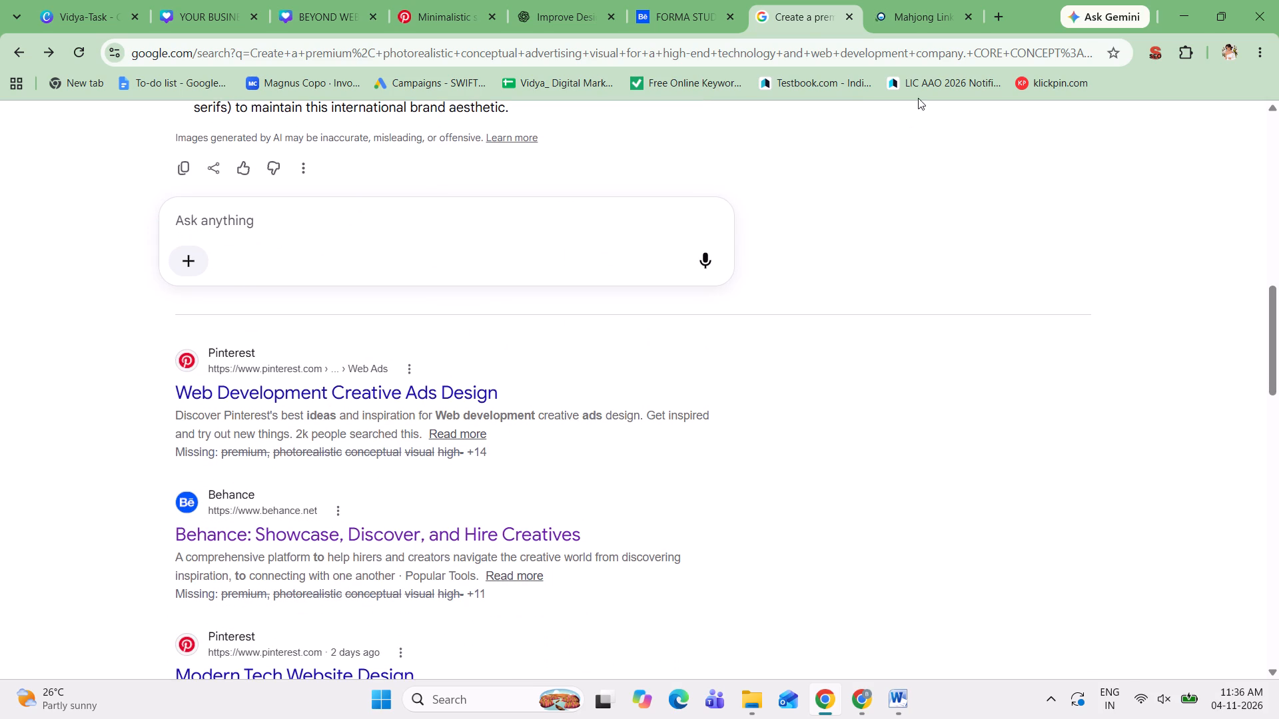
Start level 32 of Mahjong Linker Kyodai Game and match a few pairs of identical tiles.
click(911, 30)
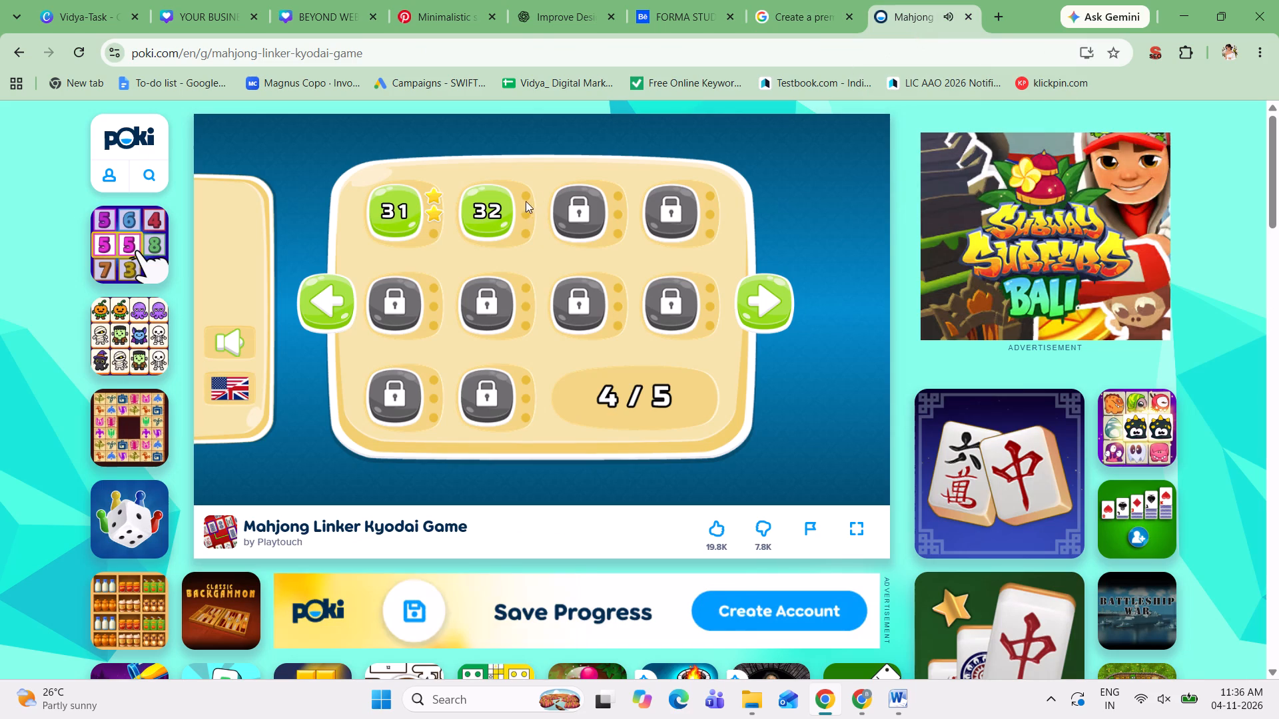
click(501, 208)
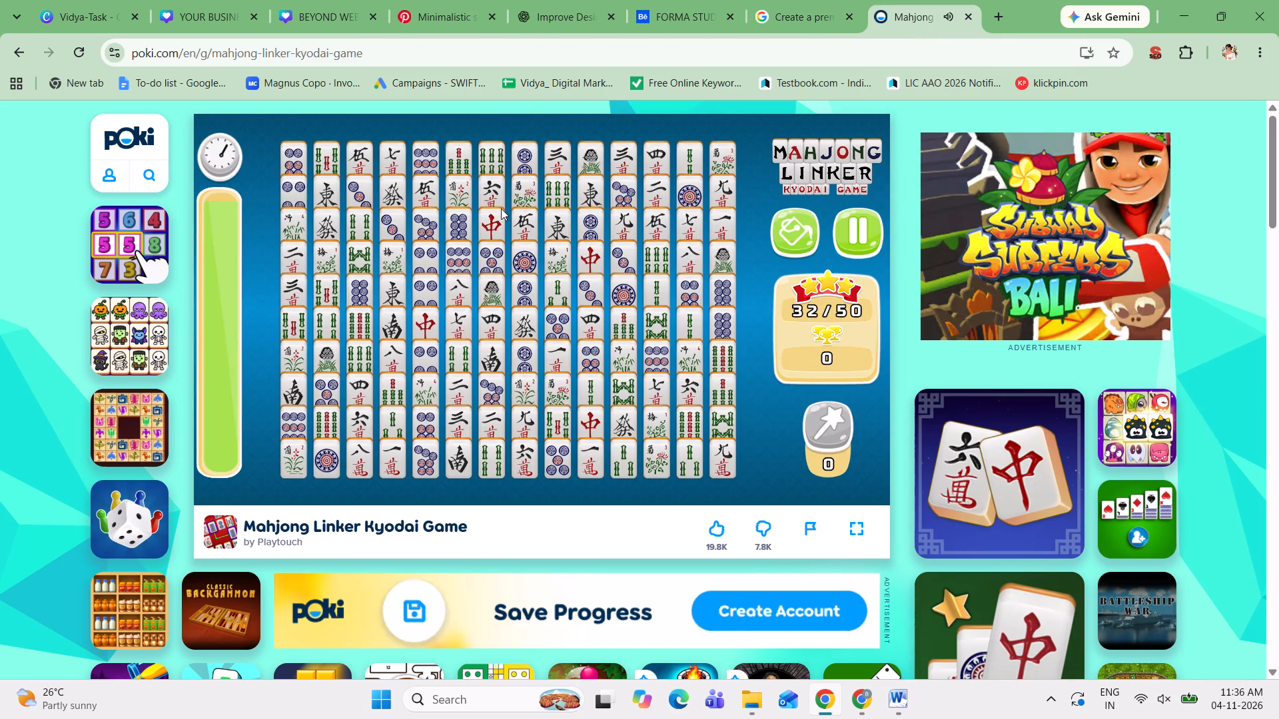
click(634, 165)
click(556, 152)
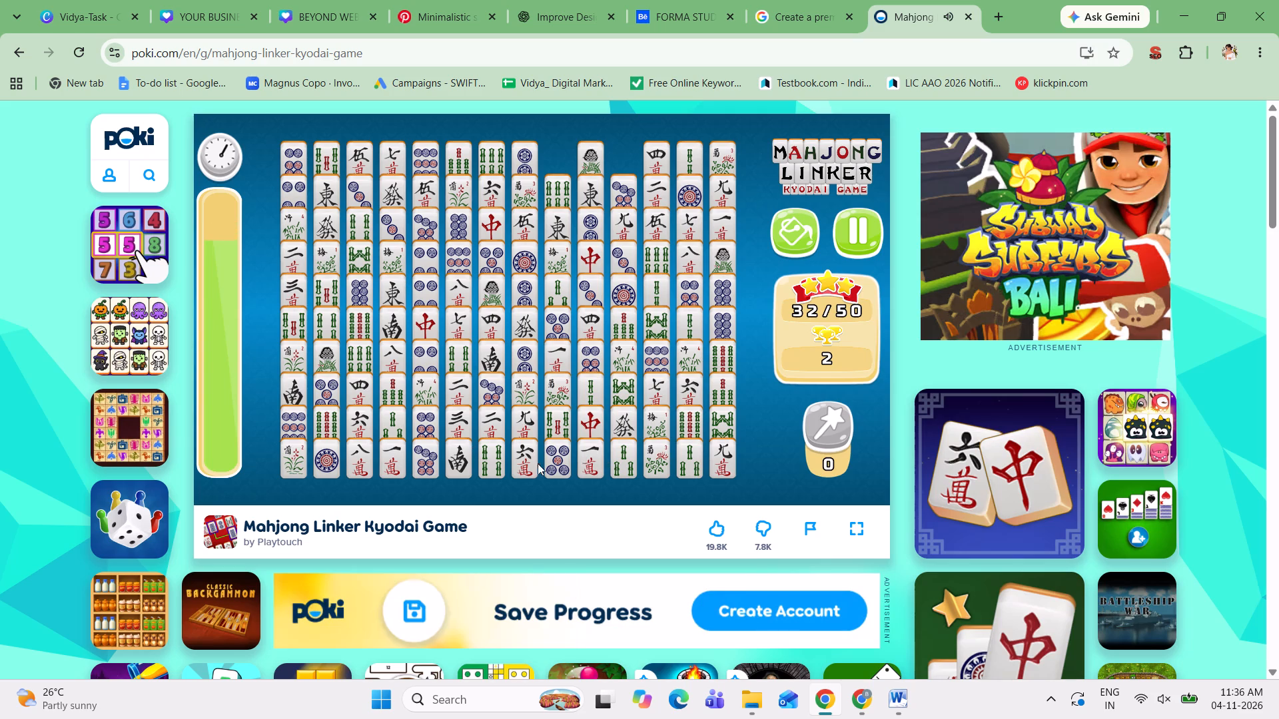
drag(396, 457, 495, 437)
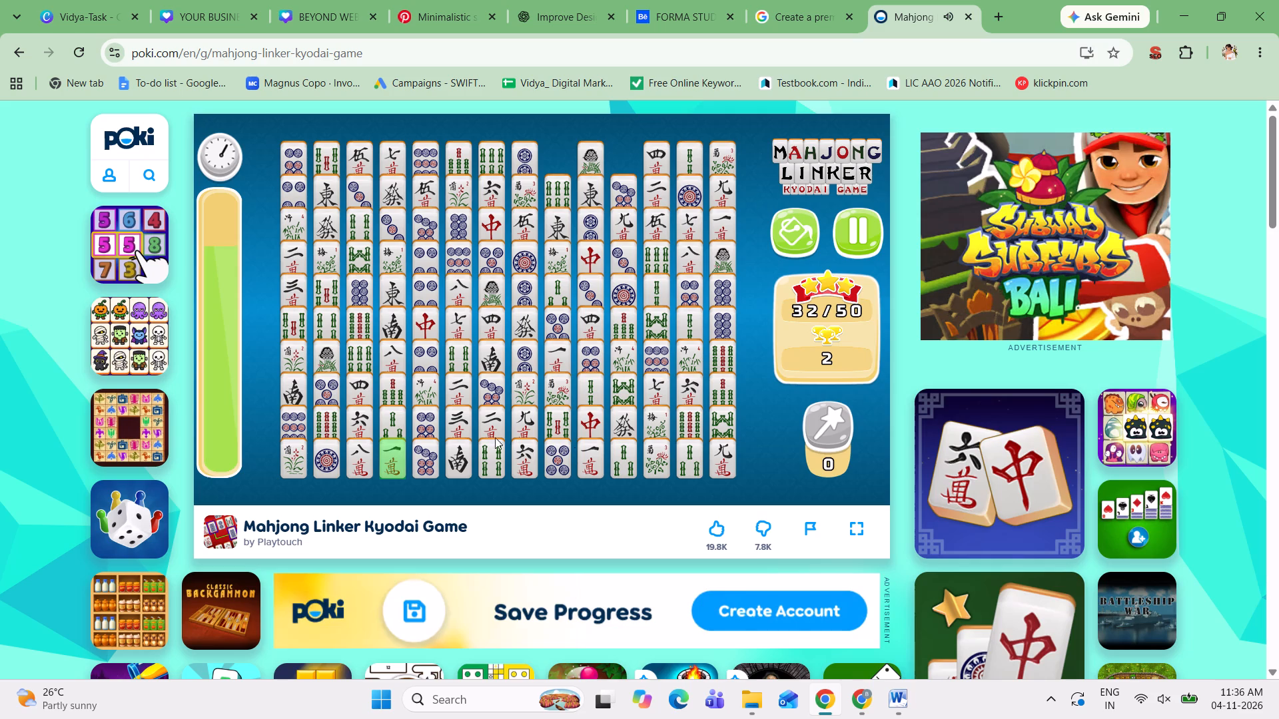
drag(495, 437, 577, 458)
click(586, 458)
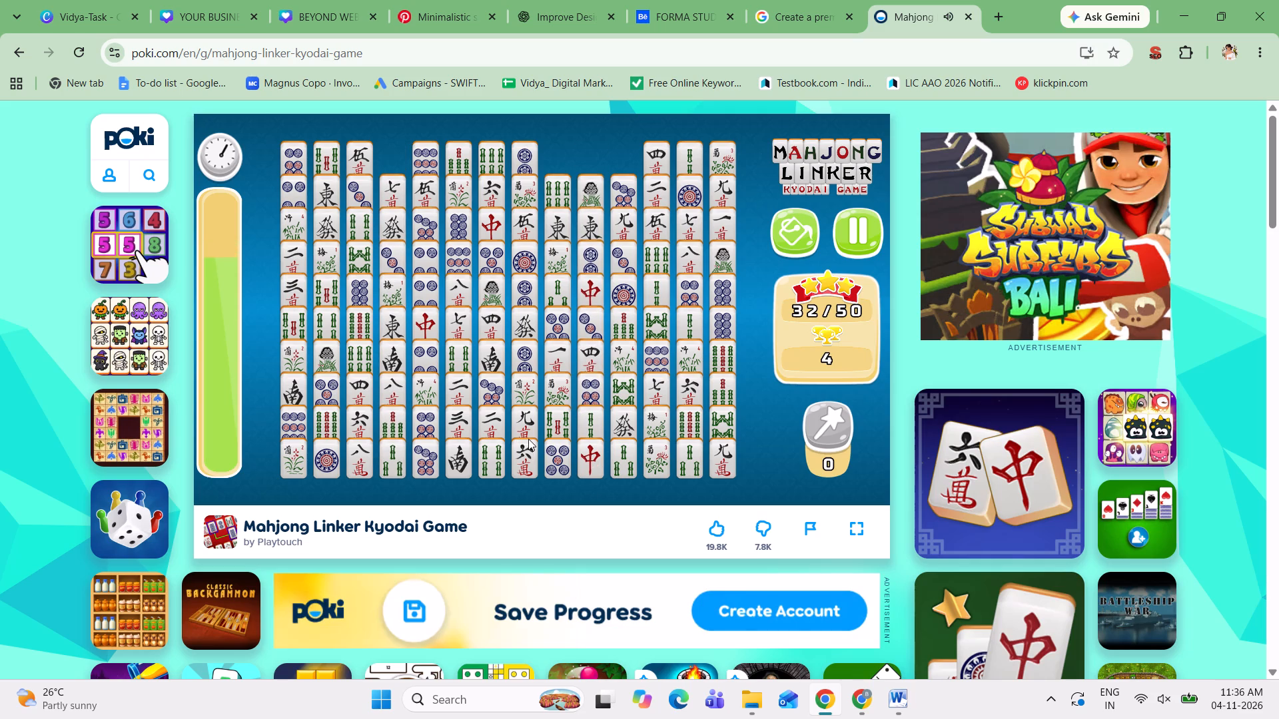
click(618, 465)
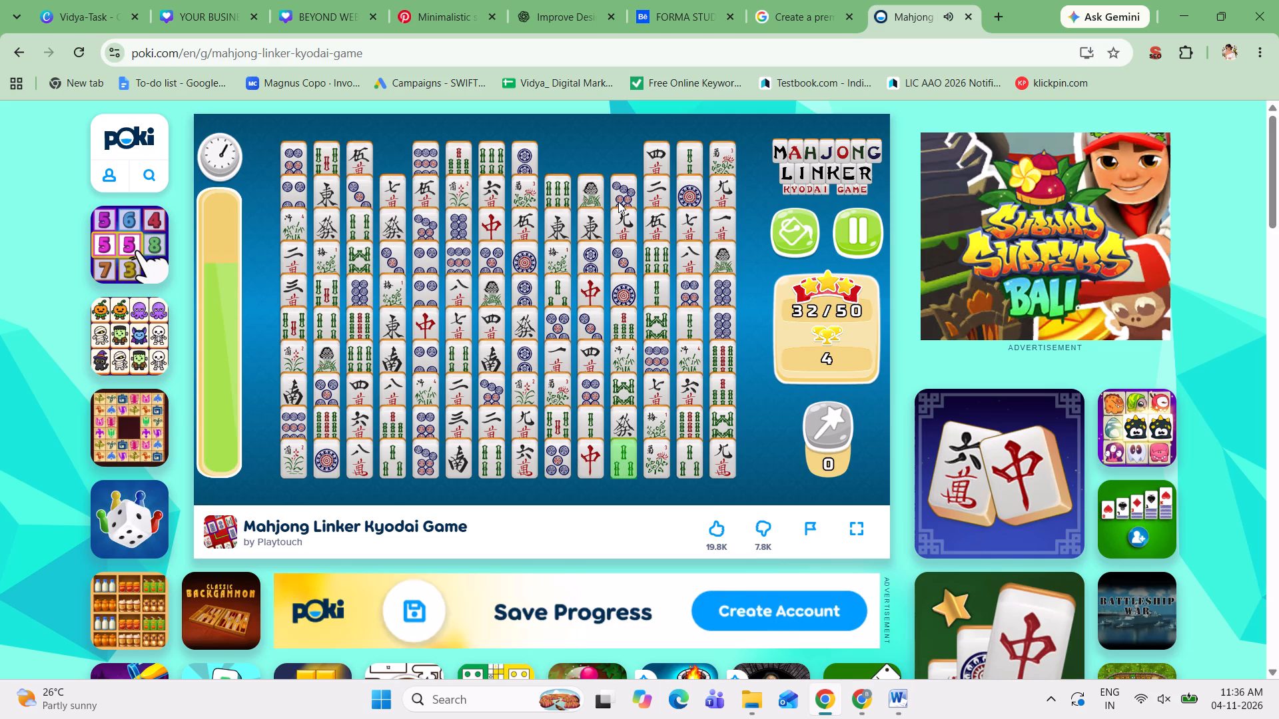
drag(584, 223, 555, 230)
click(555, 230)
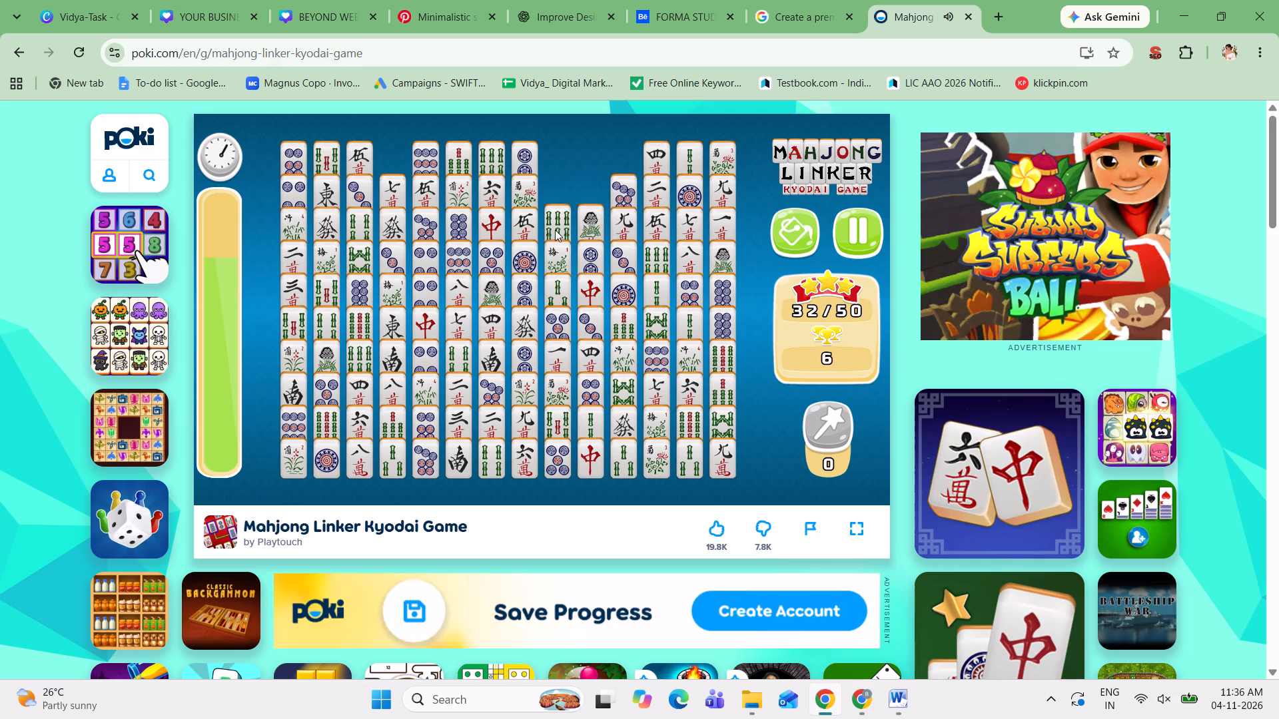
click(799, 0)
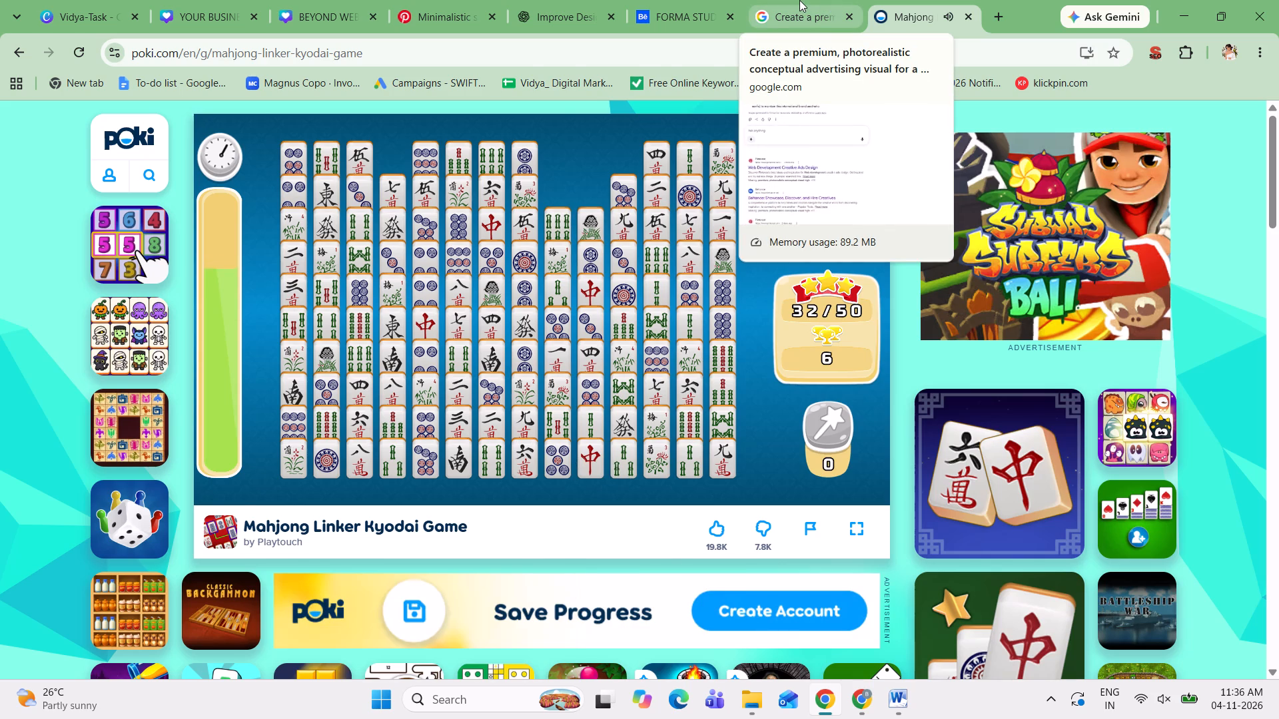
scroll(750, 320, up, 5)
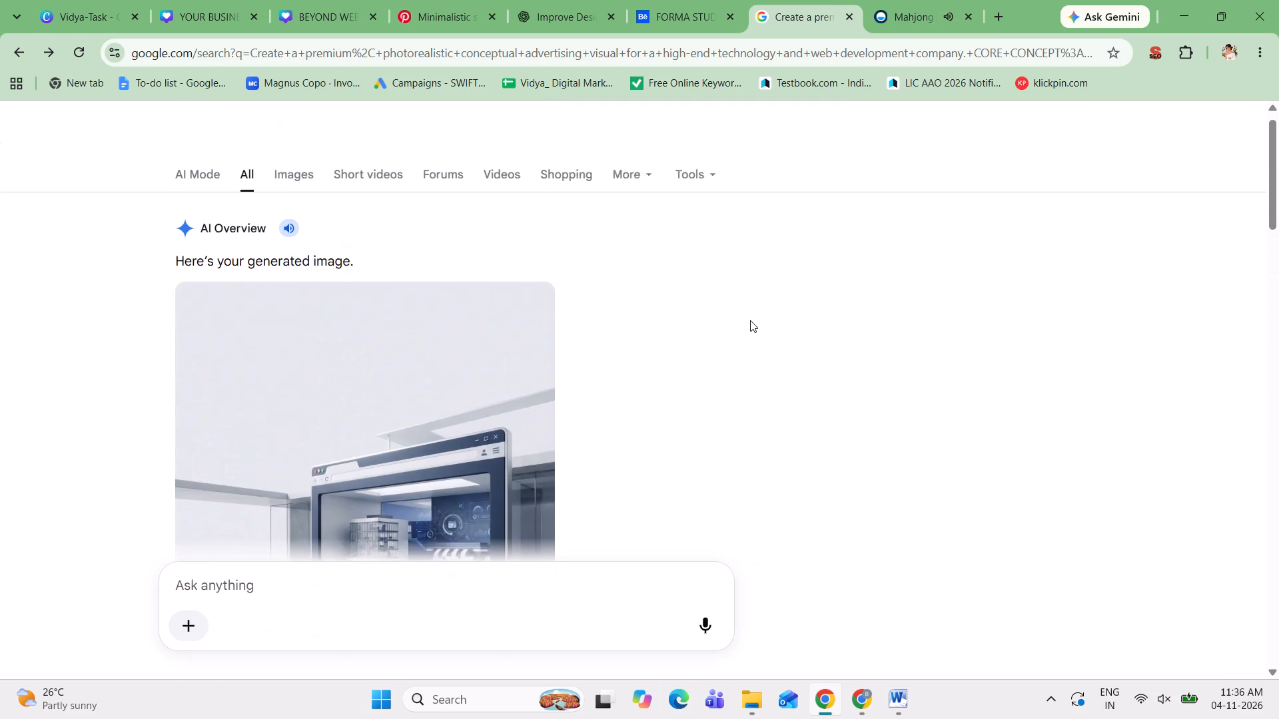
In Canva, narrow page 2's "Move Your Business Forward" heading box to wrap onto three lines and delete its trailing empty line.
click(338, 7)
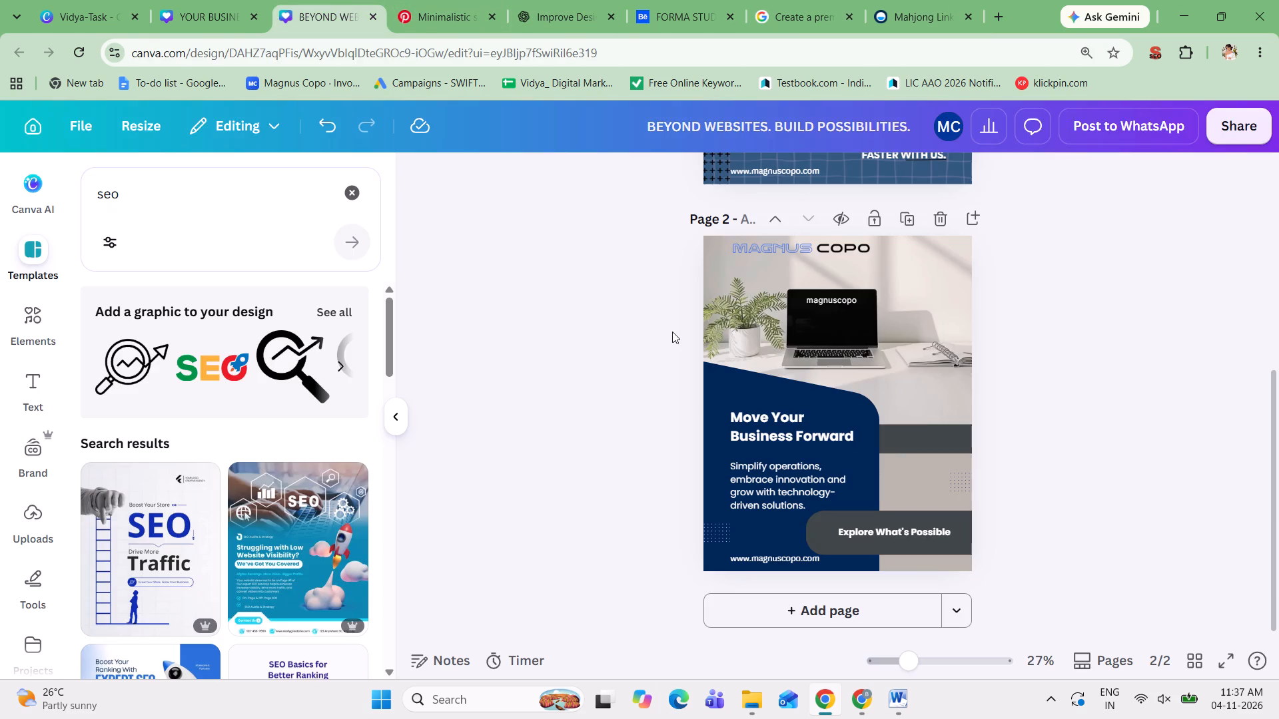
click(782, 427)
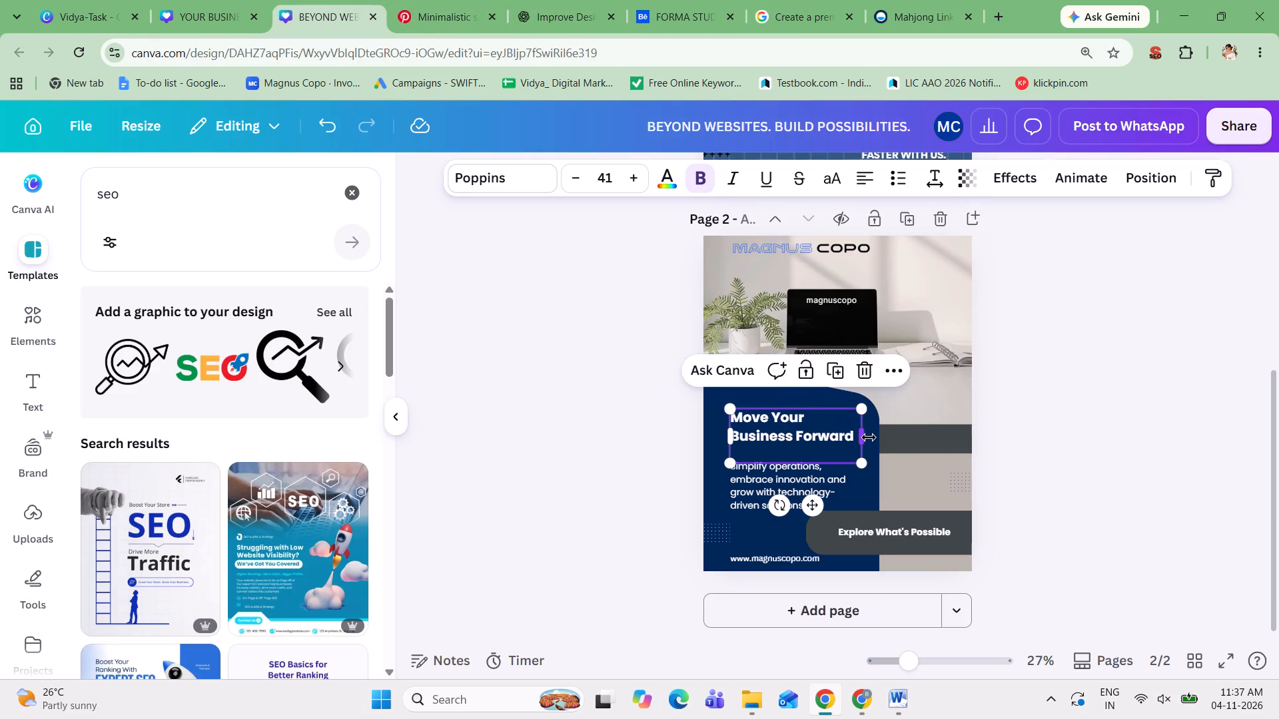
drag(869, 437, 858, 436)
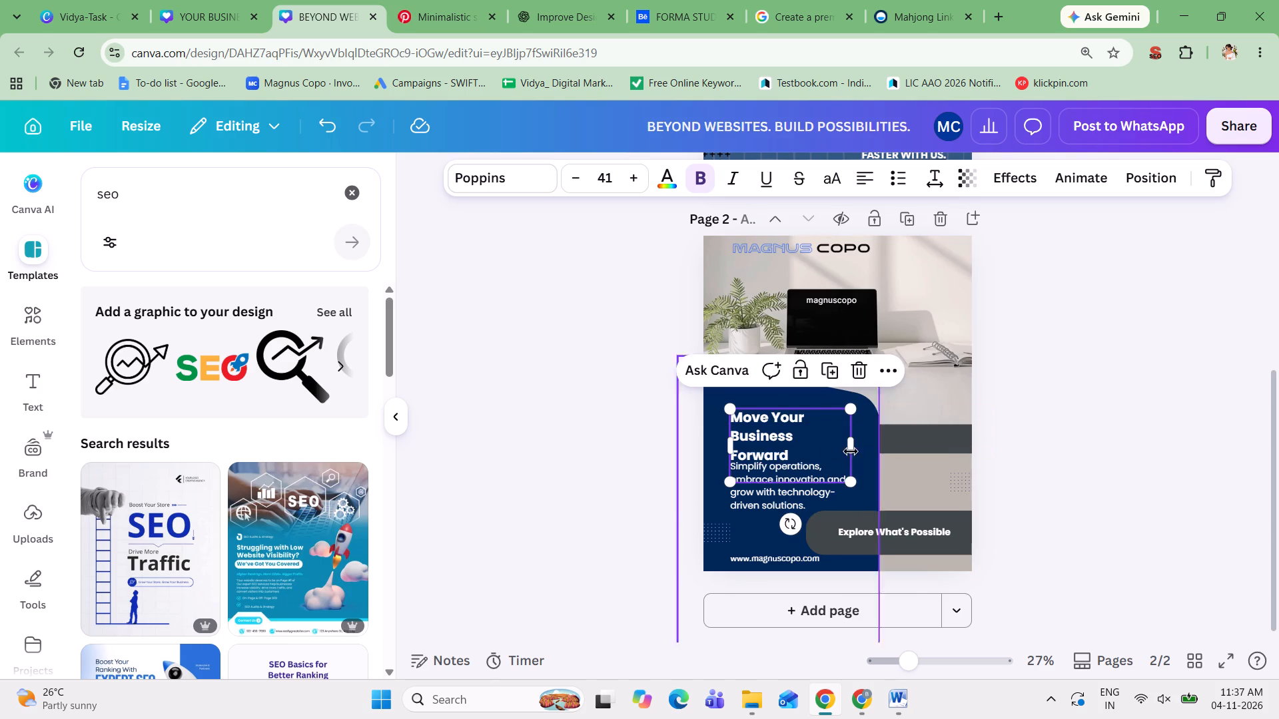
click(814, 469)
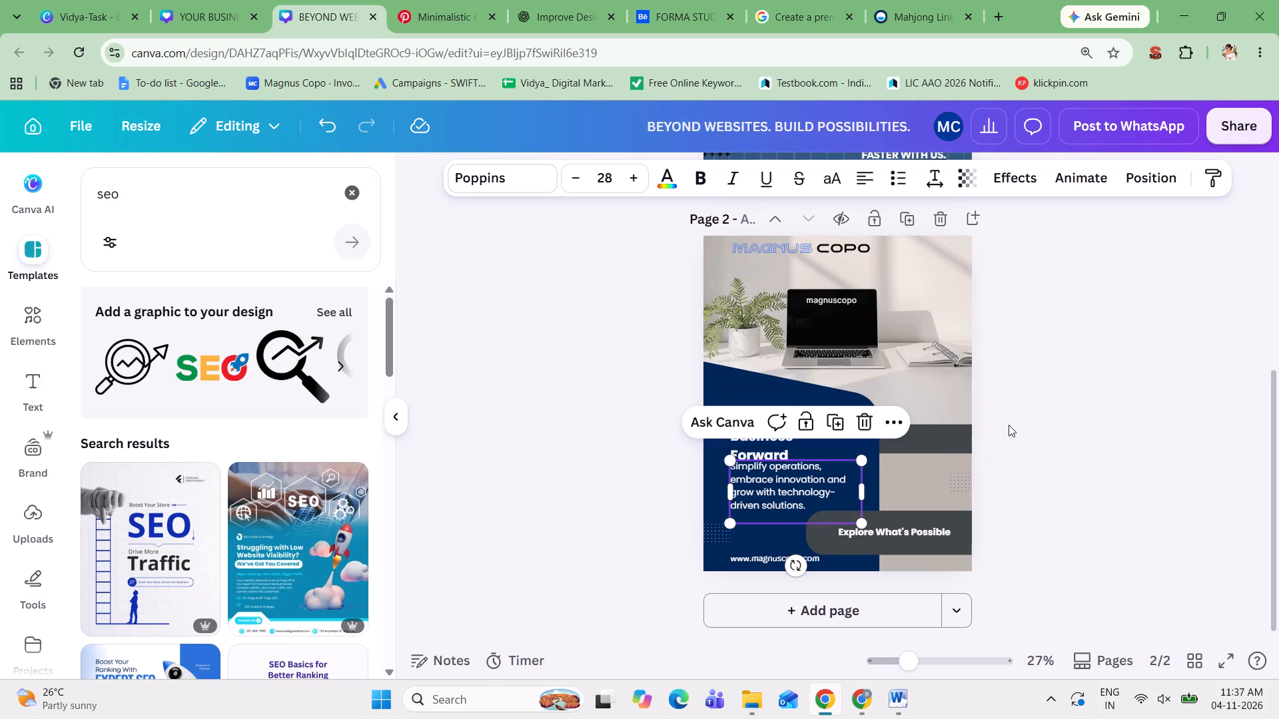
click(1009, 425)
click(814, 444)
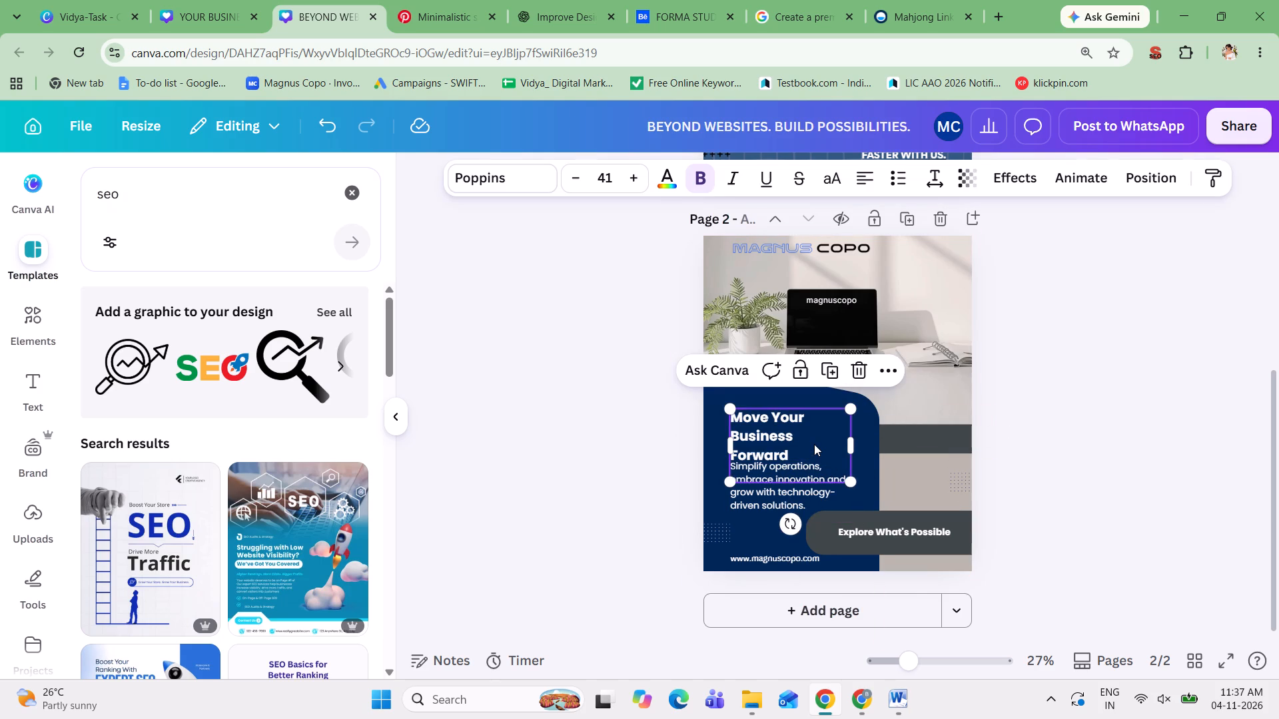
click(814, 444)
click(811, 454)
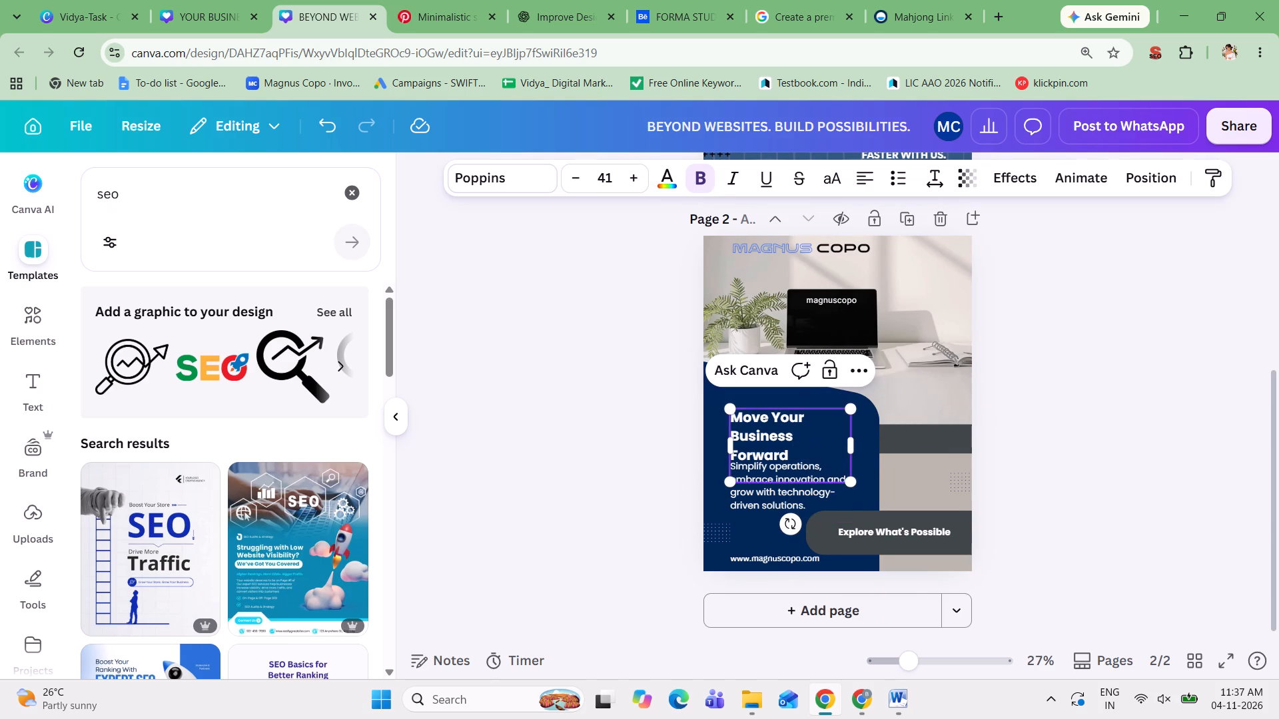
click(811, 454)
key(Delete)
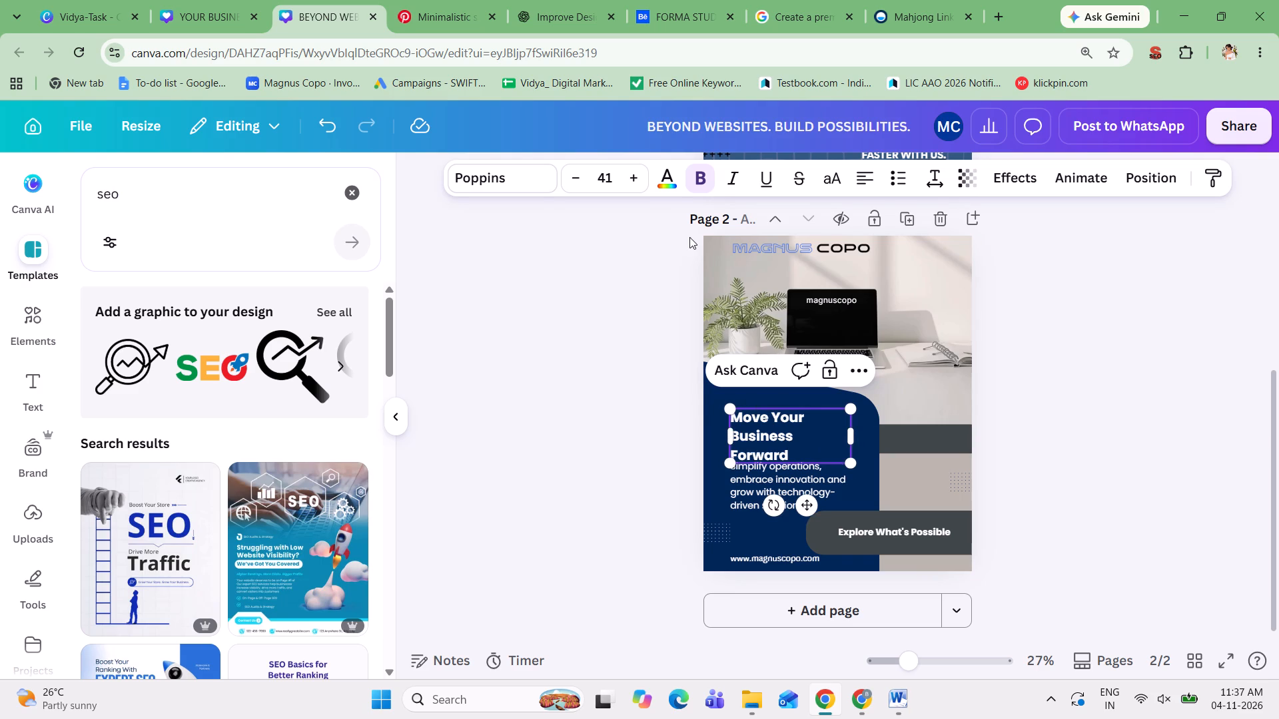
Increase the "Move Your Business Forward" heading's font size to 50 and move it up clear of the paragraph below.
triple_click(633, 173)
triple_click(633, 173)
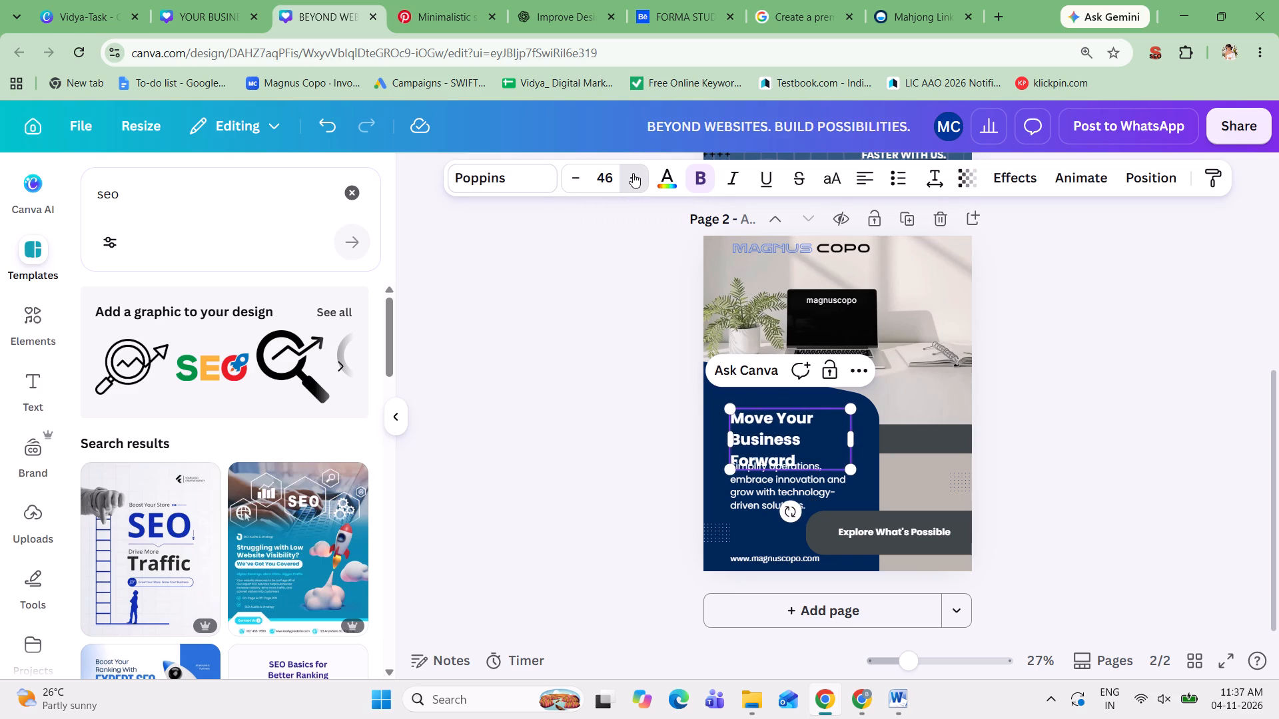
triple_click(633, 173)
click(1057, 424)
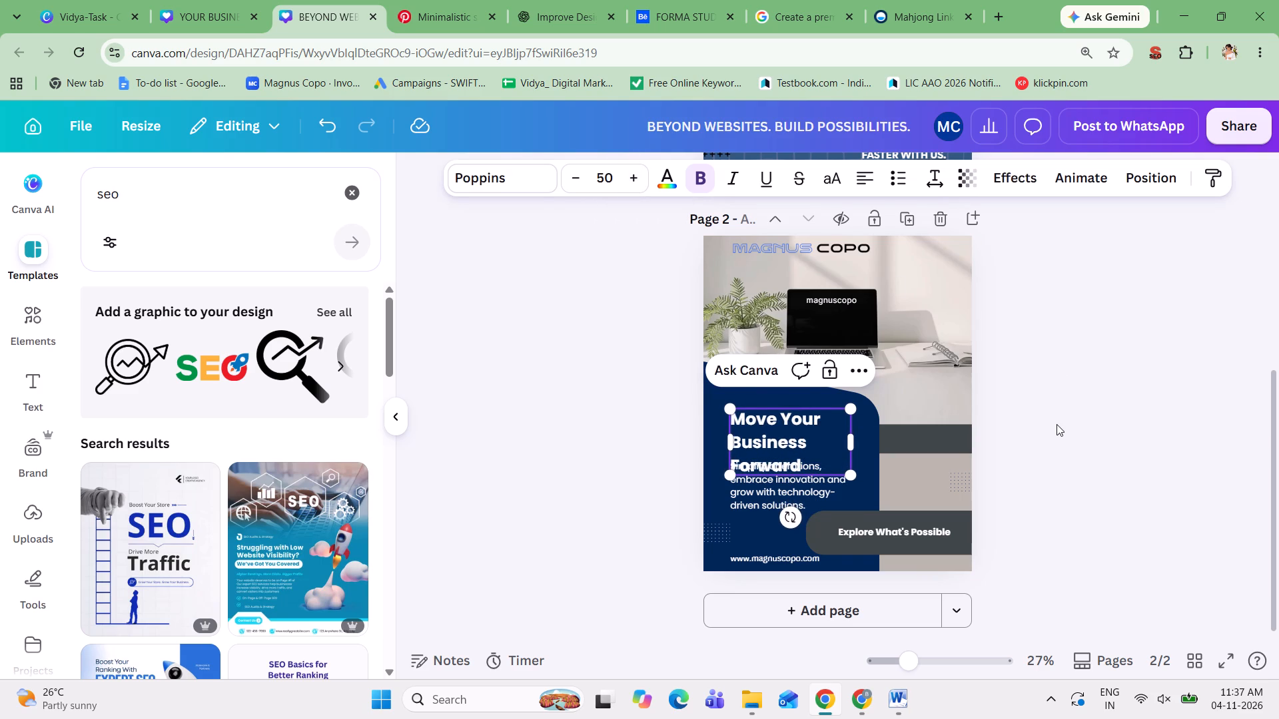
drag(790, 446, 789, 431)
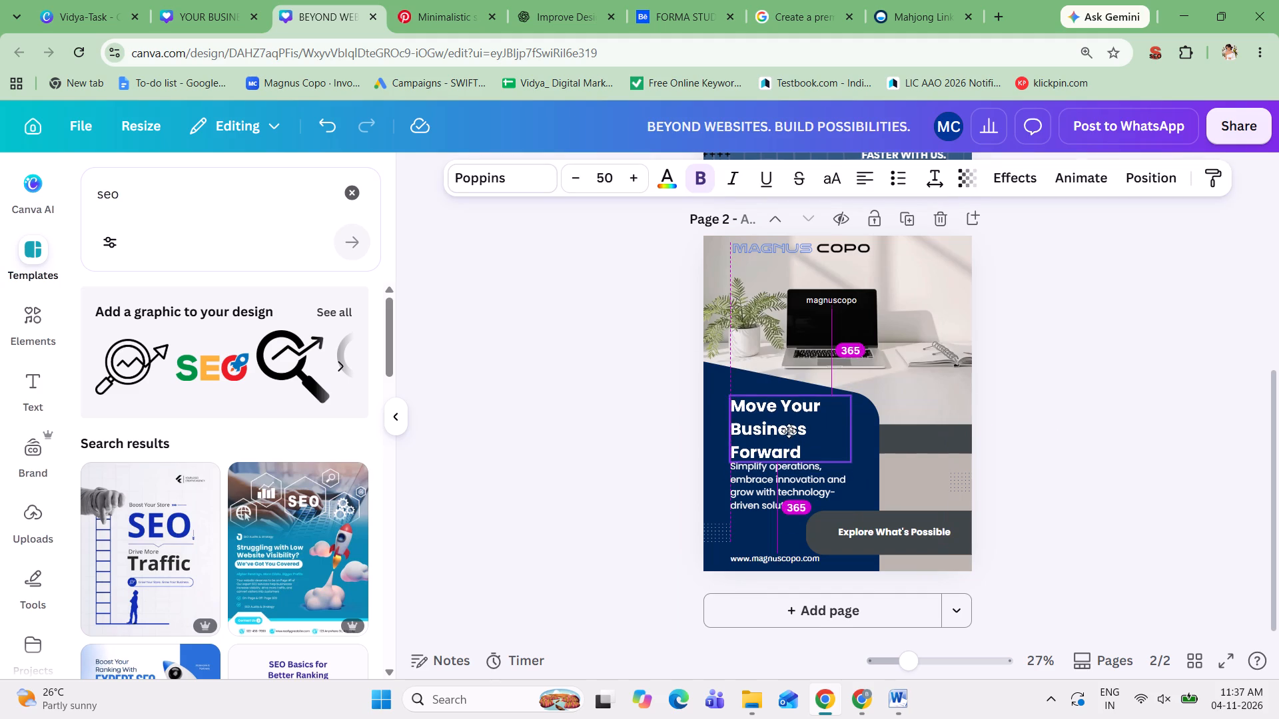
drag(789, 431, 787, 424)
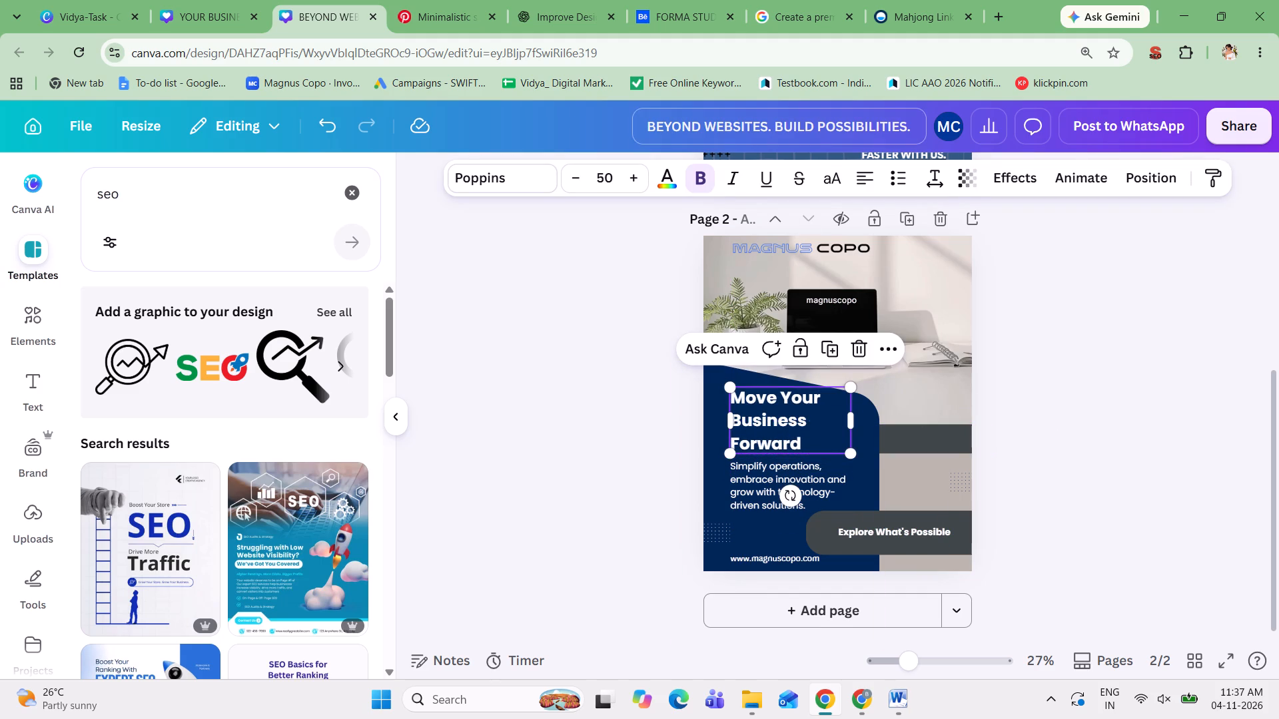
Reduce the line spacing of the "Move Your Business Forward" heading to 1.22.
click(932, 178)
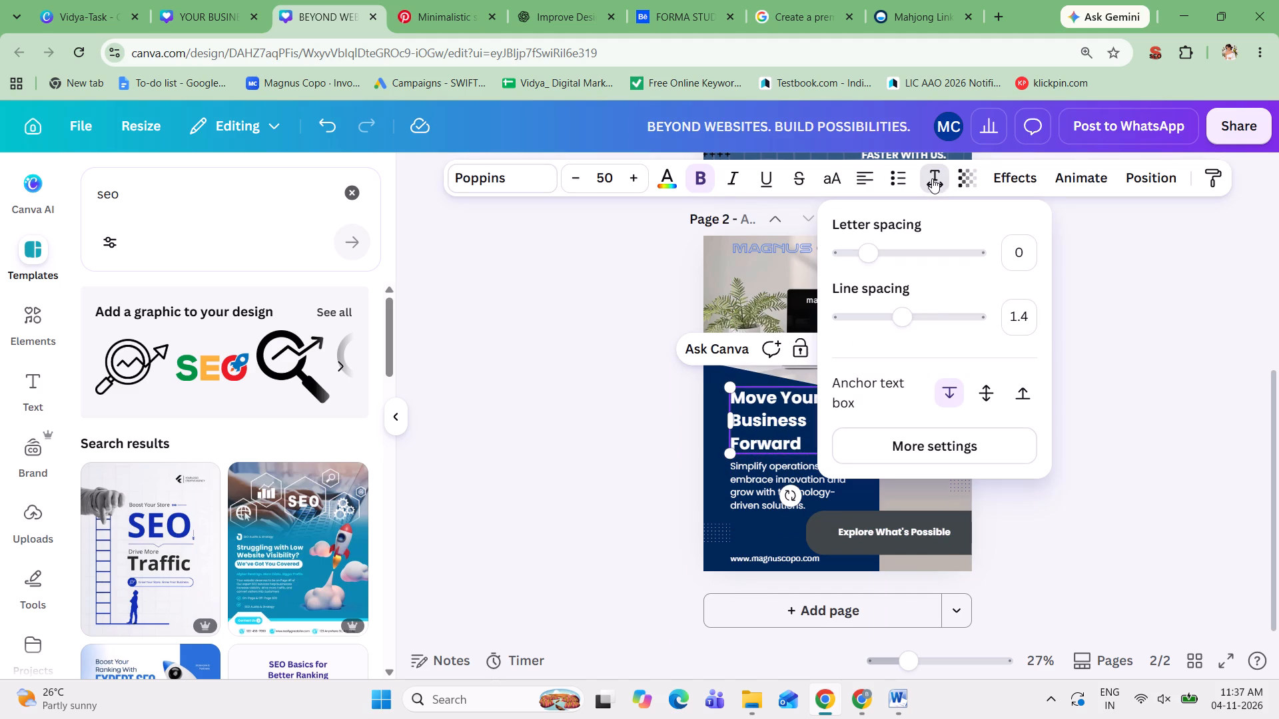
drag(903, 314, 893, 316)
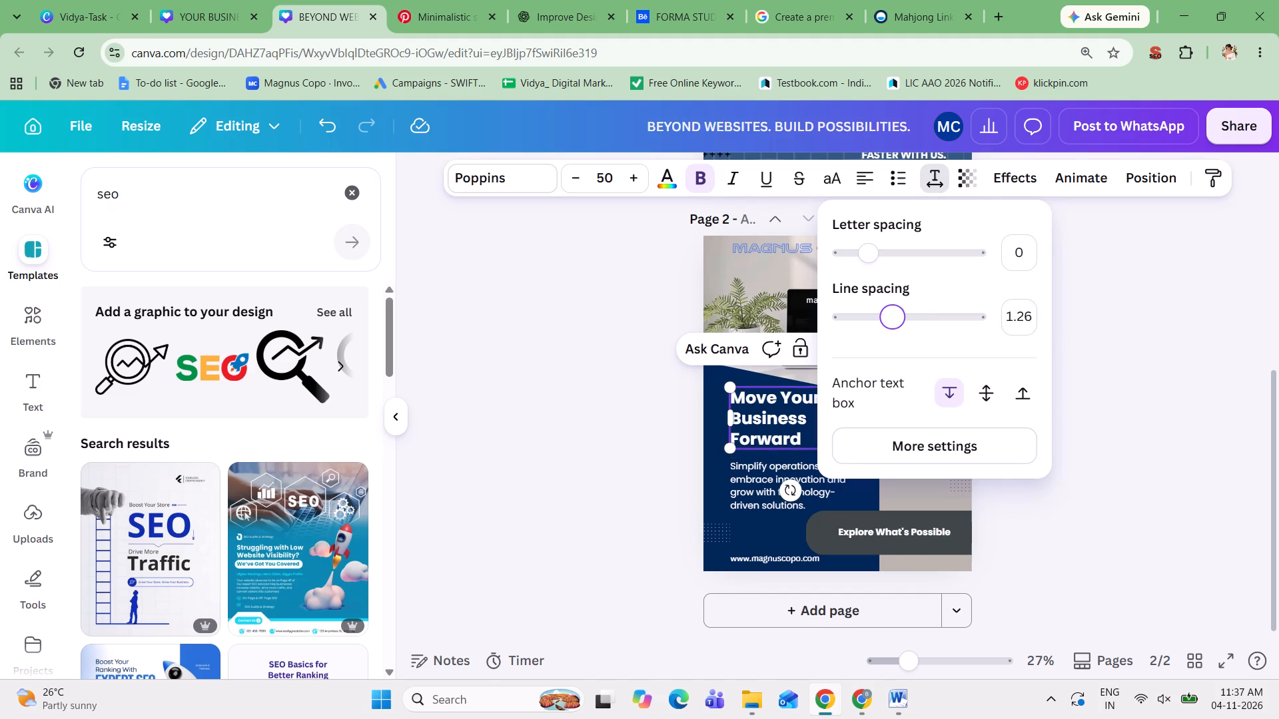
drag(893, 316, 890, 317)
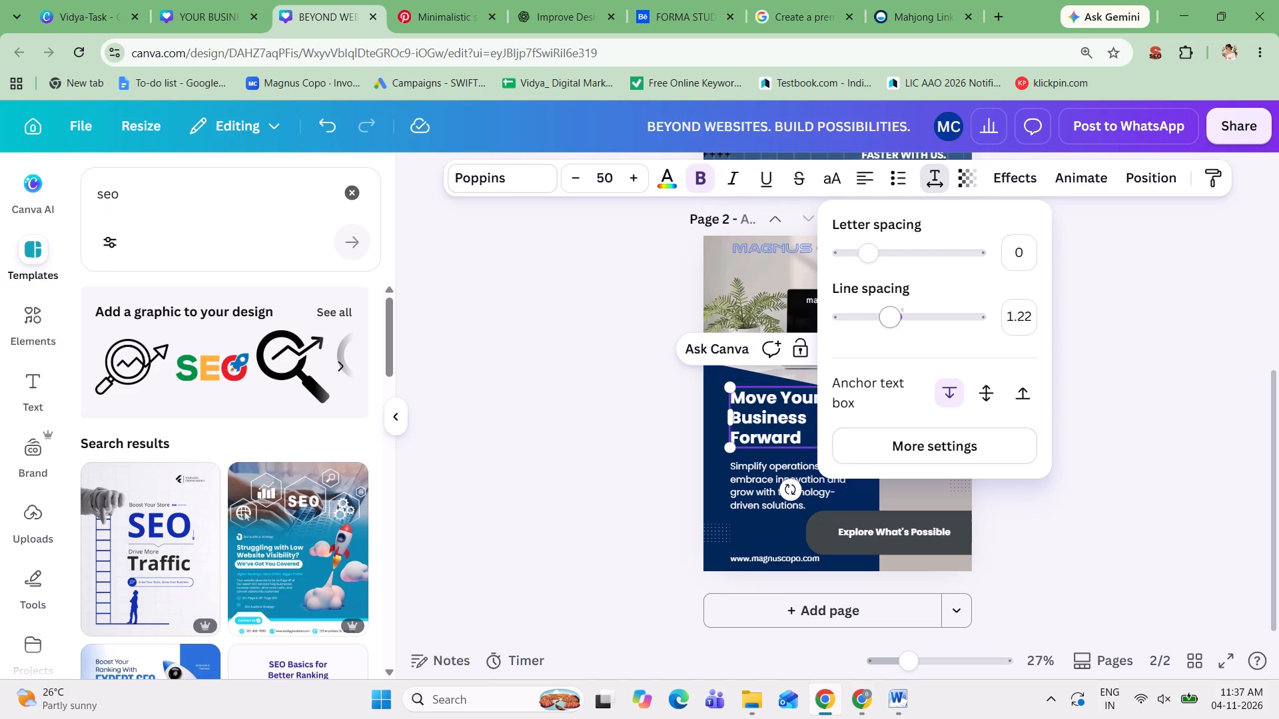
click(1111, 346)
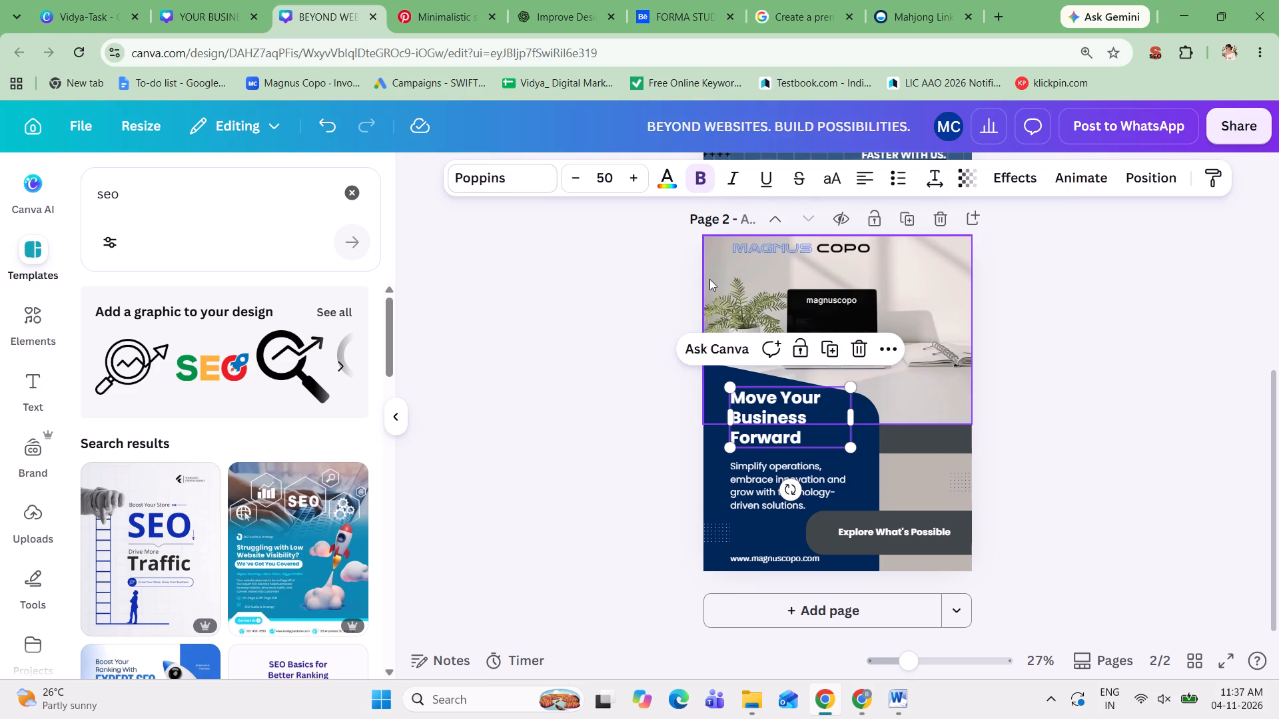
Increase the "Move Your Business Forward" heading's font size to 55.
double_click(635, 176)
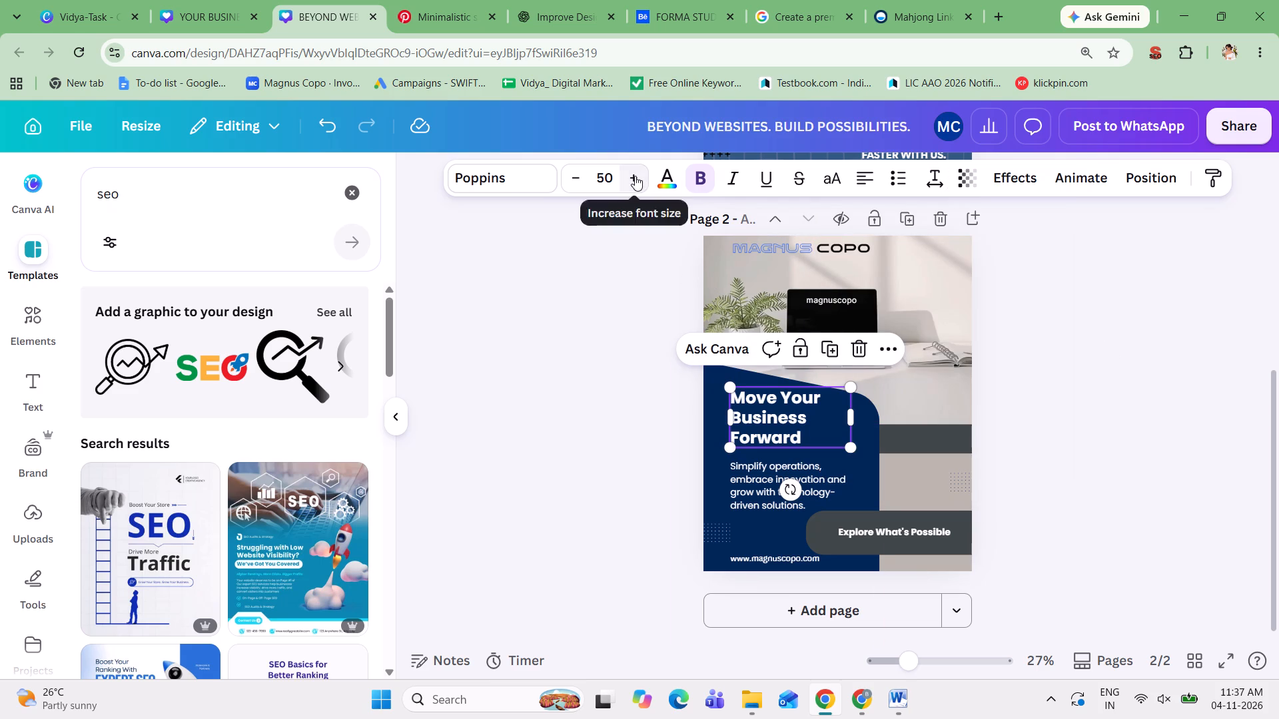
click(635, 176)
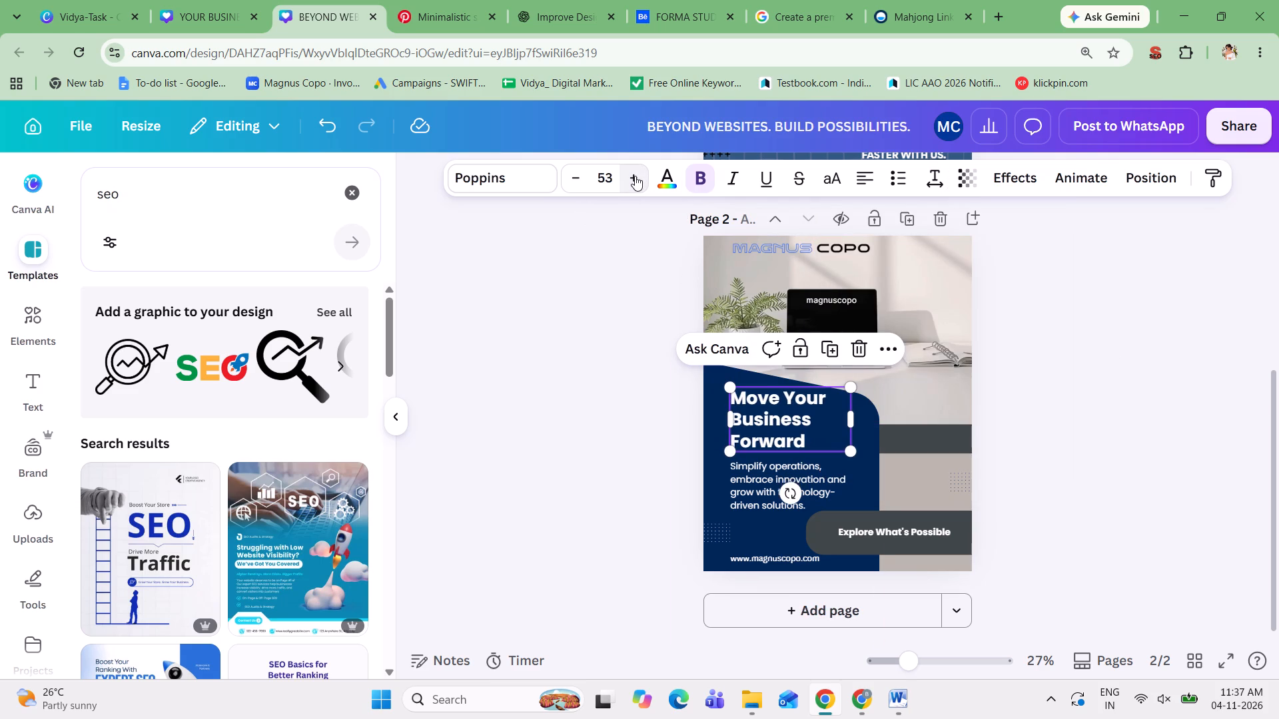
click(635, 176)
click(635, 176)
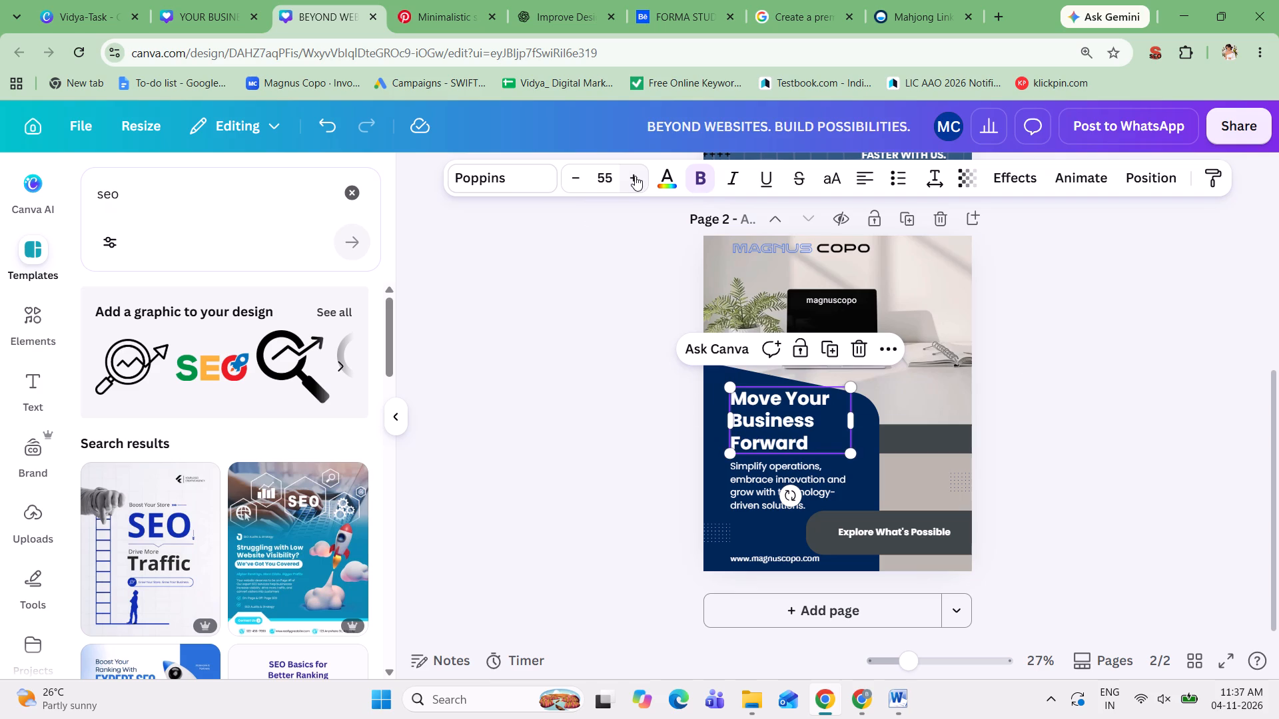
click(1083, 362)
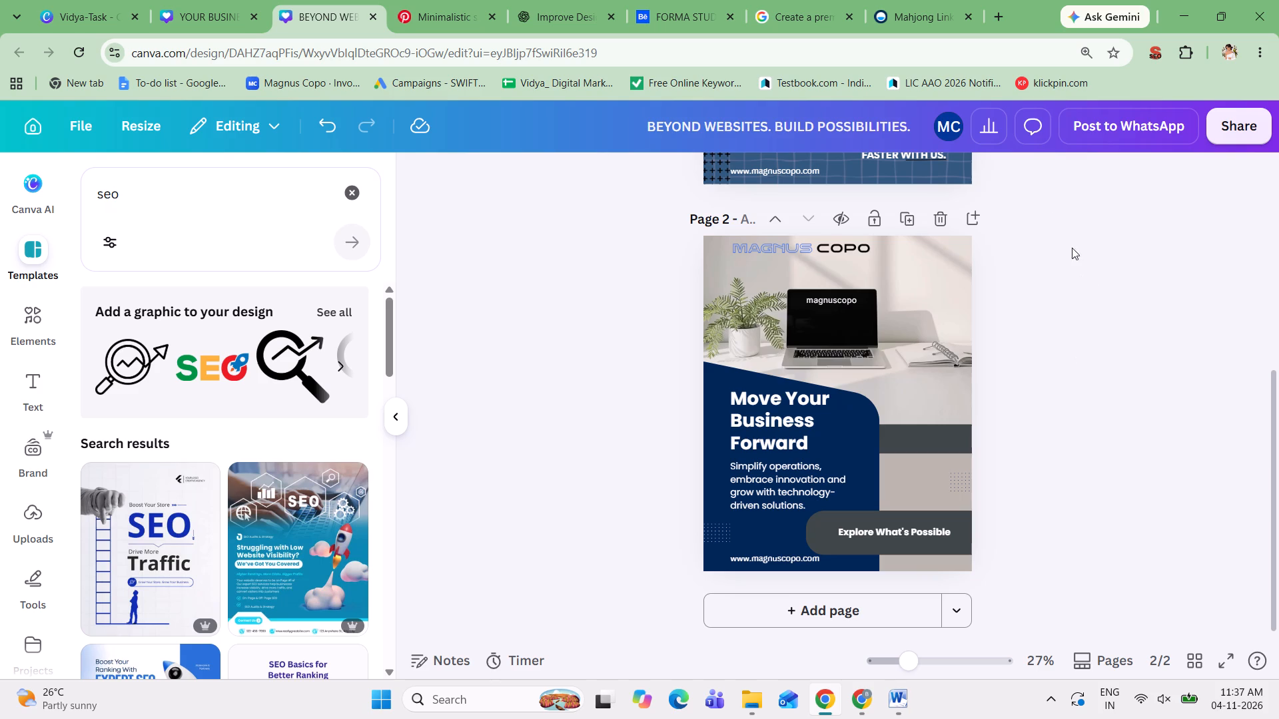
click(1138, 472)
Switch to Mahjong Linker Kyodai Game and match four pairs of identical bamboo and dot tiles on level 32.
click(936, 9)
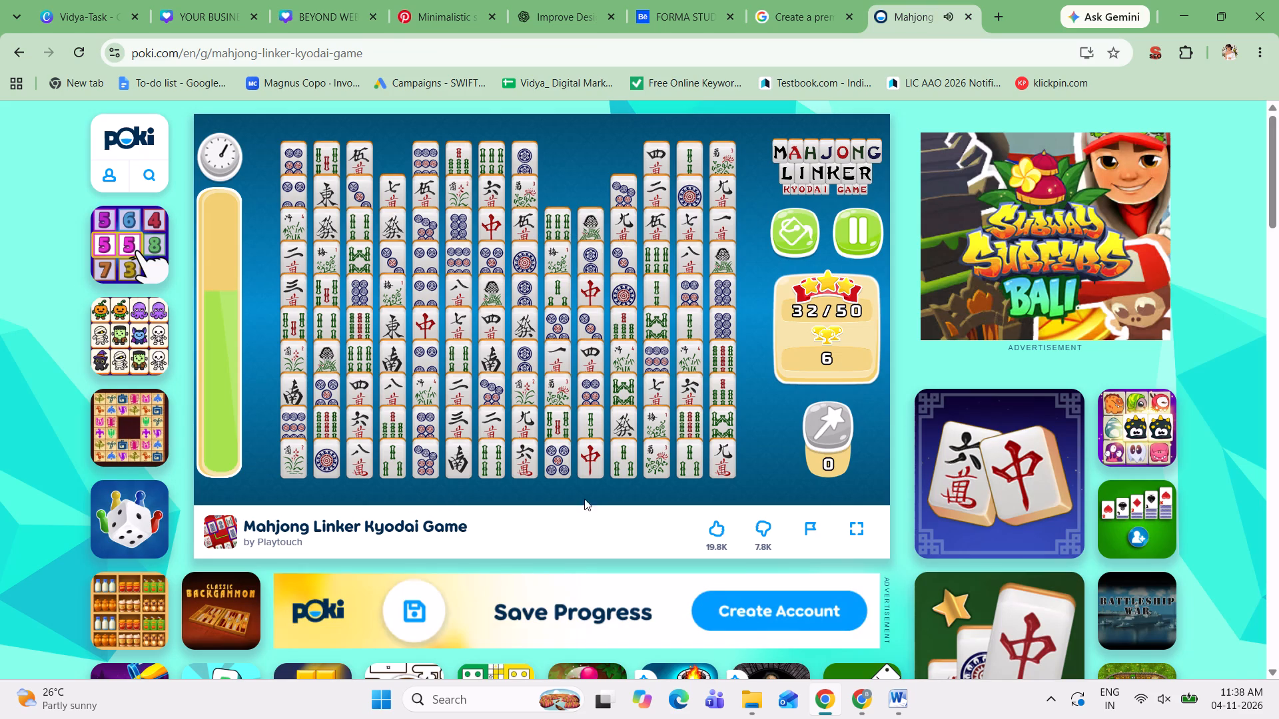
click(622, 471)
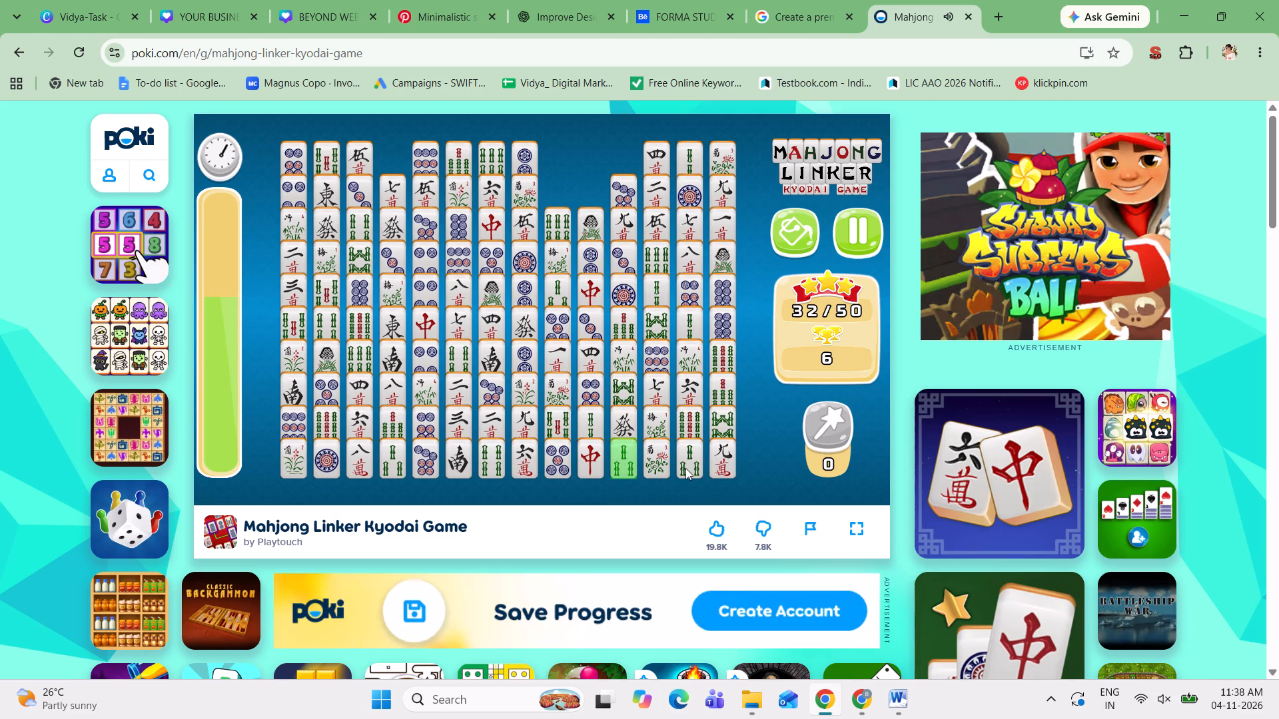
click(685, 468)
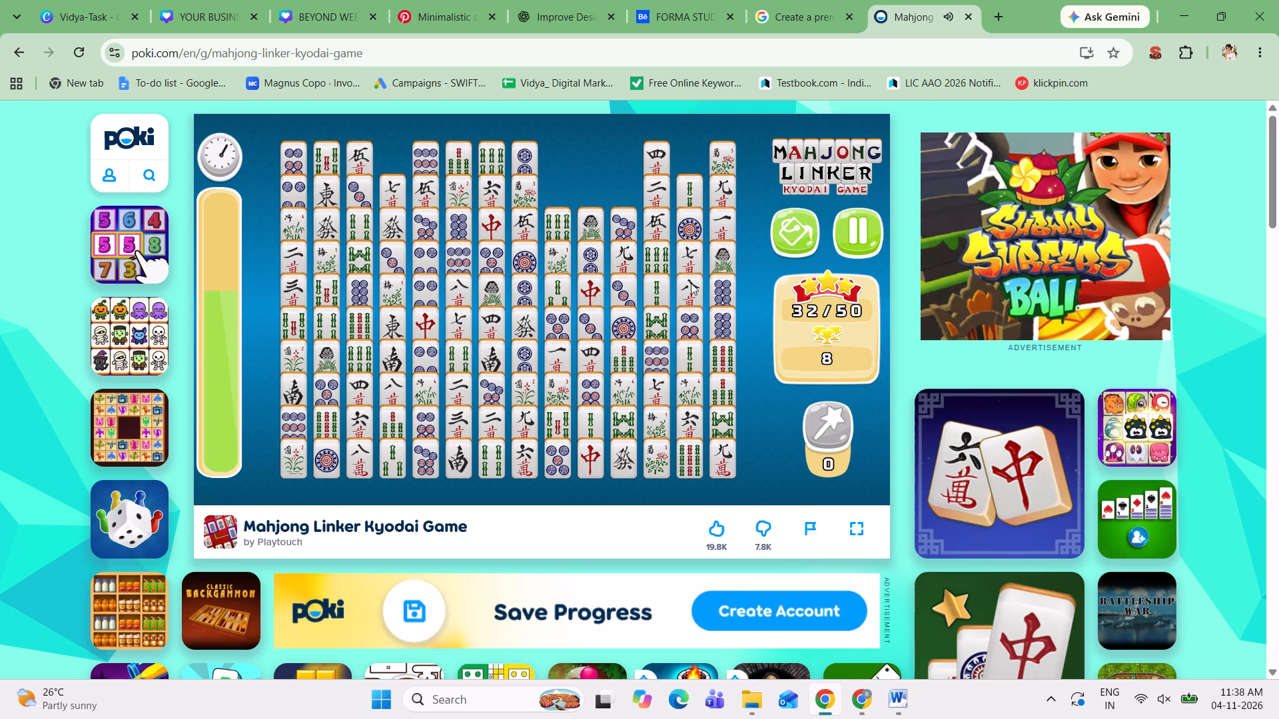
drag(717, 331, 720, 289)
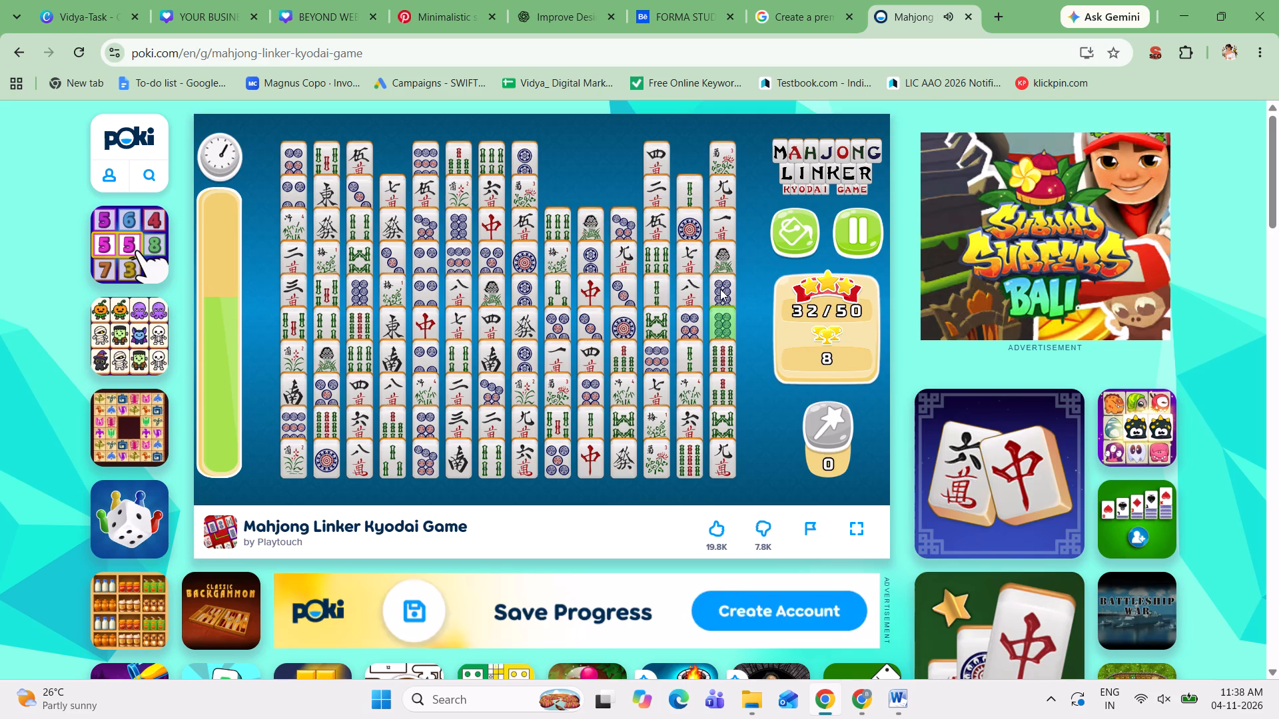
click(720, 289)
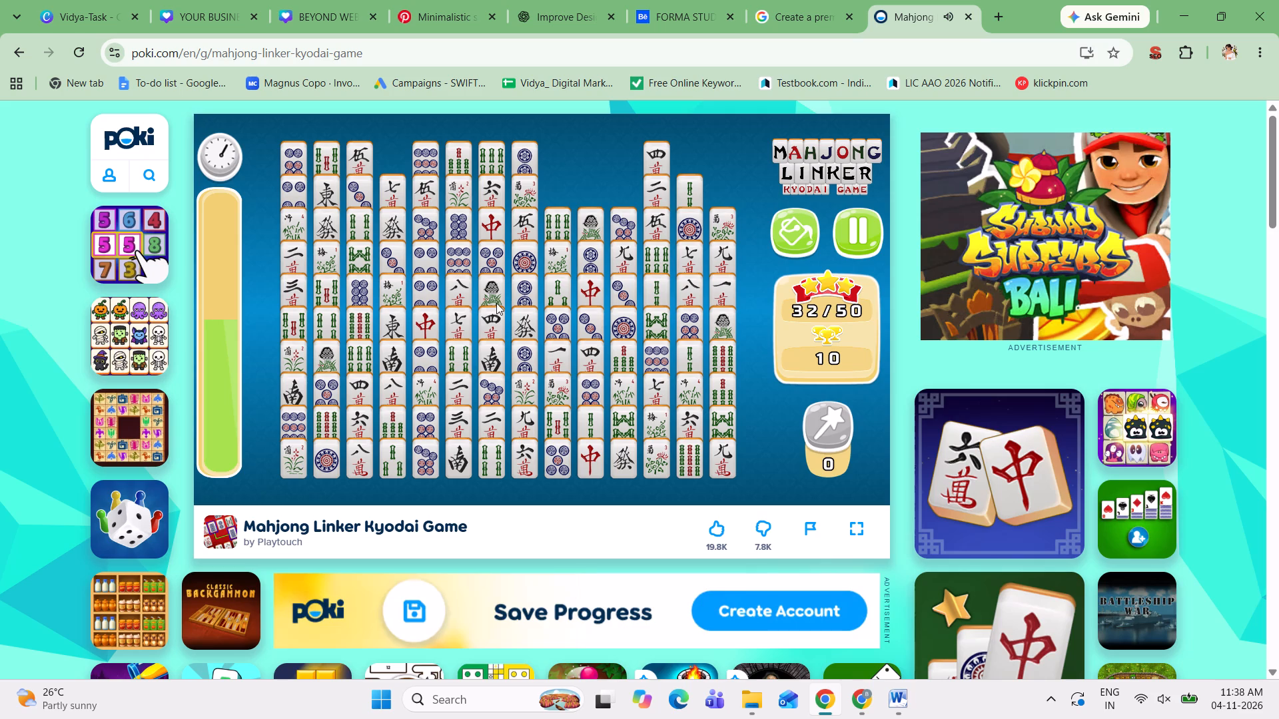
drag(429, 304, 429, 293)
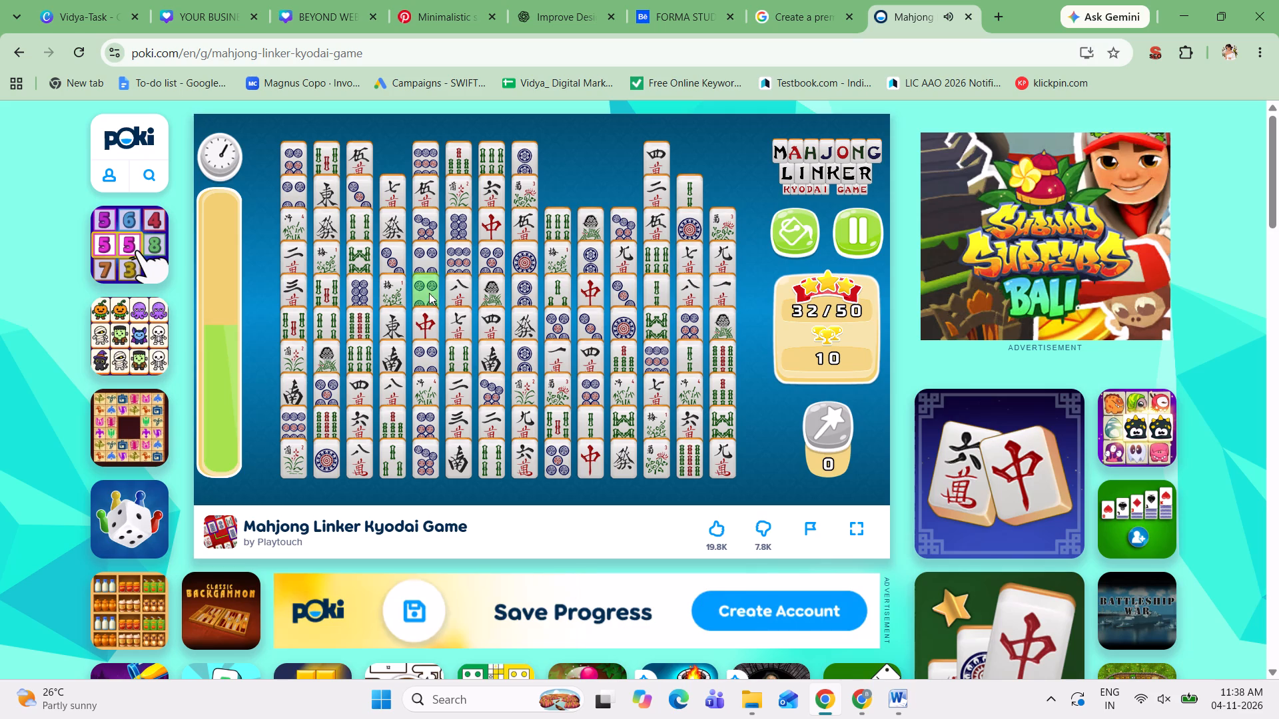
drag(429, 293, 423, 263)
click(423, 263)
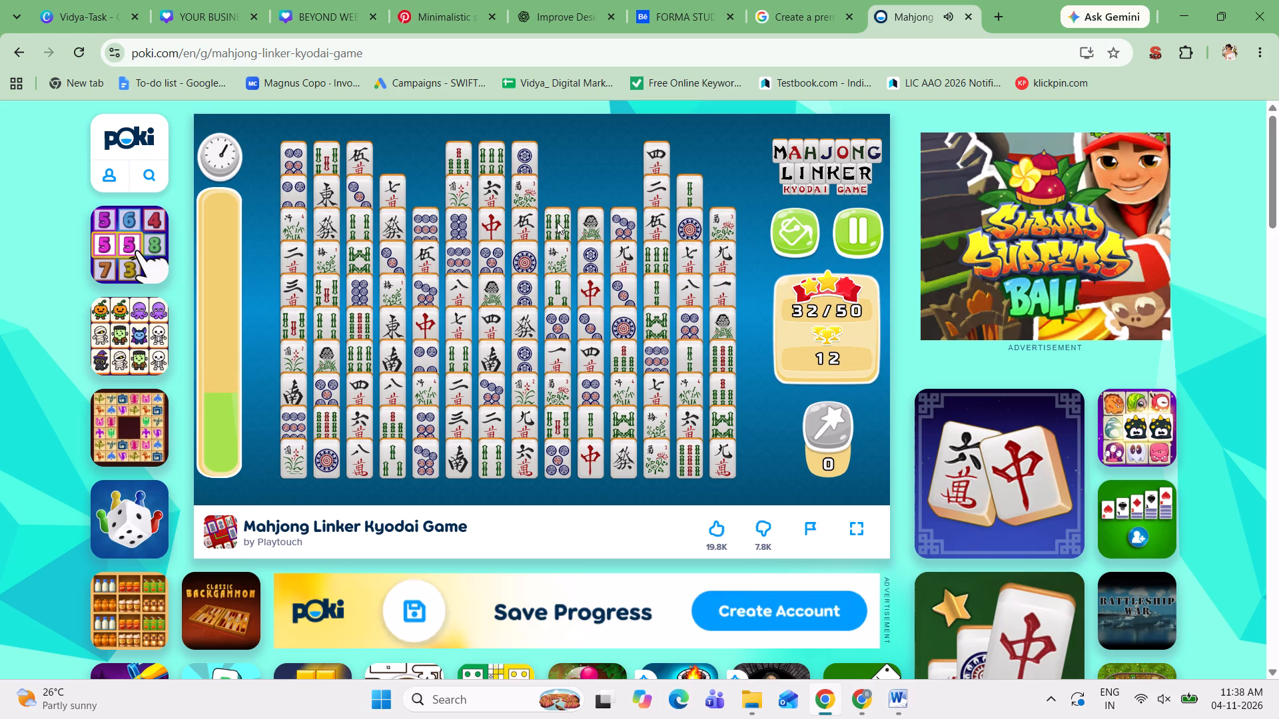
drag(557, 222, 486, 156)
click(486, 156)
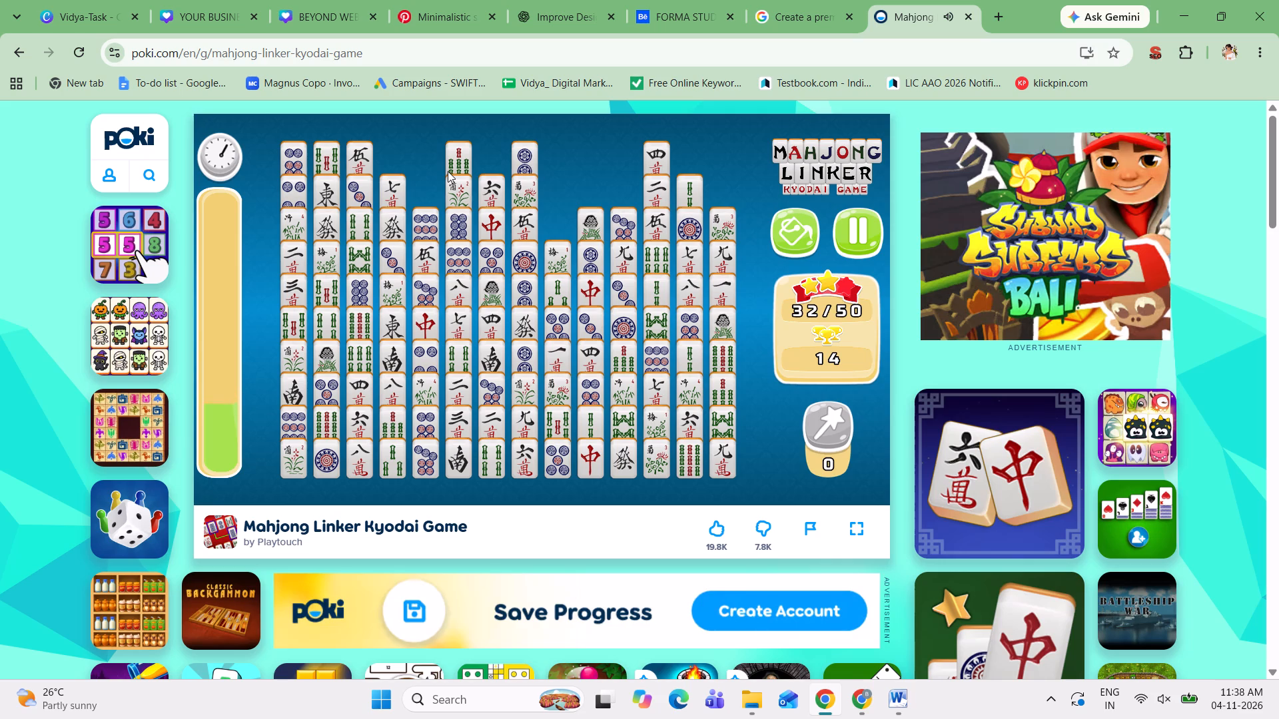
Restart level 32 and match four pairs: two bamboo pairs, the top-row two-of-characters tiles and the one-dot tiles.
click(870, 238)
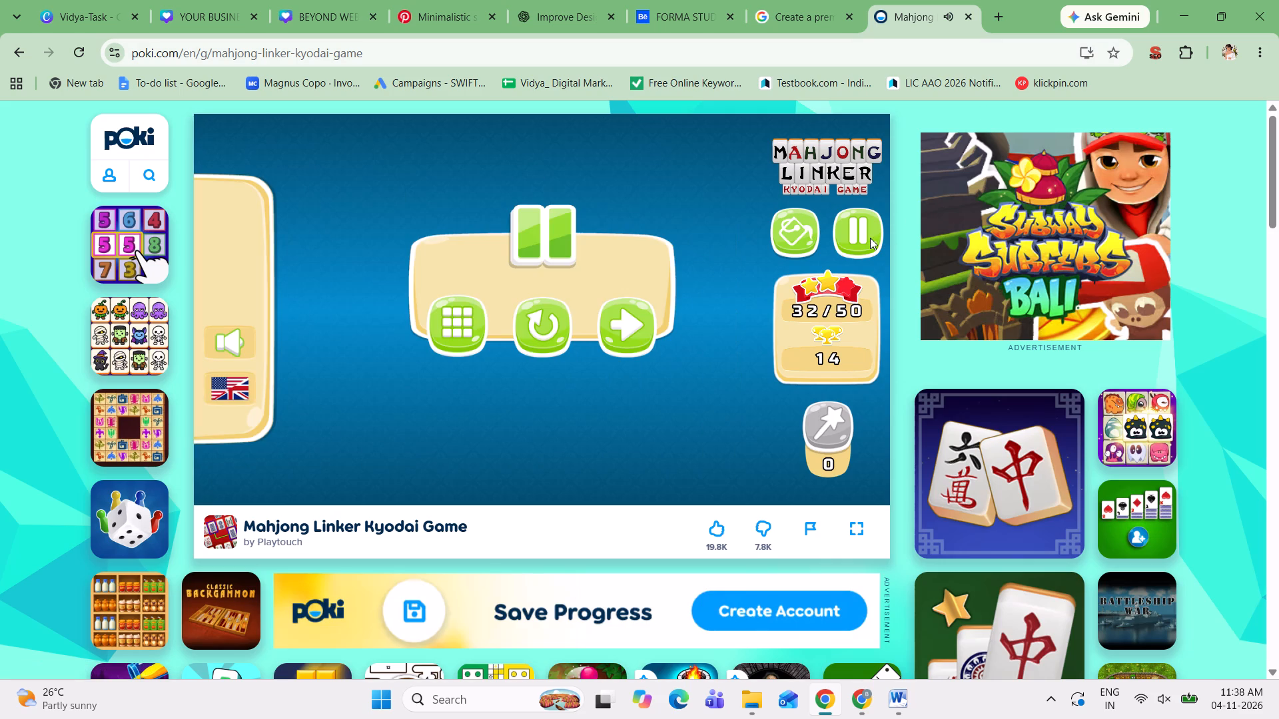
click(544, 324)
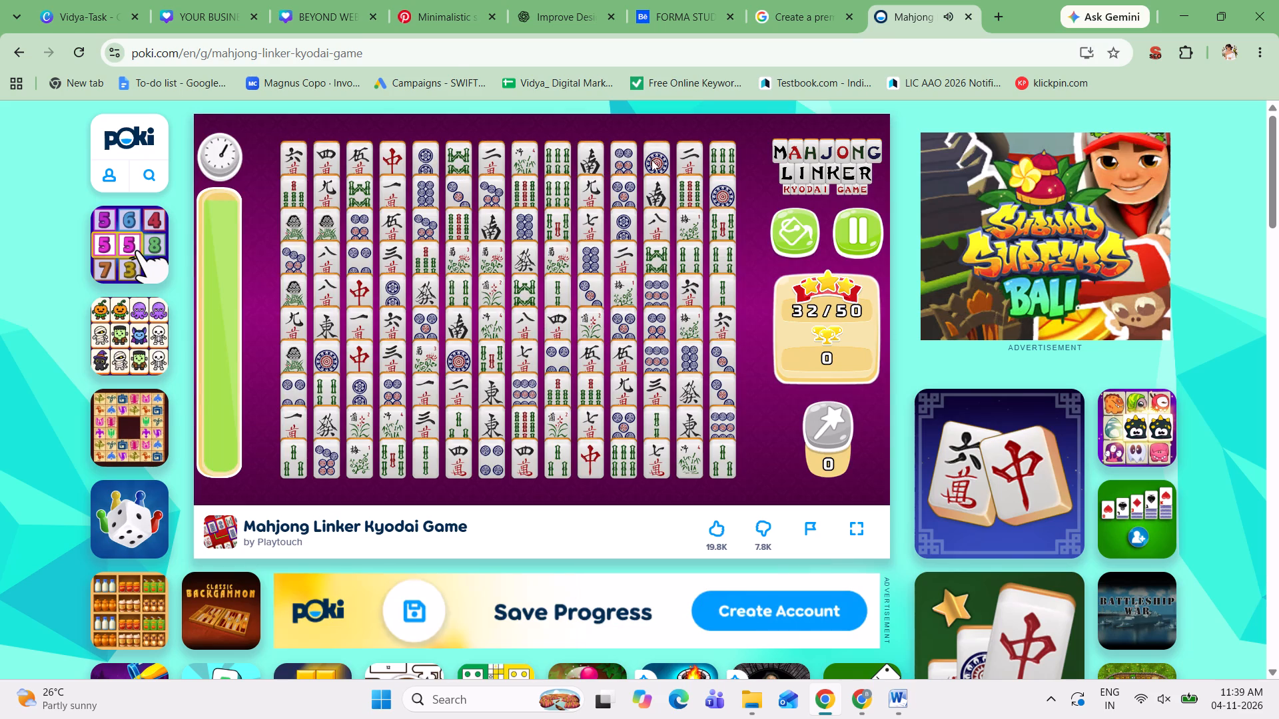
drag(558, 158, 554, 201)
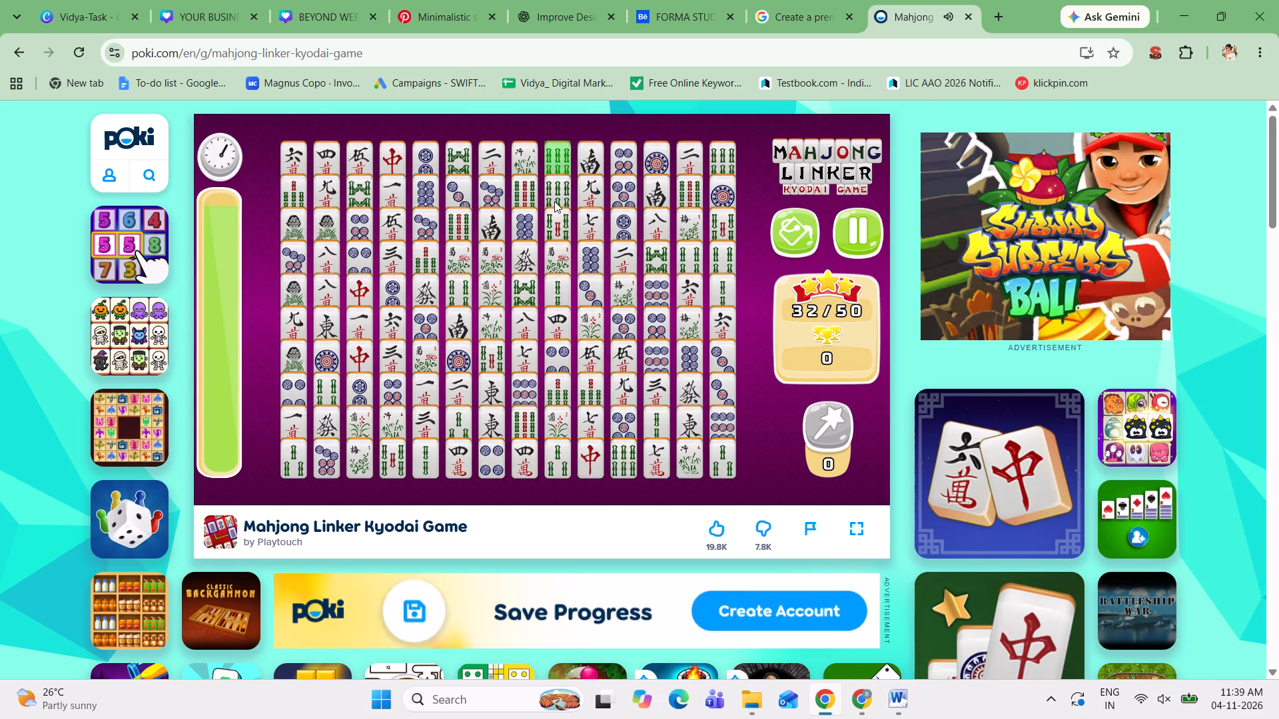
drag(554, 201, 554, 198)
click(554, 198)
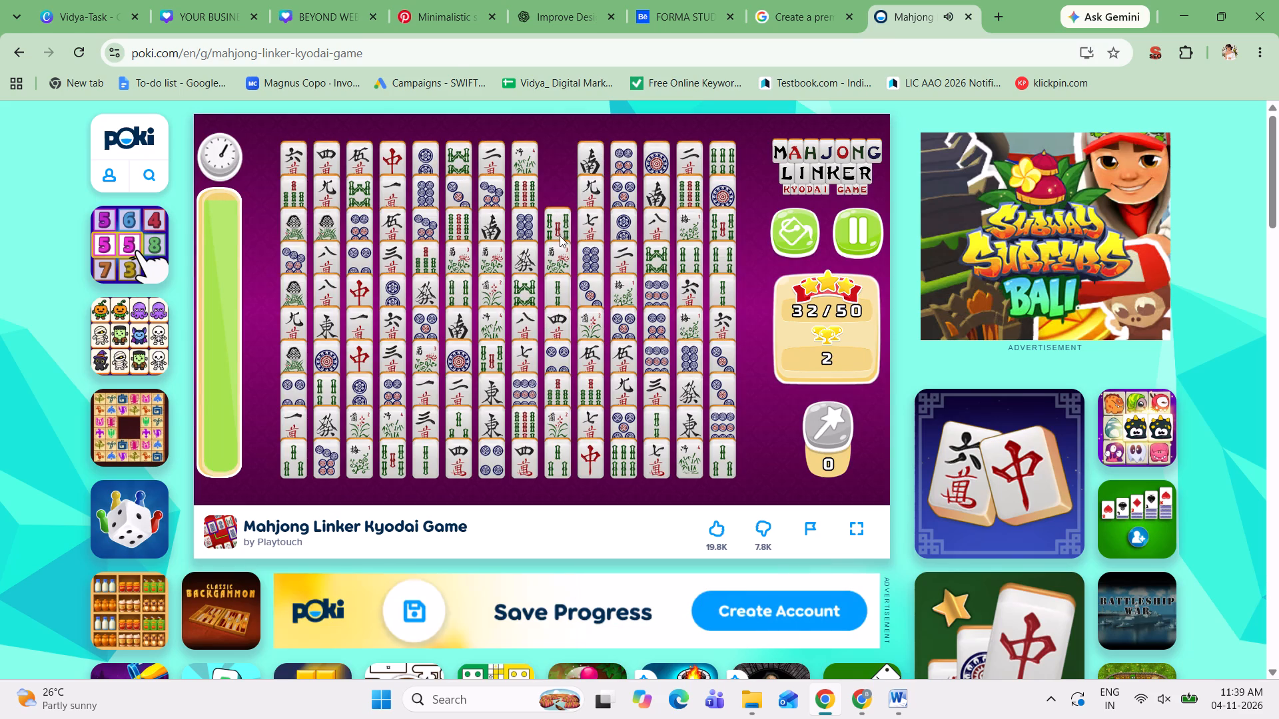
click(490, 156)
click(689, 161)
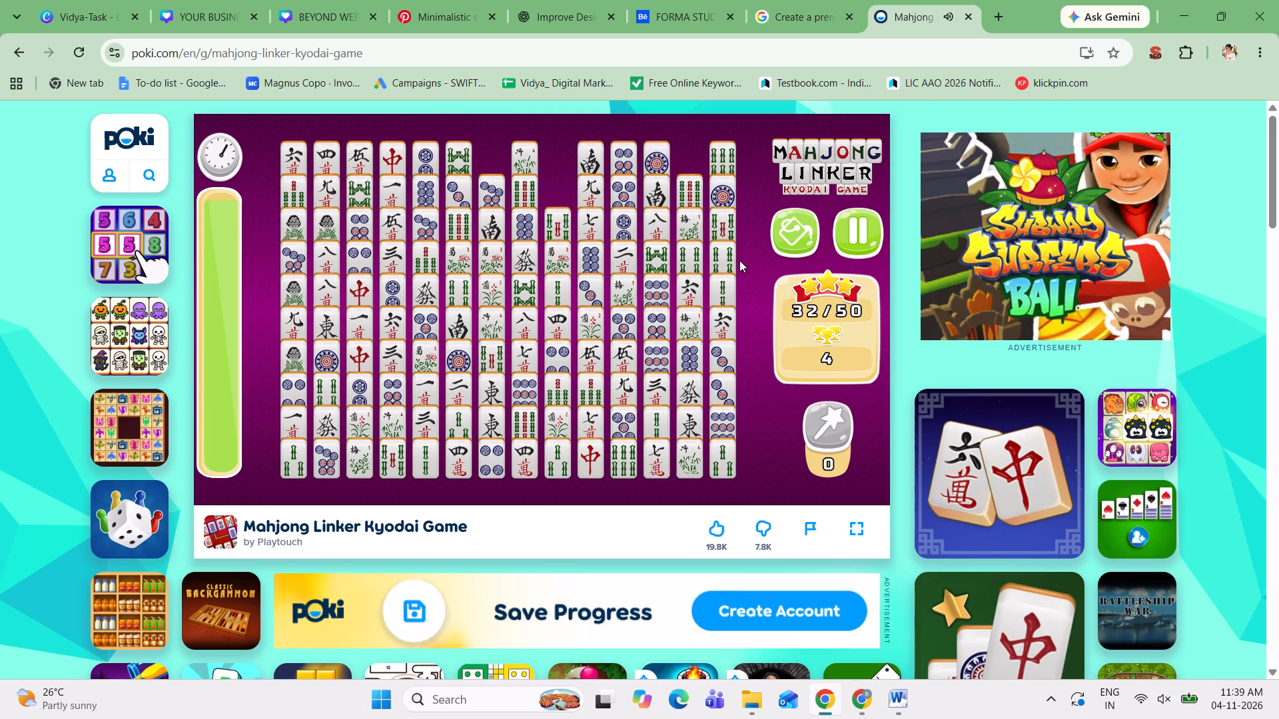
drag(725, 261, 678, 257)
click(678, 257)
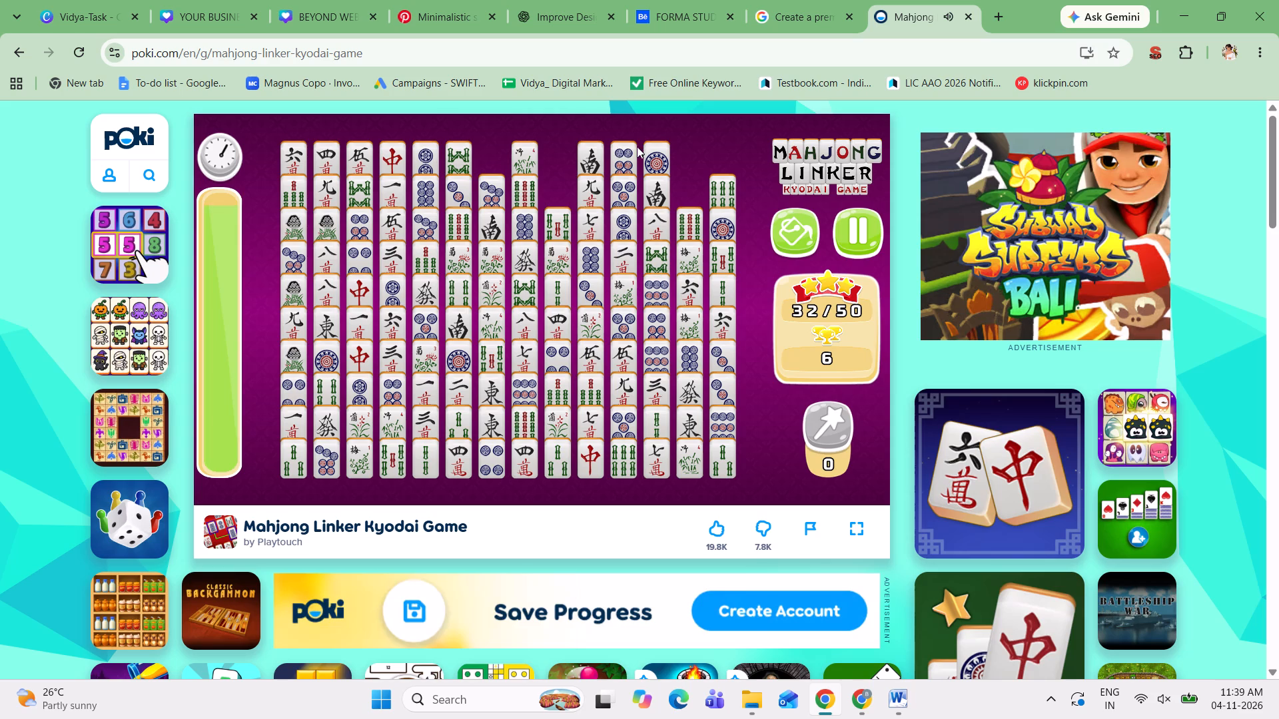
click(652, 156)
click(721, 222)
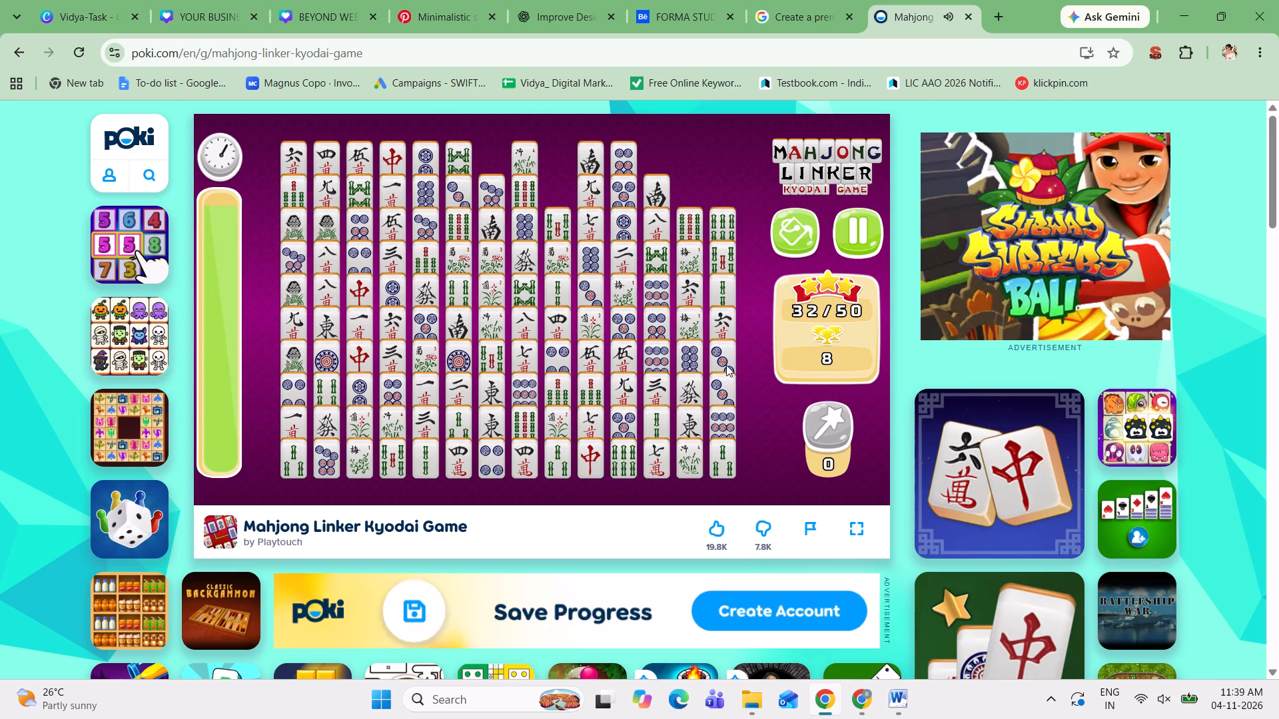
Match more identical pairs on level 32, including dot, South Wind and eight-of-characters tiles, and try the green eight-bamboo pair.
drag(727, 360, 721, 381)
click(721, 381)
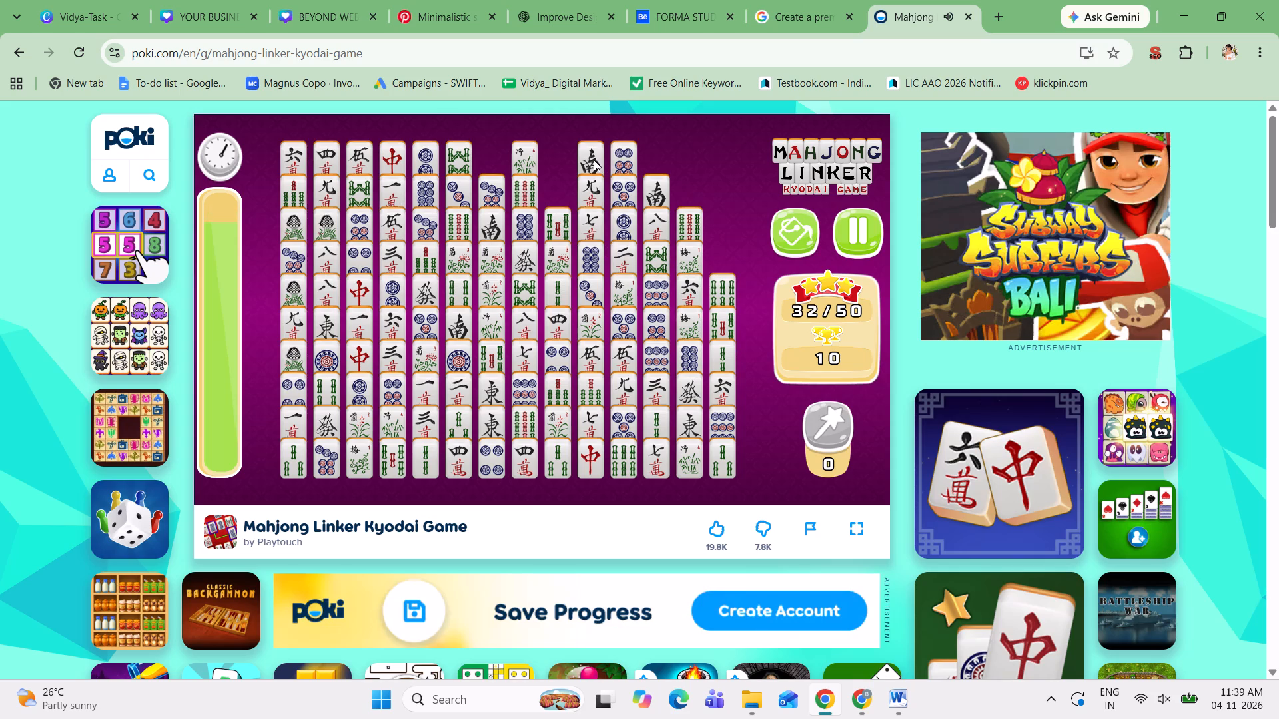
drag(594, 160, 656, 192)
click(656, 192)
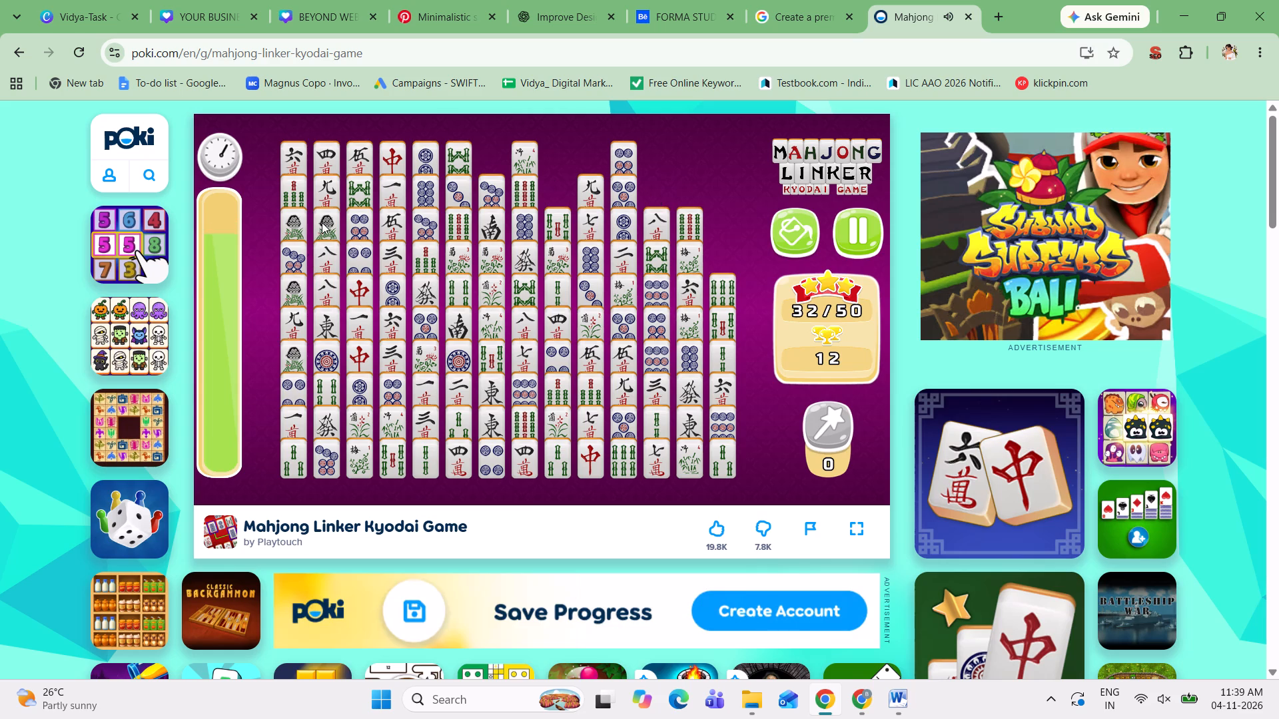
drag(322, 222, 298, 222)
click(298, 222)
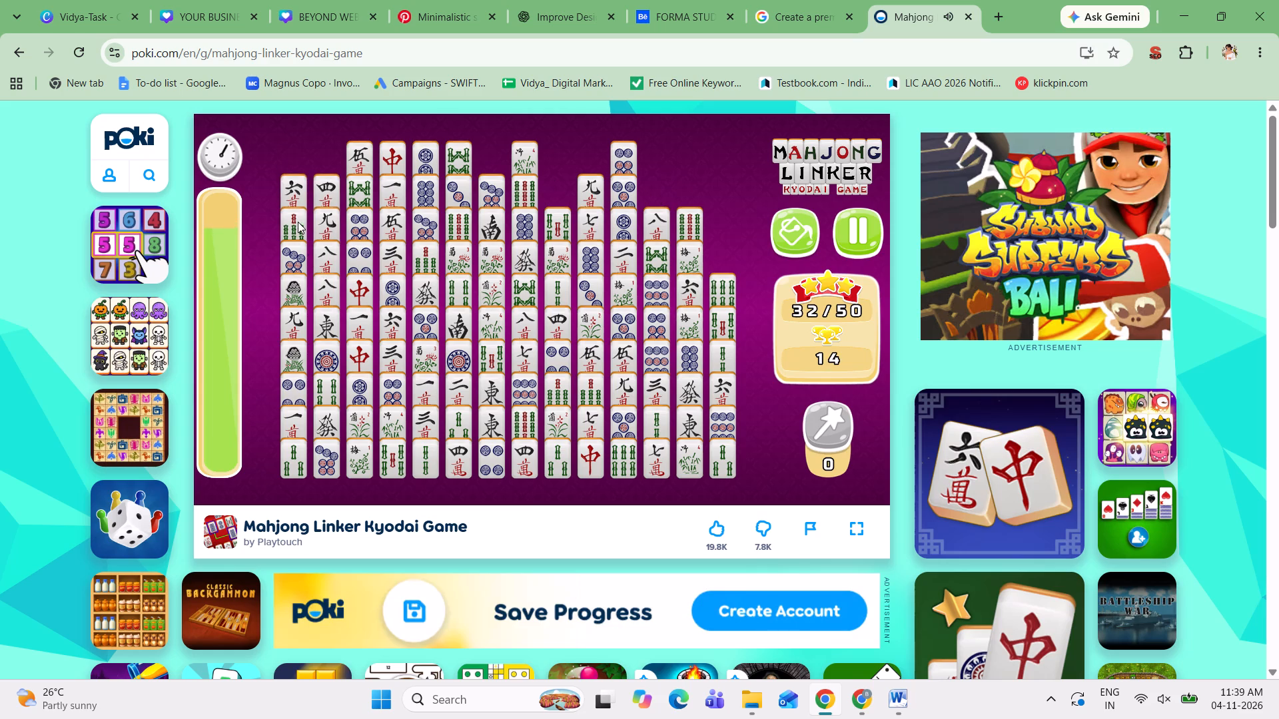
click(292, 289)
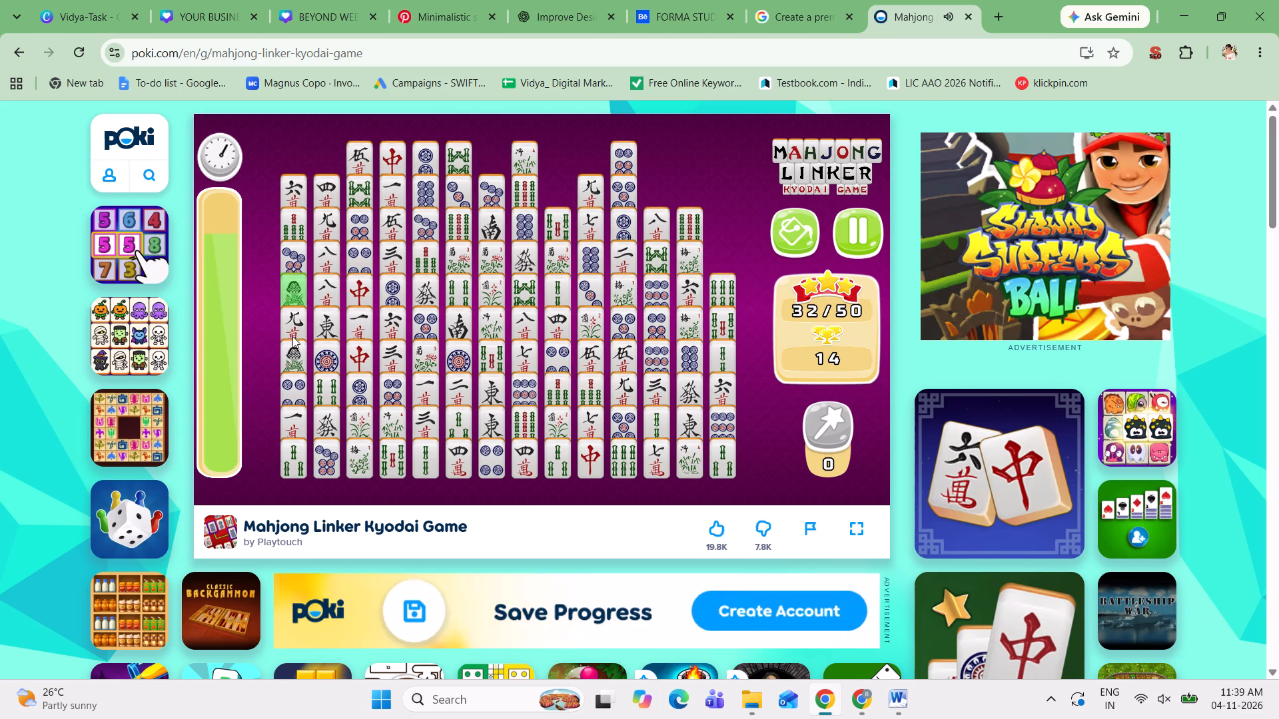
click(292, 346)
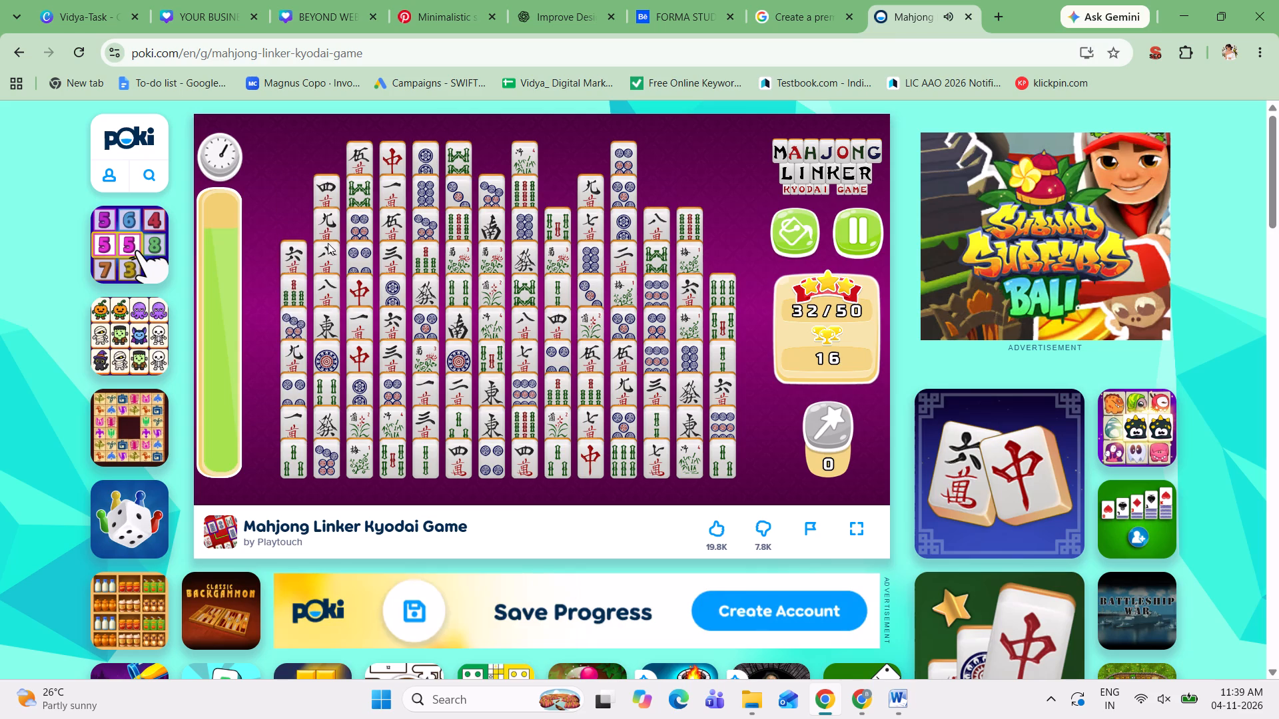
drag(322, 290, 327, 260)
click(327, 260)
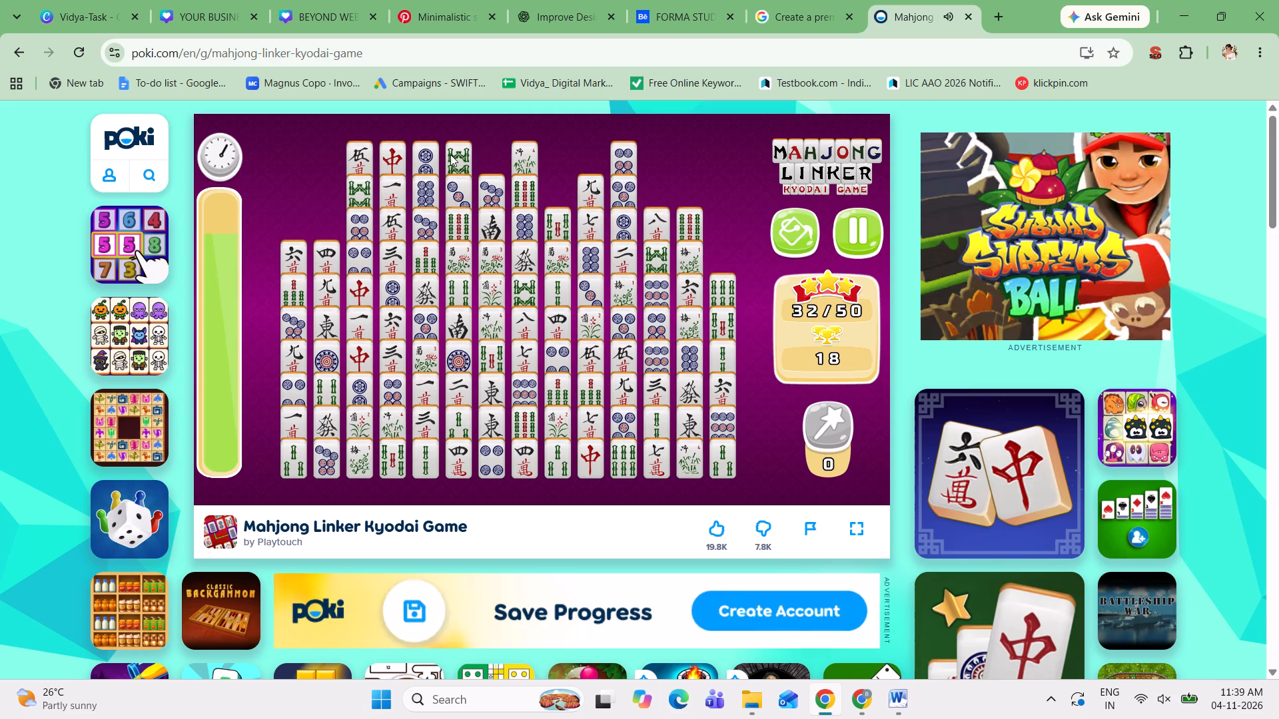
drag(366, 183, 454, 156)
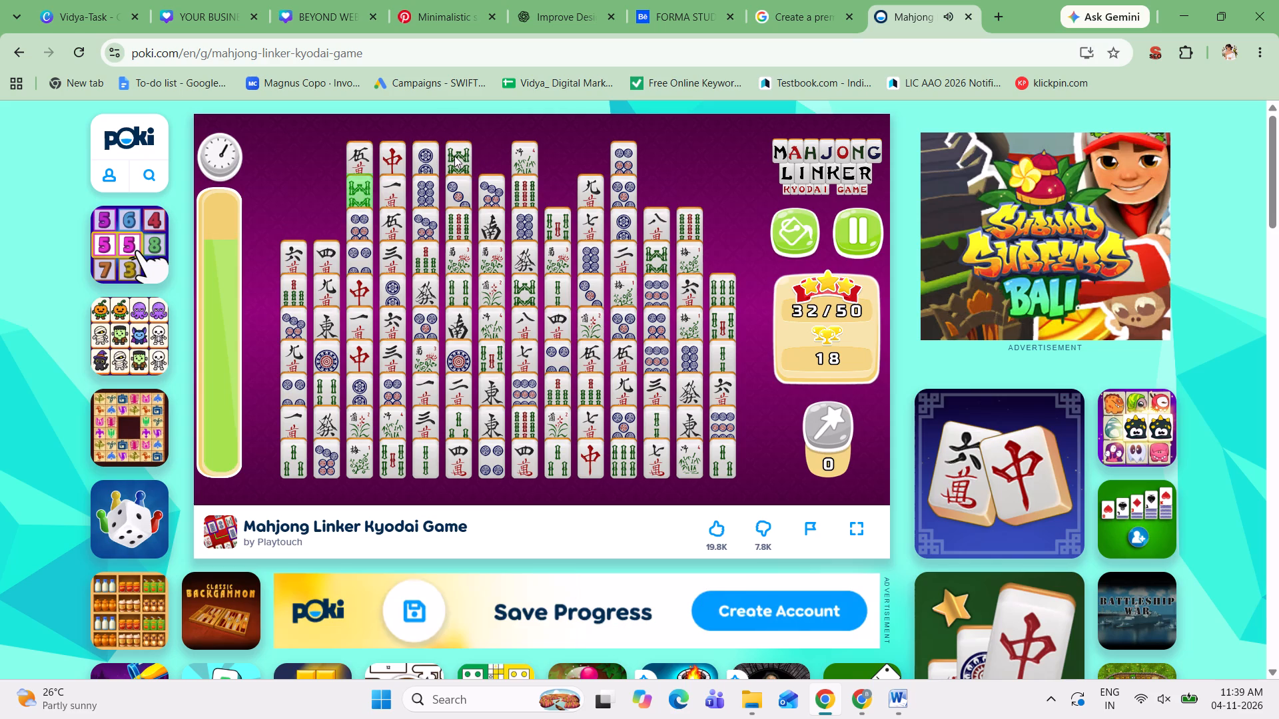
click(454, 156)
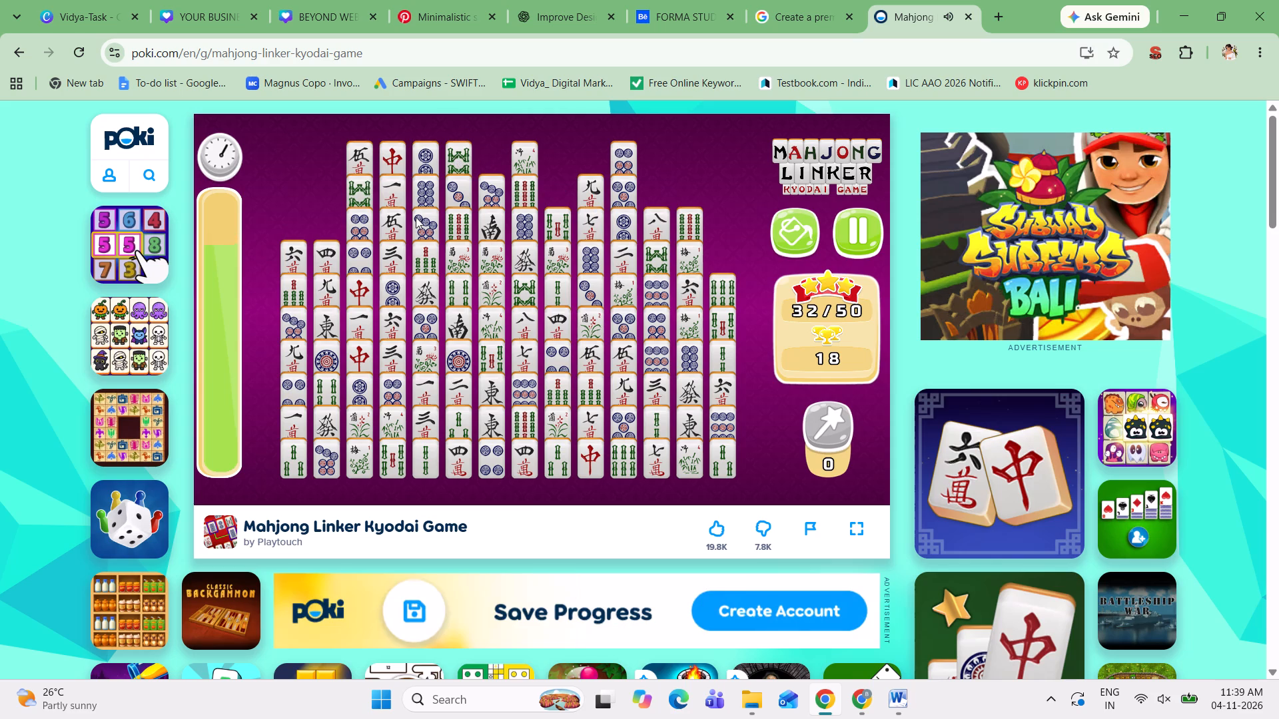